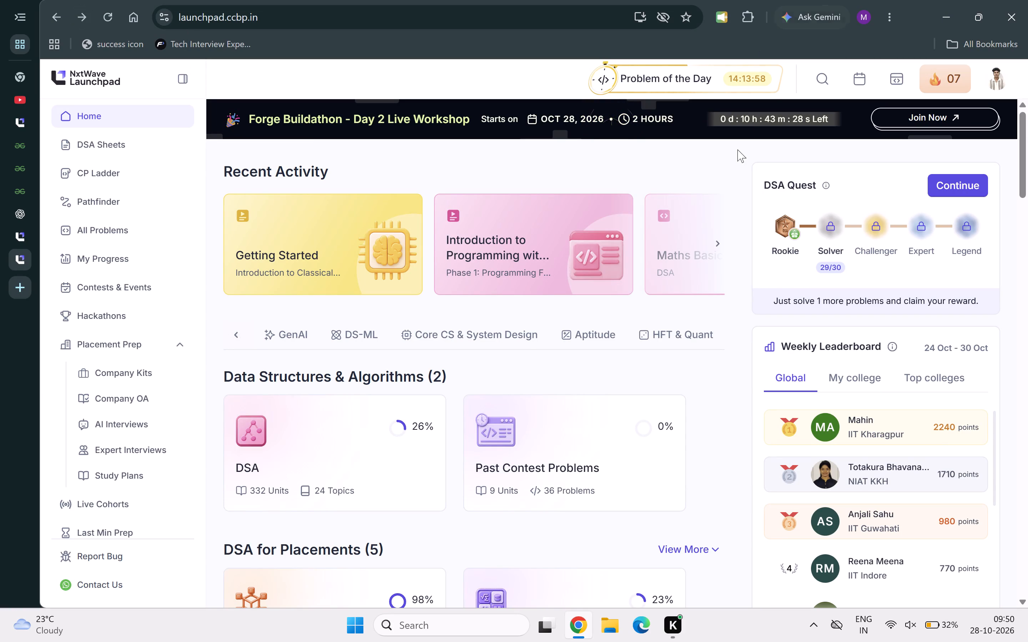
# Open the nxtwave learning portal in a new browser tab and complete the Face ID verification.
pyautogui.click(76, 287)
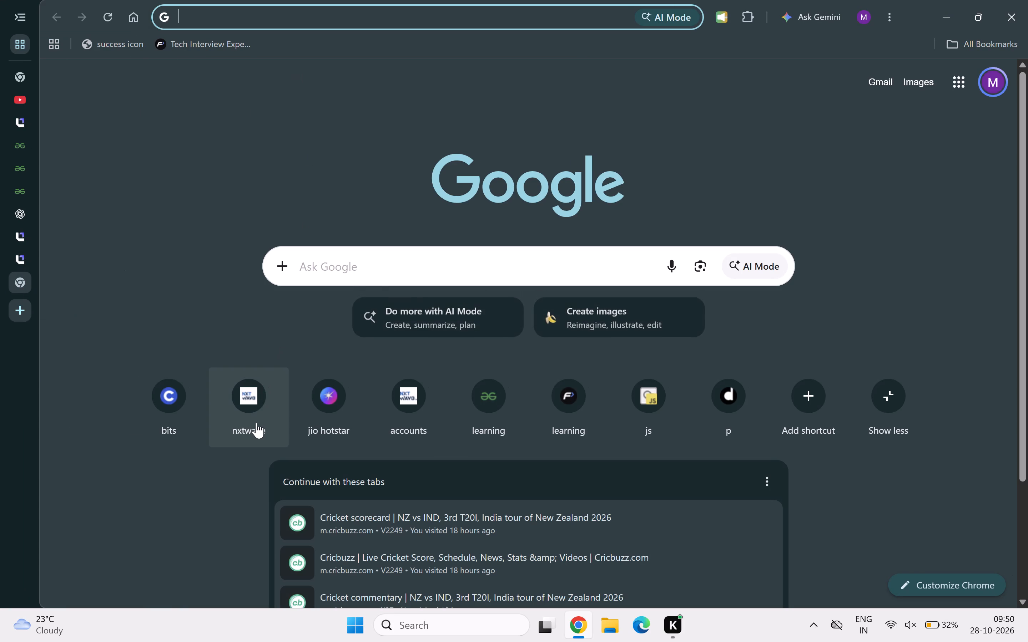
pyautogui.click(256, 423)
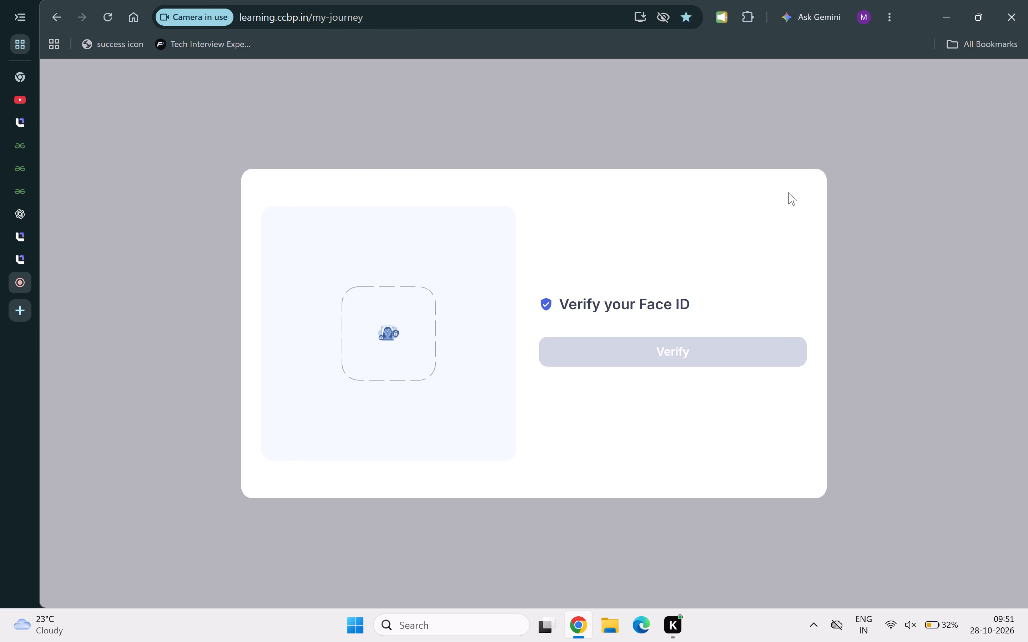
pyautogui.scroll(2, 702, 319)
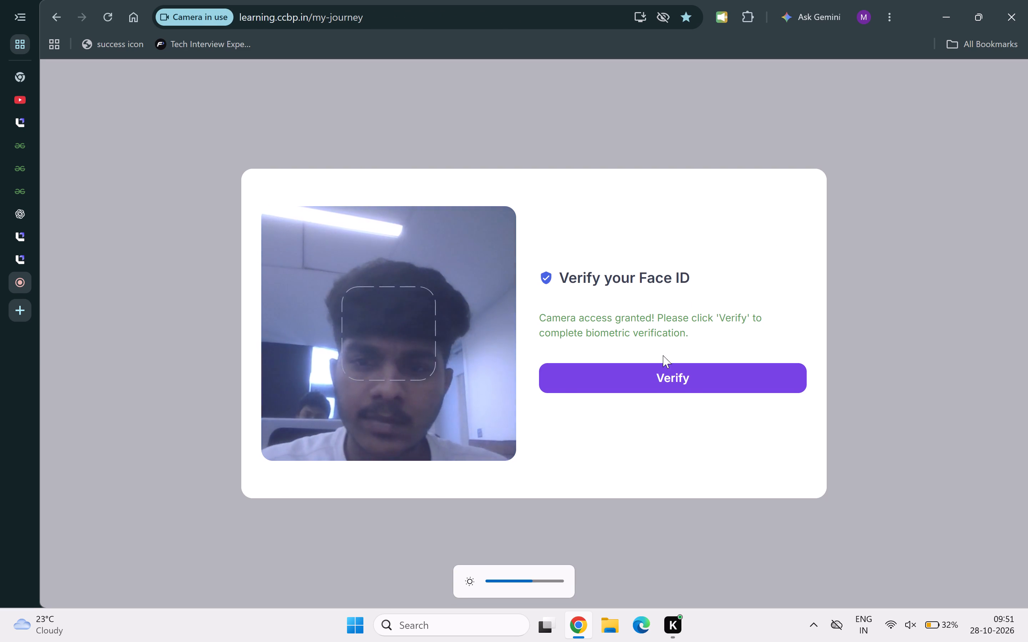
pyautogui.click(684, 382)
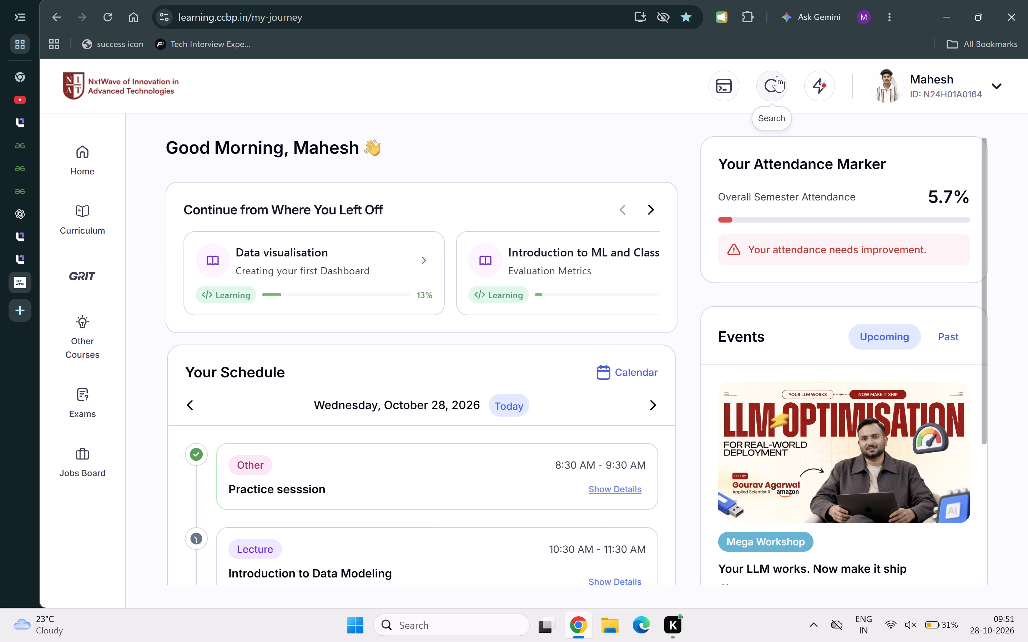
# Search the learning portal for "adding a combo chart" and close the search.
pyautogui.click(778, 86)
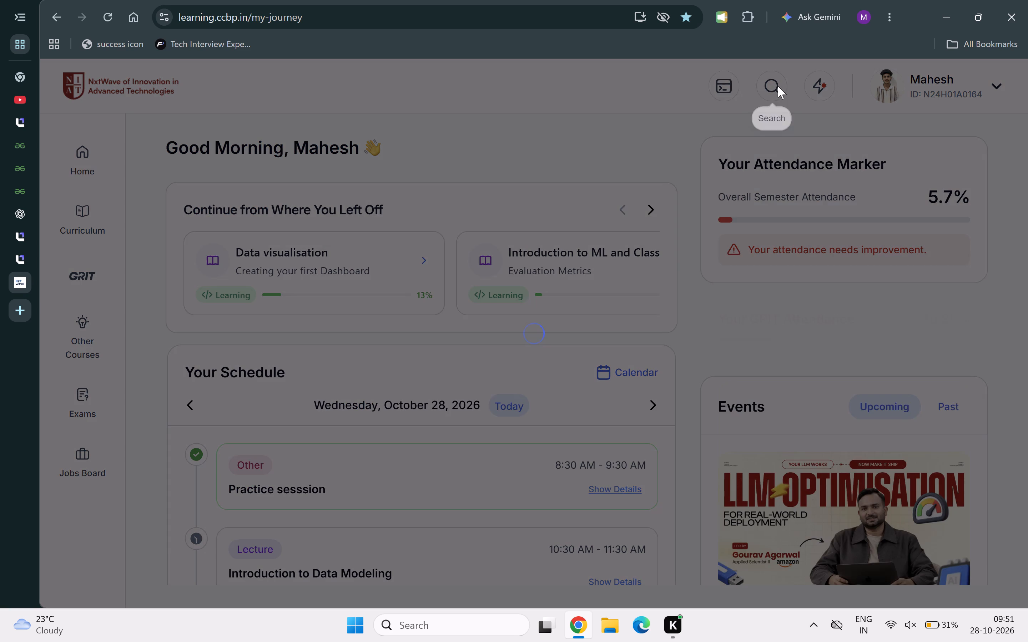
pyautogui.press('a')
pyautogui.write('dd')
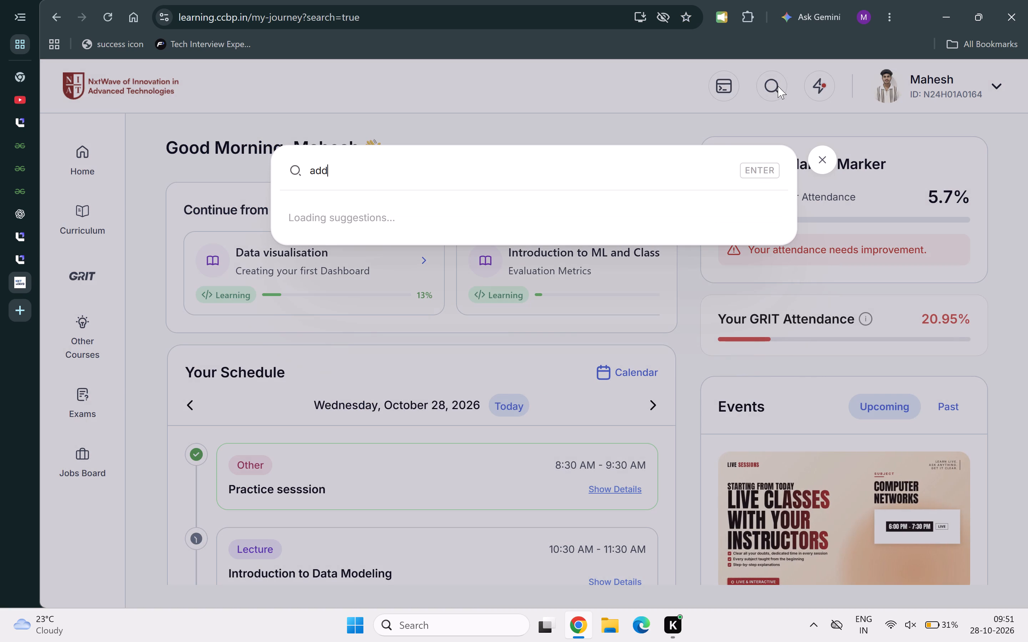
pyautogui.write('in')
pyautogui.write("g a combo chart'")
pyautogui.press('BackSpace')
pyautogui.press('Return')
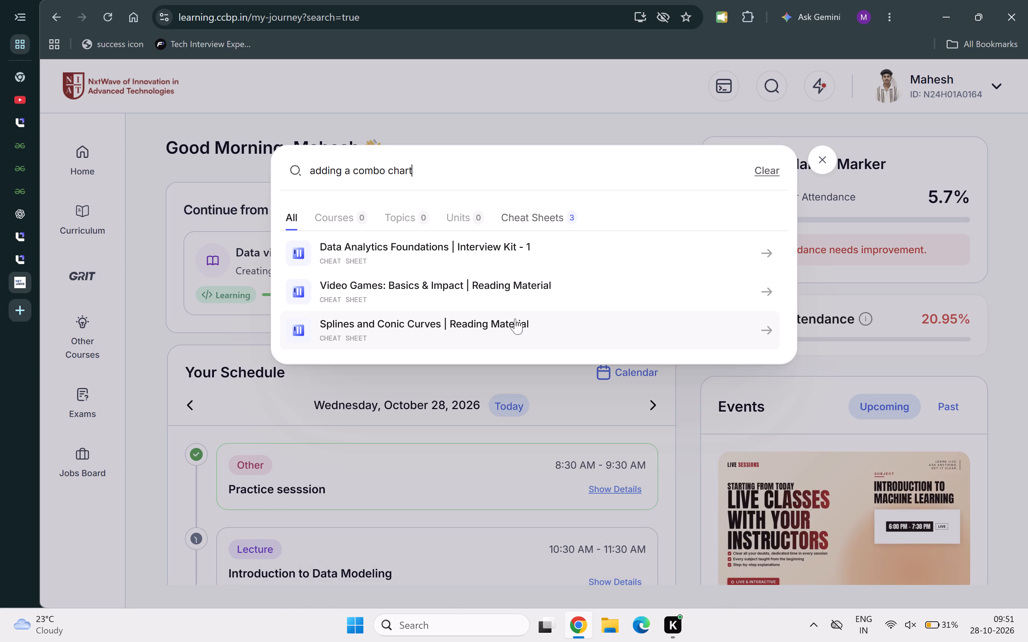
pyautogui.click(264, 410)
# Open the Data visualisation course from the recently used courses and expand its Advanced Visualization topic.
pyautogui.click(235, 274)
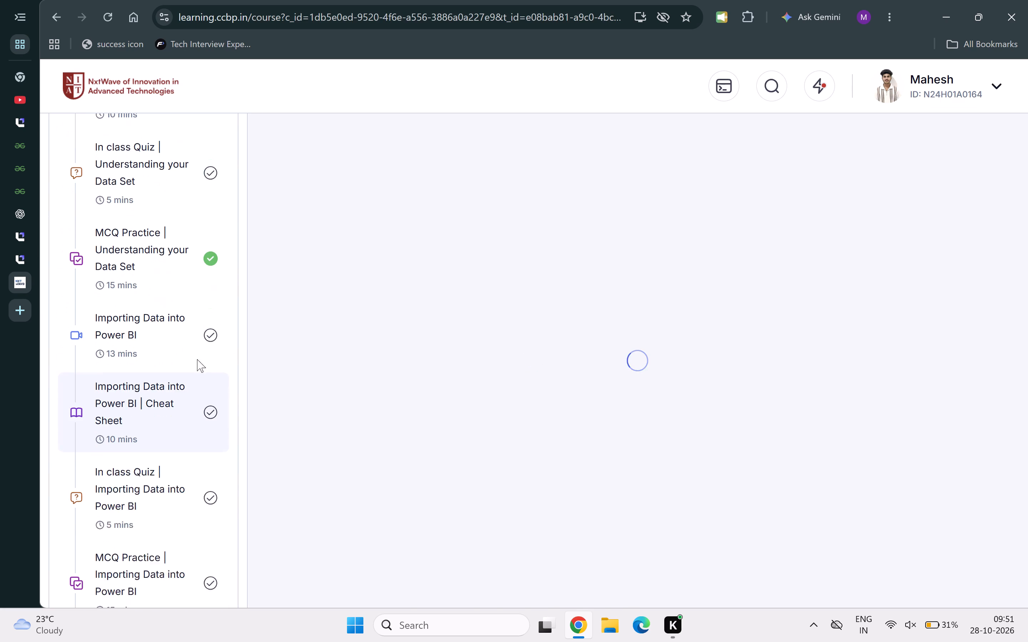
pyautogui.scroll(-13, 179, 475)
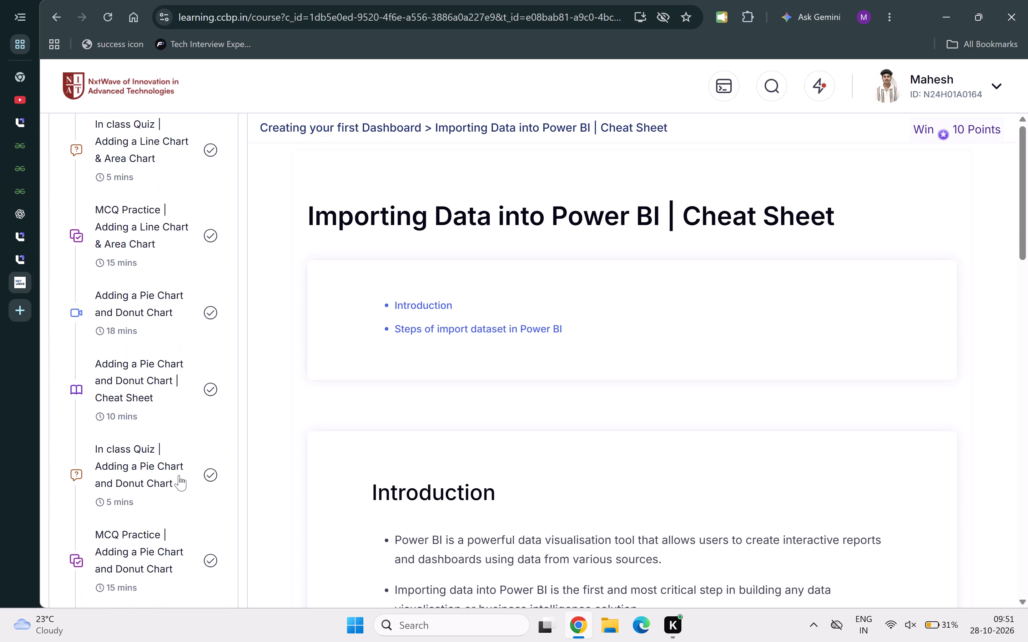
pyautogui.scroll(-9, 179, 475)
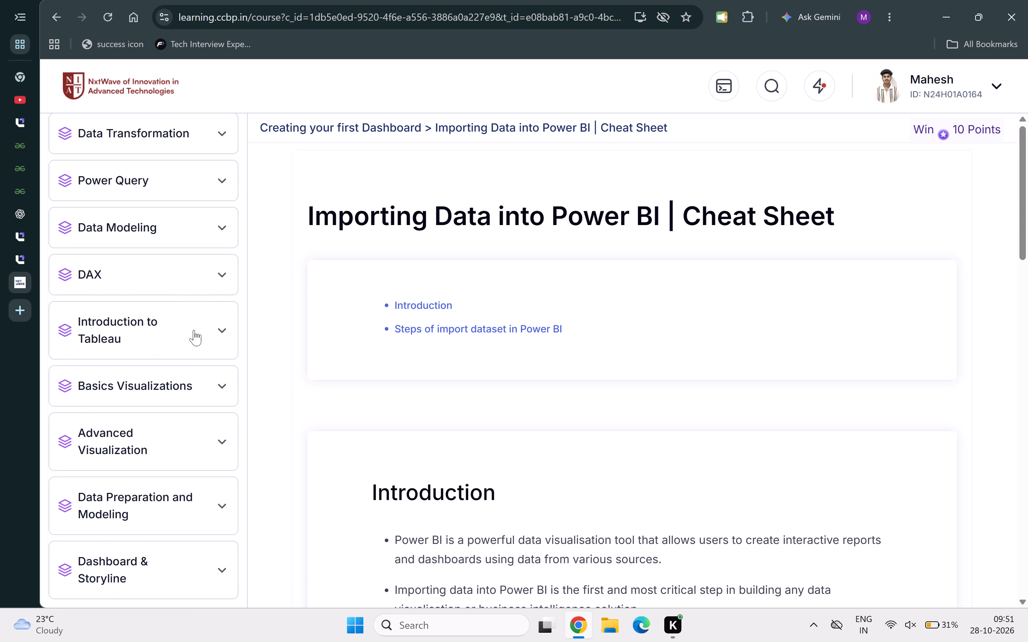
pyautogui.scroll(2, 161, 243)
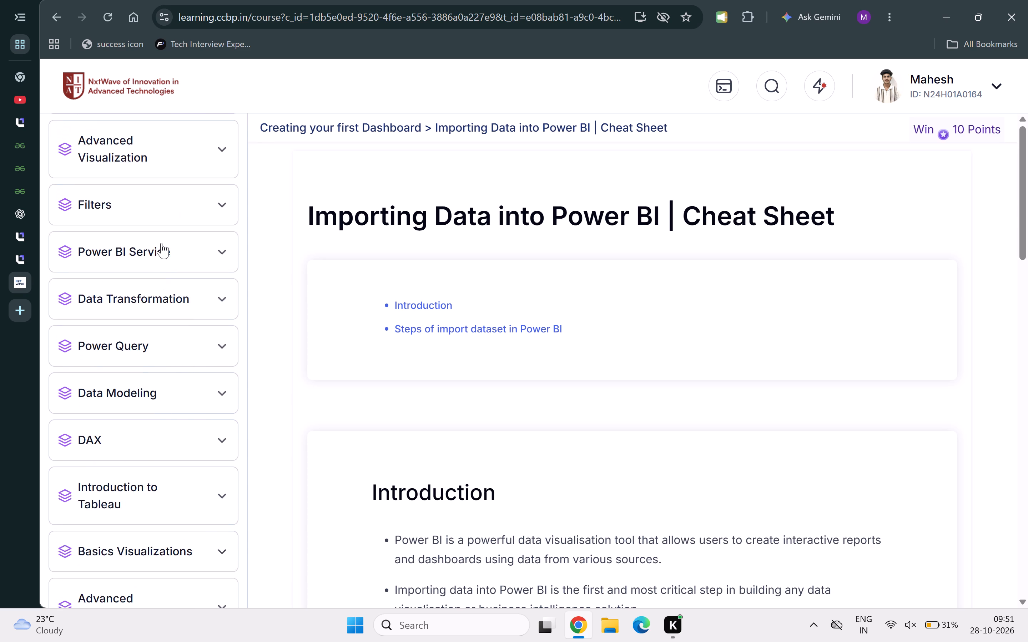
pyautogui.scroll(2, 161, 243)
pyautogui.click(153, 208)
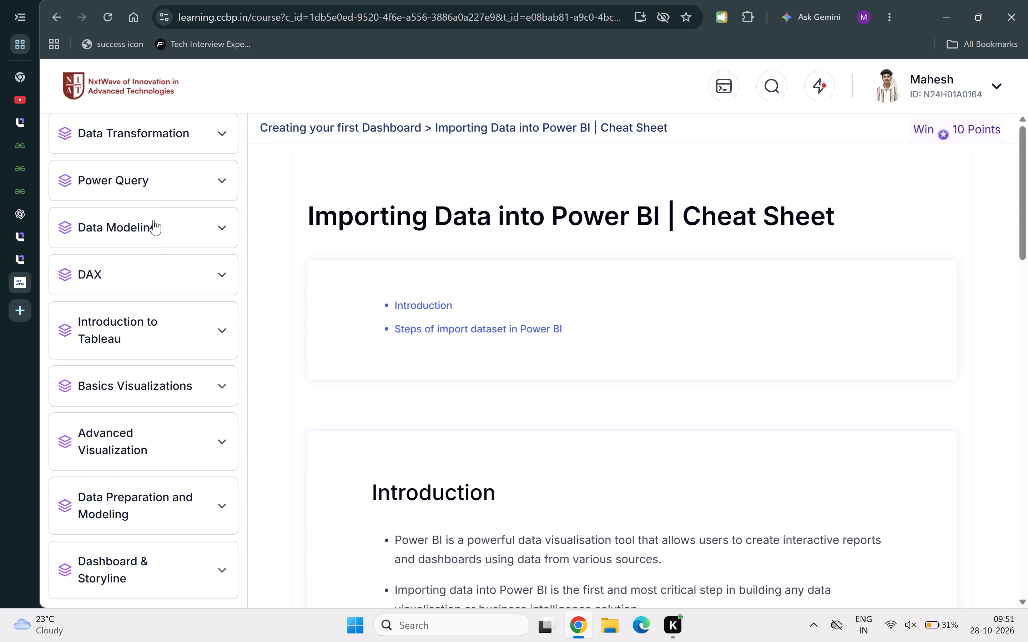
# Open the 32-minute Adding a Combo Chart video lesson in the Advanced Visualization topic.
pyautogui.scroll(3, 159, 241)
pyautogui.scroll(4, 129, 440)
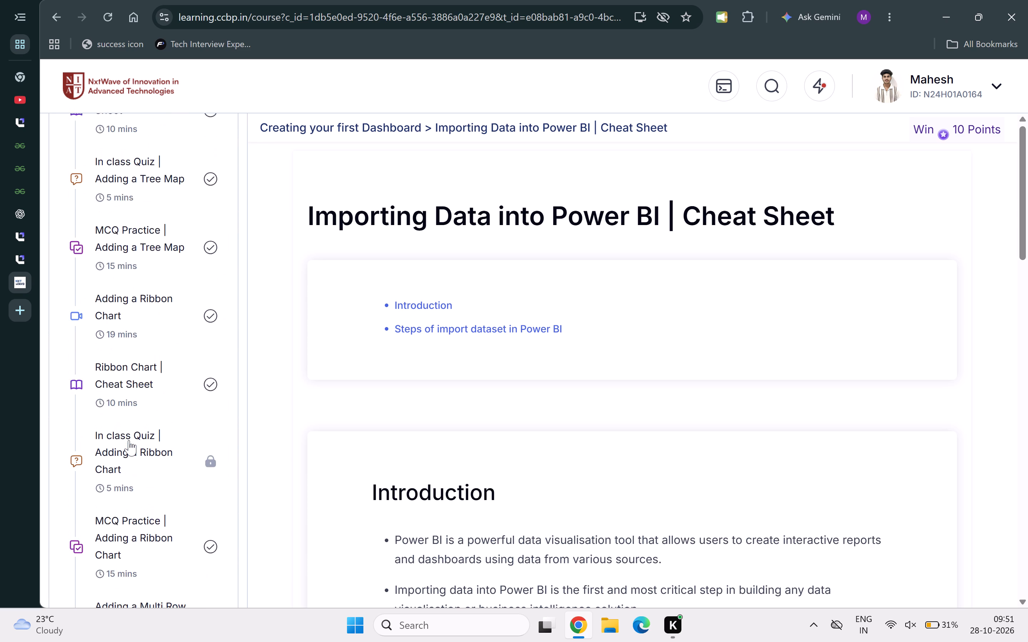
pyautogui.scroll(13, 129, 440)
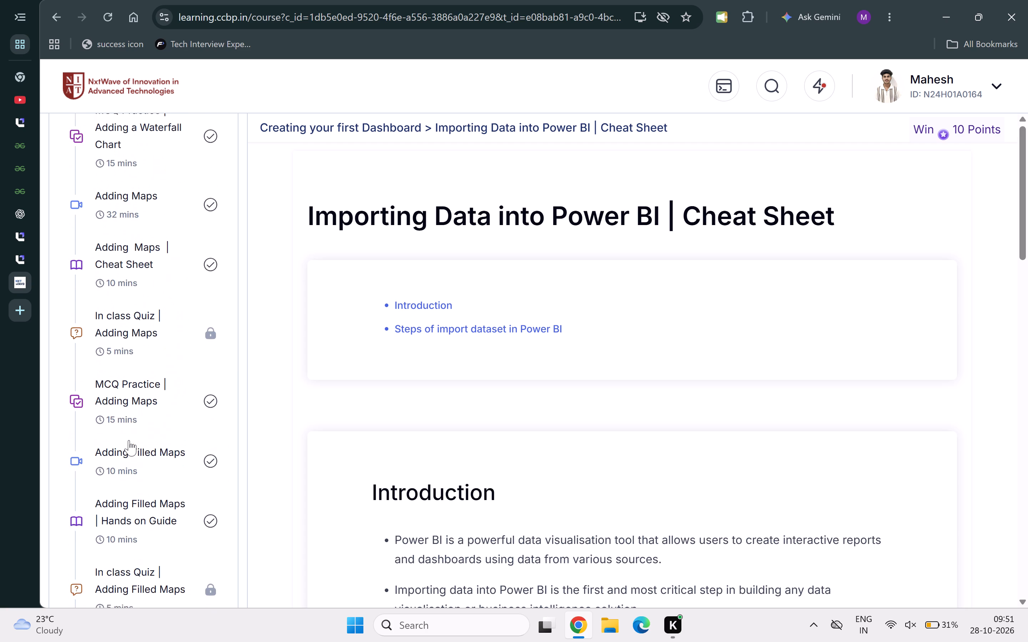
pyautogui.scroll(9, 129, 440)
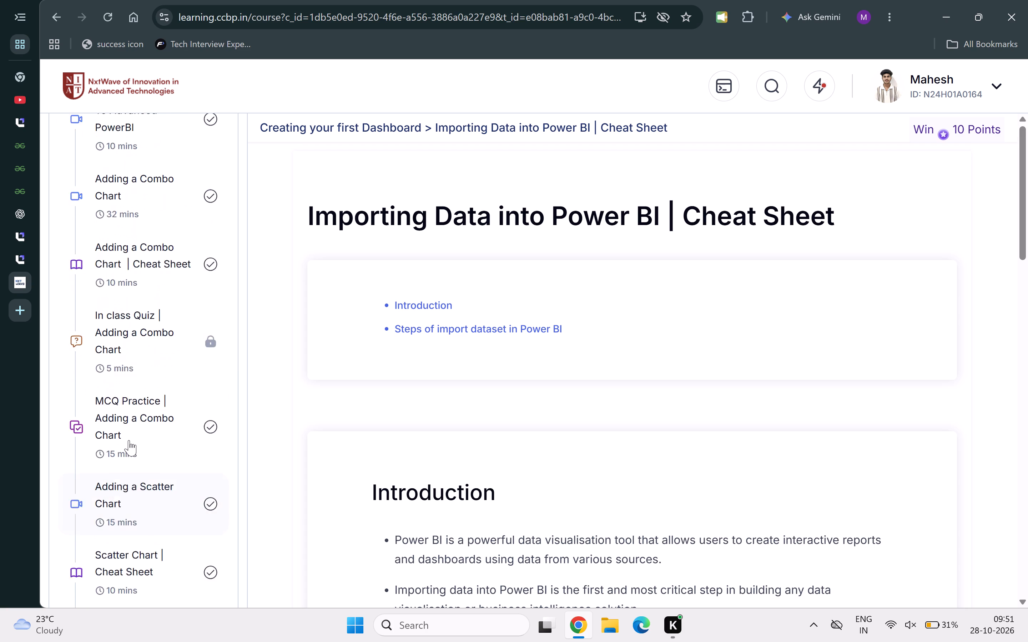
pyautogui.scroll(4, 129, 440)
pyautogui.scroll(-1, 155, 631)
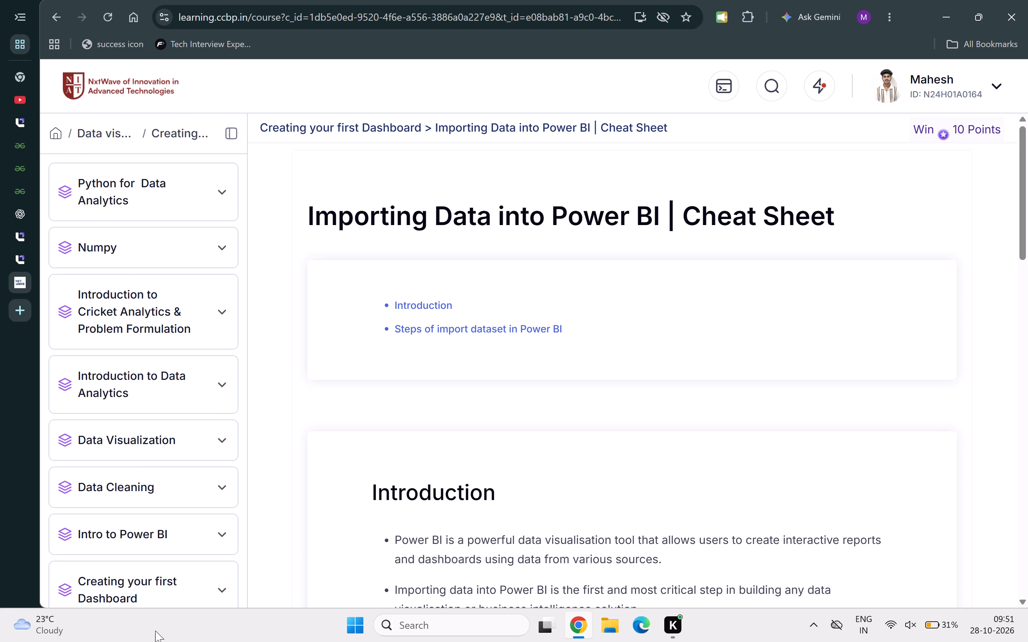
pyautogui.scroll(-1, 155, 631)
pyautogui.scroll(-5, 131, 545)
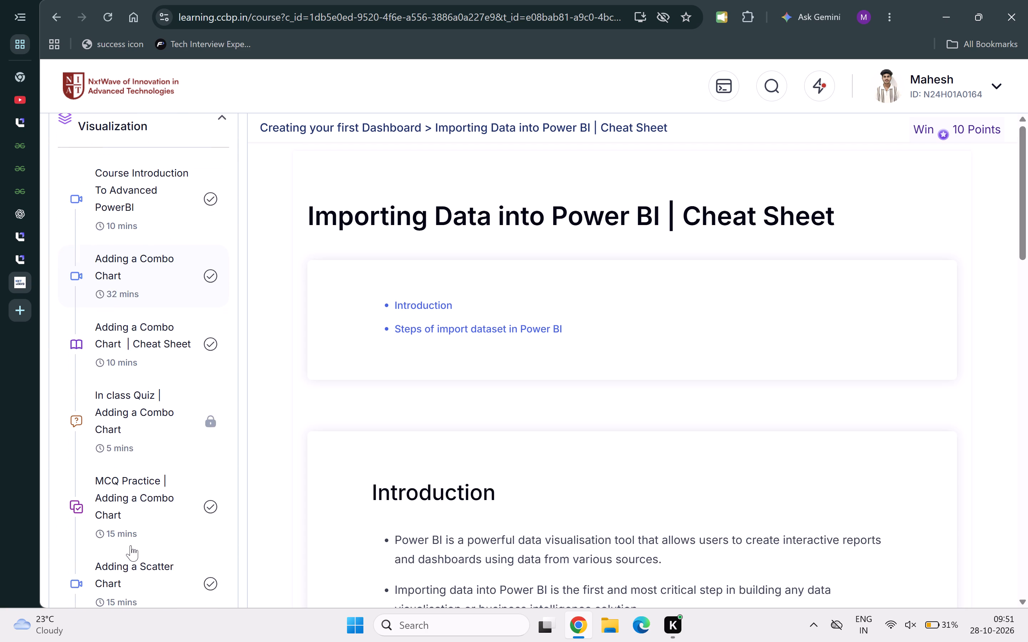
pyautogui.scroll(2, 131, 545)
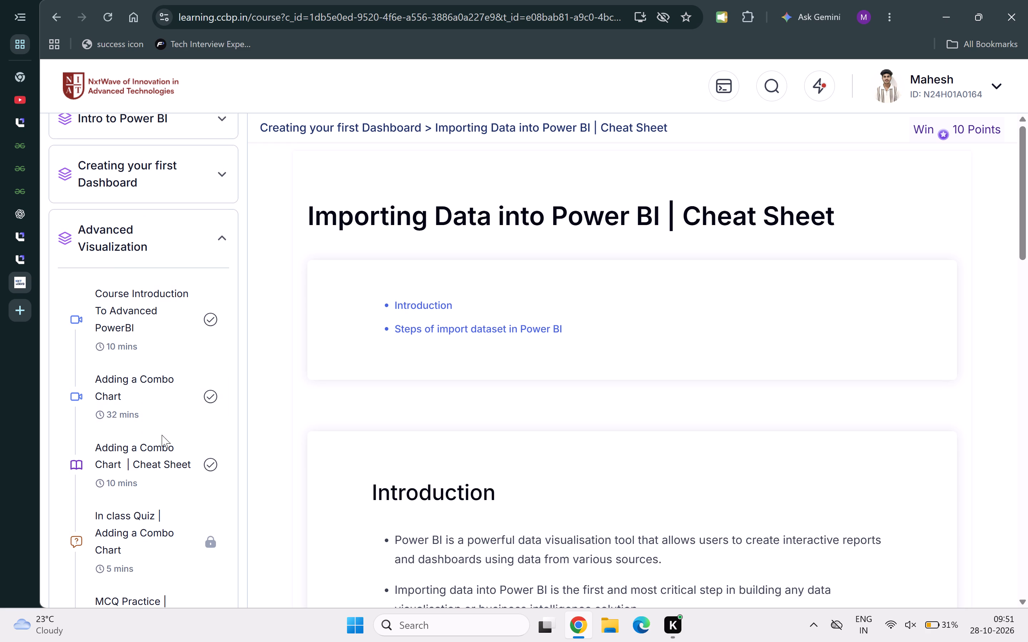
pyautogui.click(158, 416)
# Download the Advanced Visualization Dataset from the lesson description and check the browser's downloads.
pyautogui.scroll(-4, 473, 448)
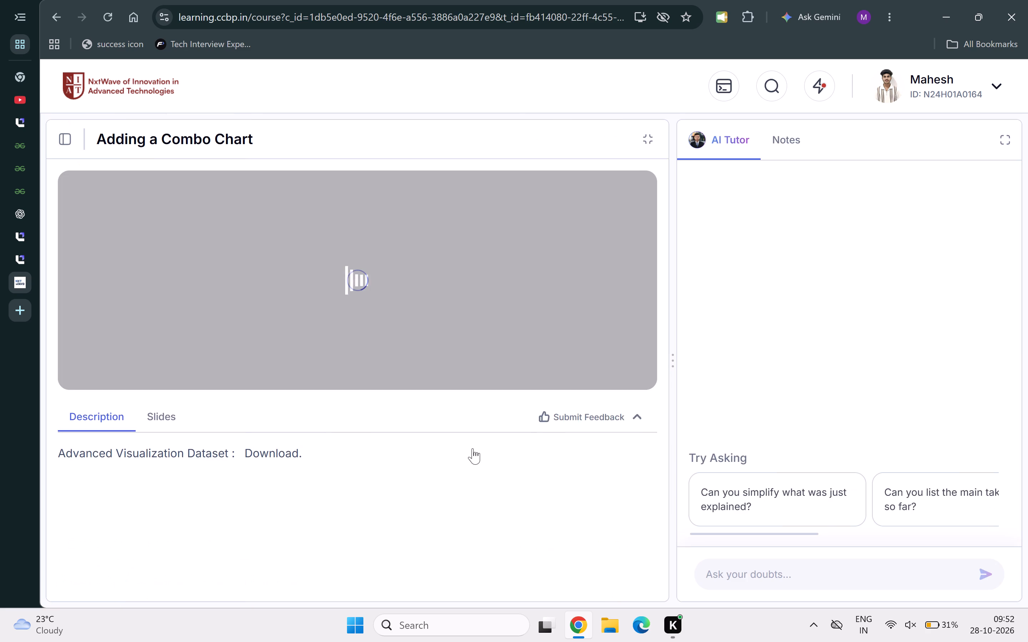
pyautogui.click(287, 571)
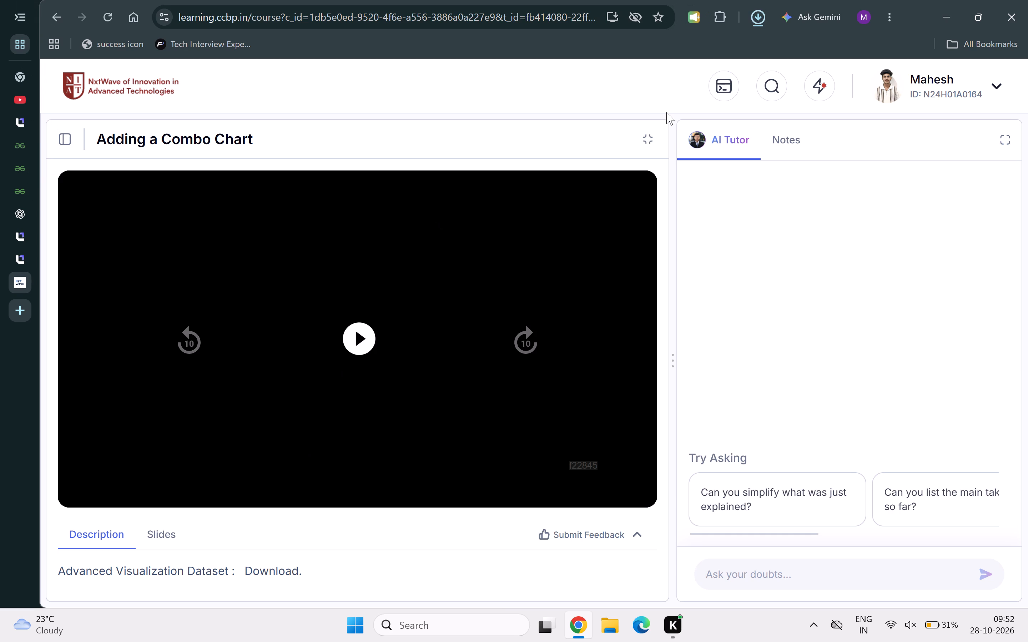
pyautogui.click(761, 16)
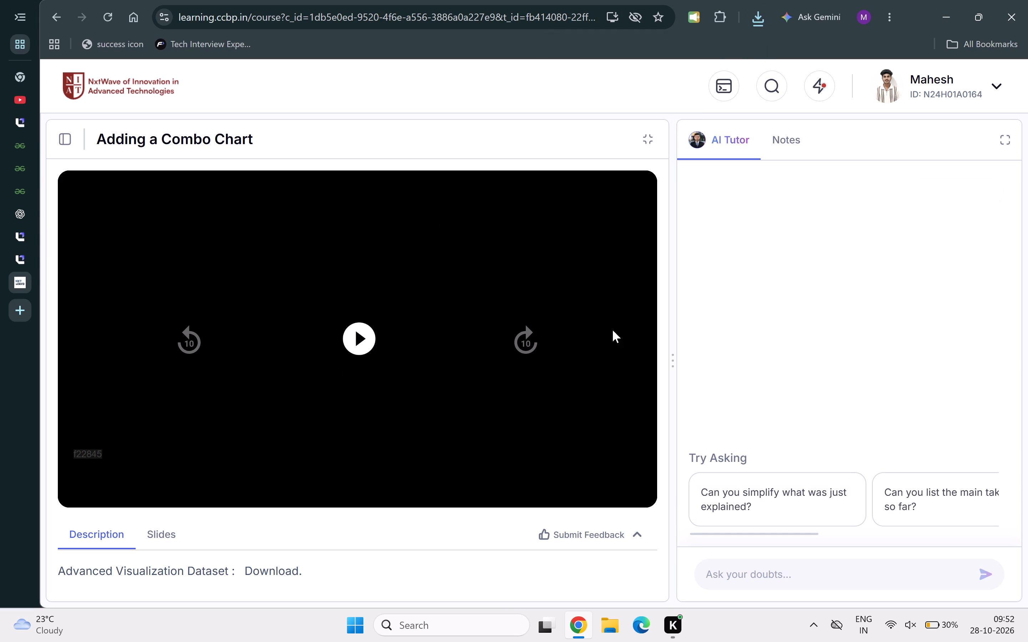
# Switch to Power BI Desktop and create a blank report.
pyautogui.click(504, 618)
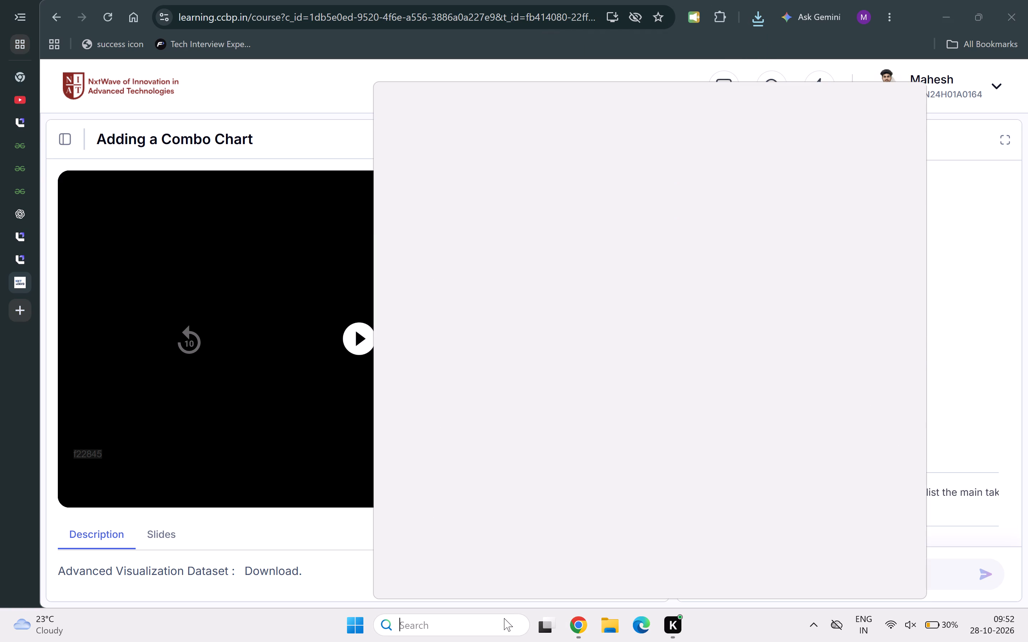
pyautogui.click(476, 185)
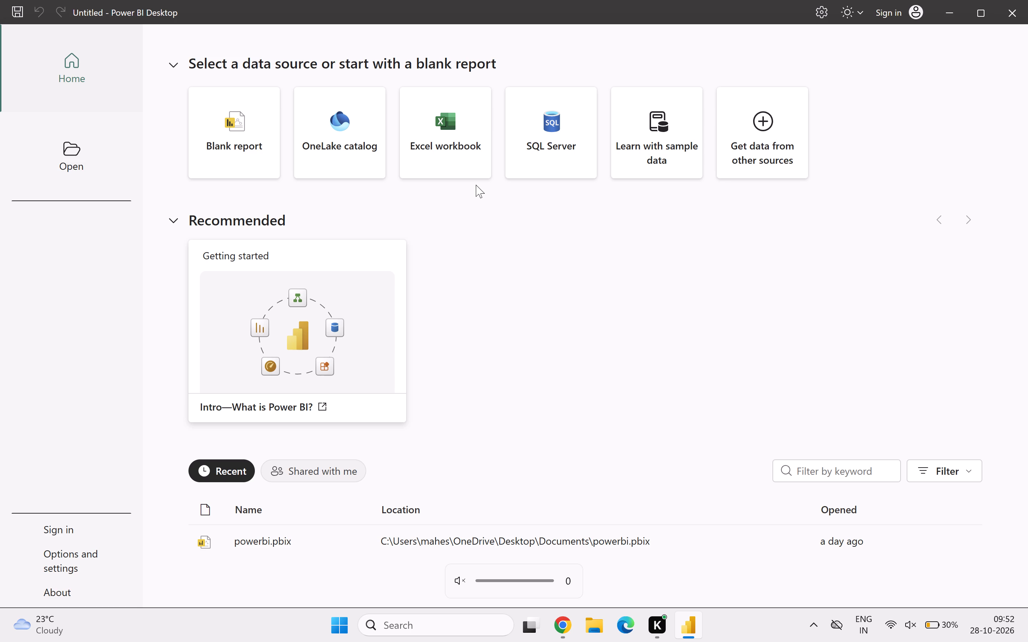
pyautogui.scroll(4, 495, 402)
pyautogui.click(242, 136)
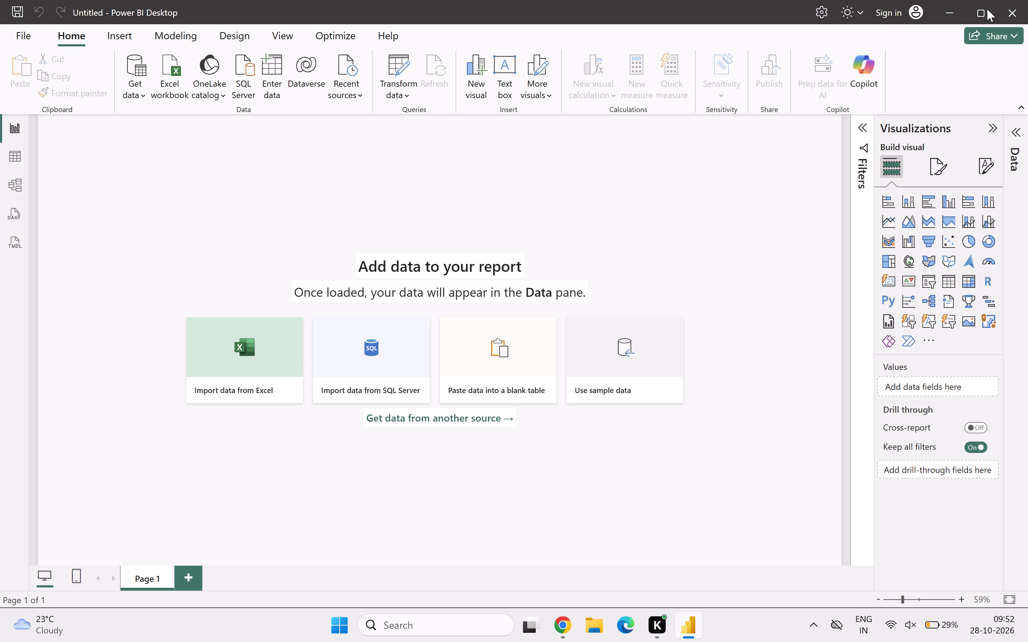
# Load Sheet1 of the Excel workbook Online+store+dataset+(3).xlsx from the Downloads folder into the report.
pyautogui.click(134, 78)
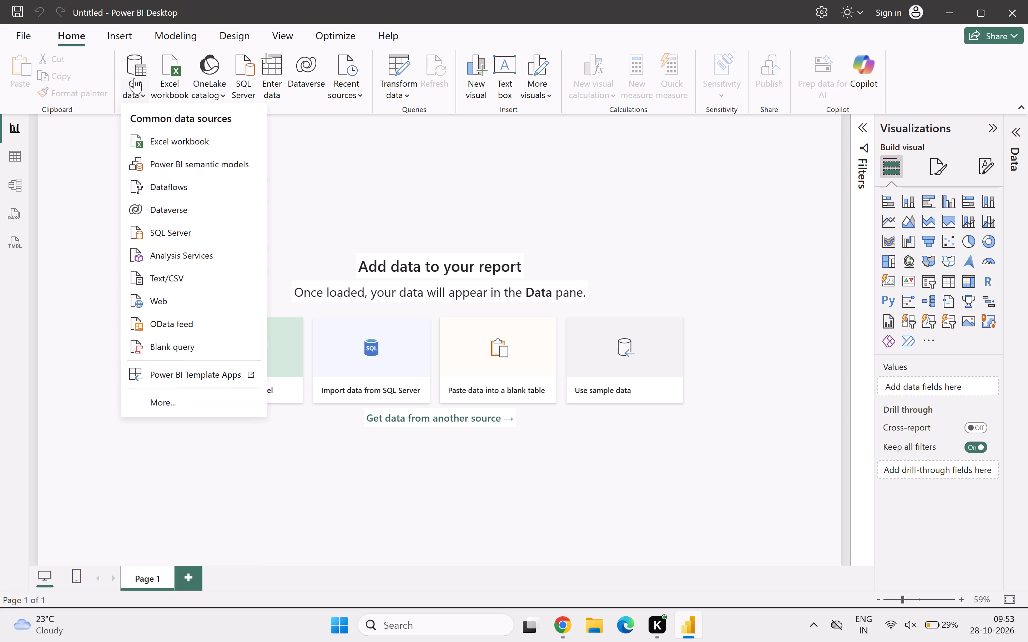
pyautogui.click(170, 141)
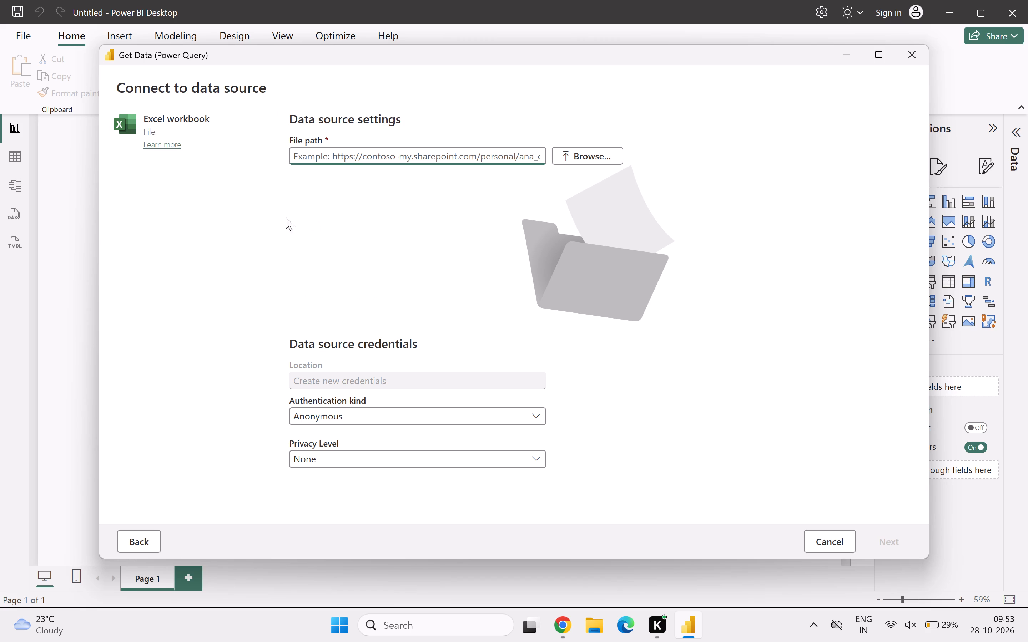
pyautogui.click(575, 156)
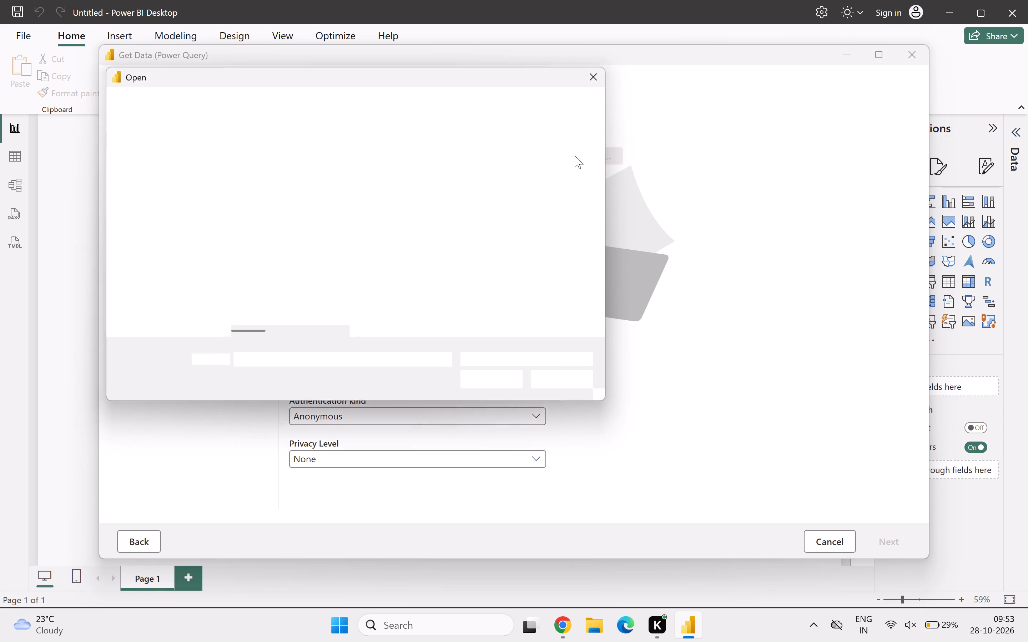
pyautogui.click(272, 190)
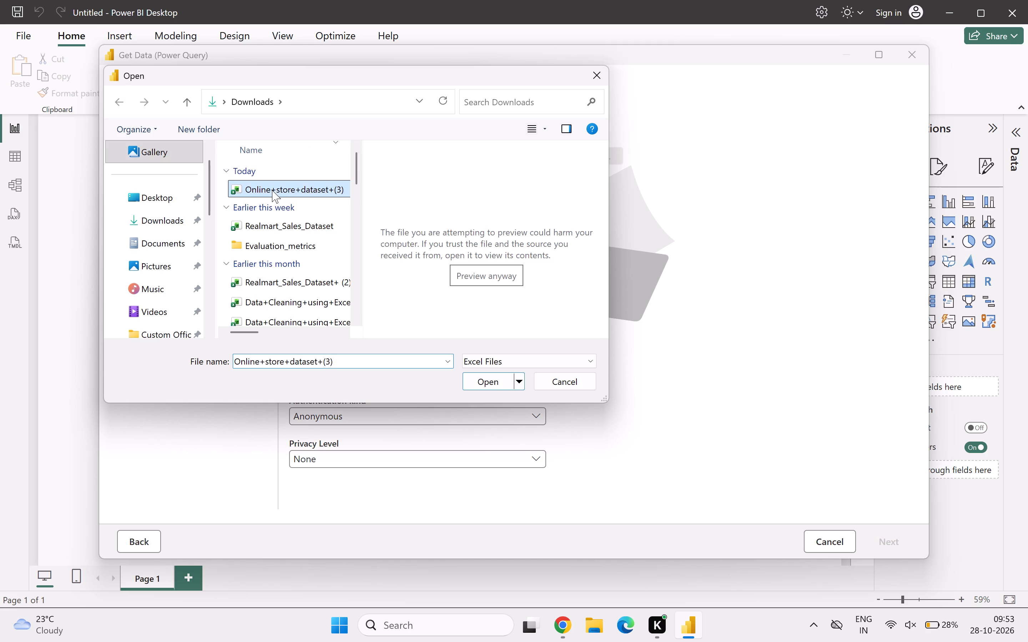
pyautogui.click(492, 384)
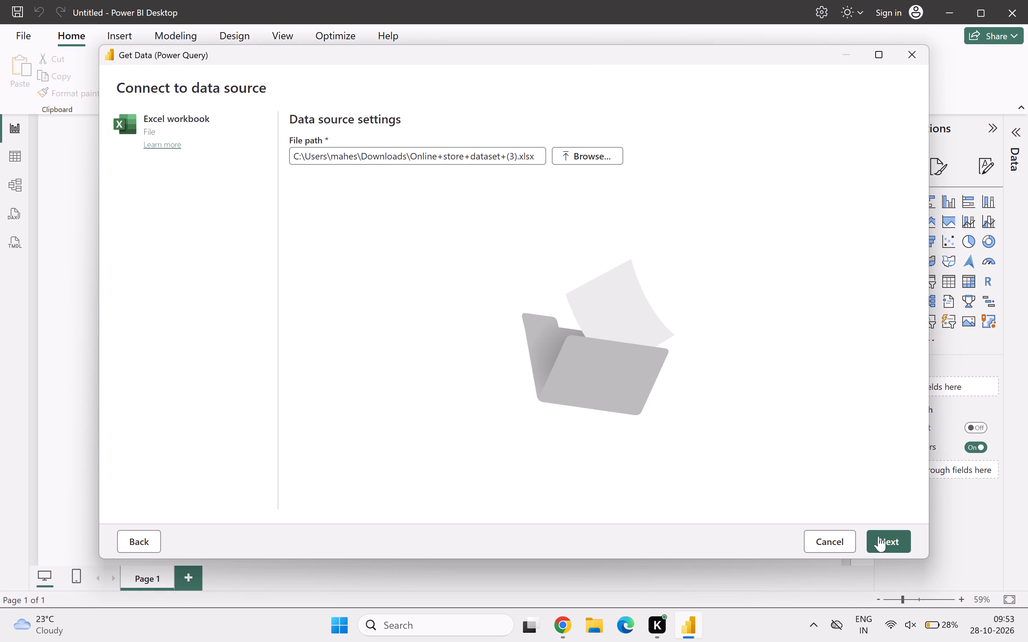
pyautogui.click(878, 536)
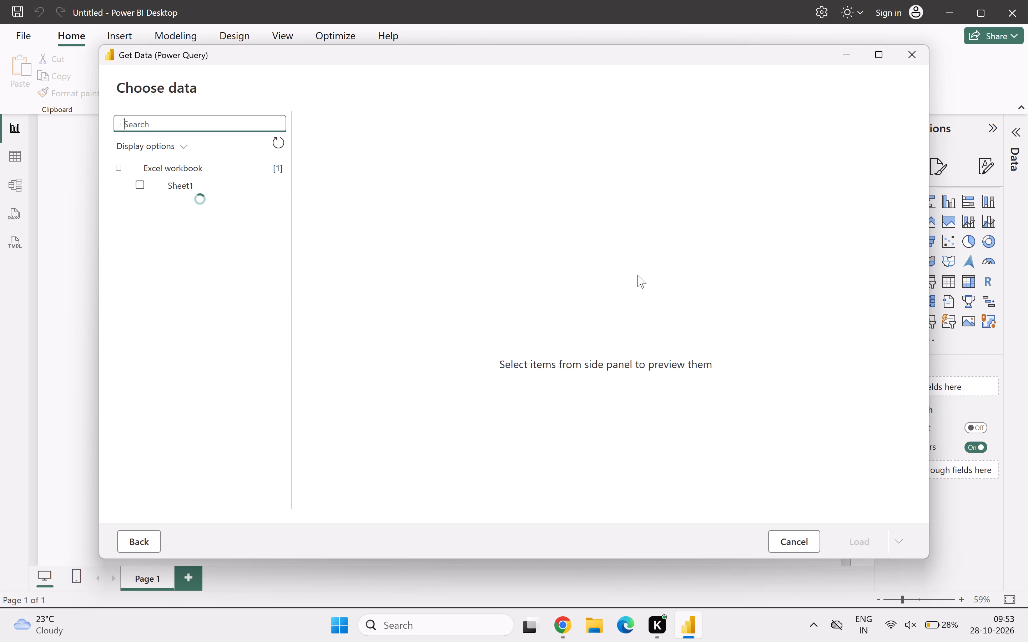
pyautogui.click(143, 183)
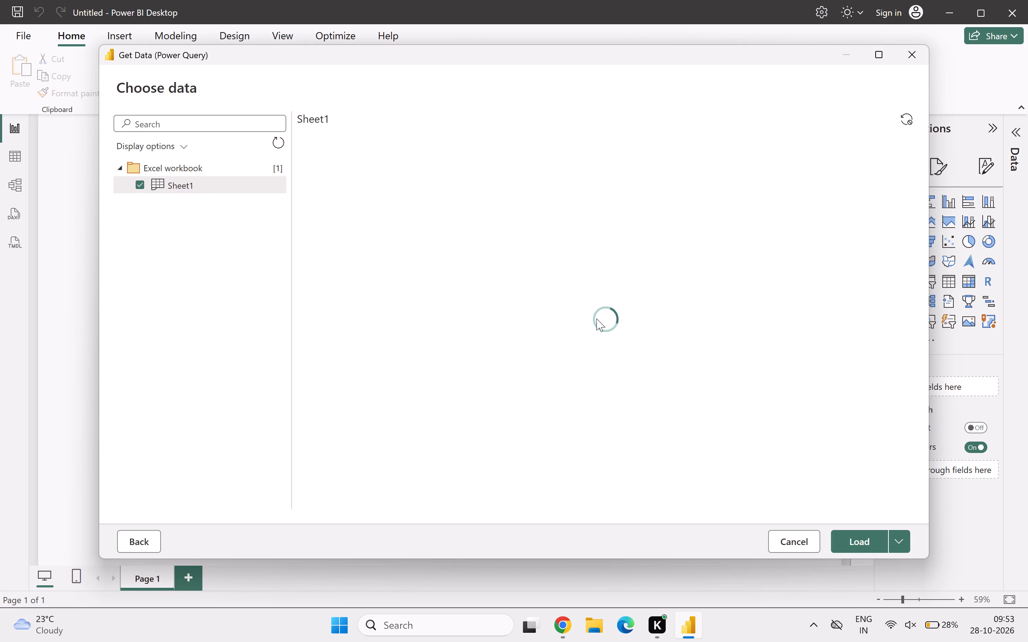
pyautogui.doubleClick(852, 535)
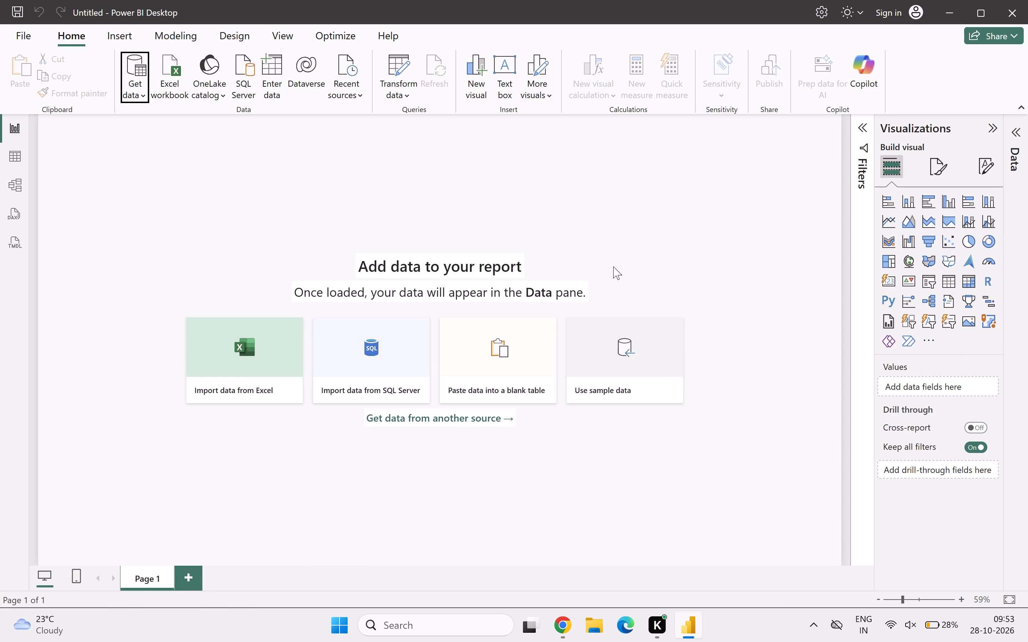
# Expand the Data pane and apply the pending query changes.
pyautogui.click(1015, 138)
pyautogui.click(1016, 124)
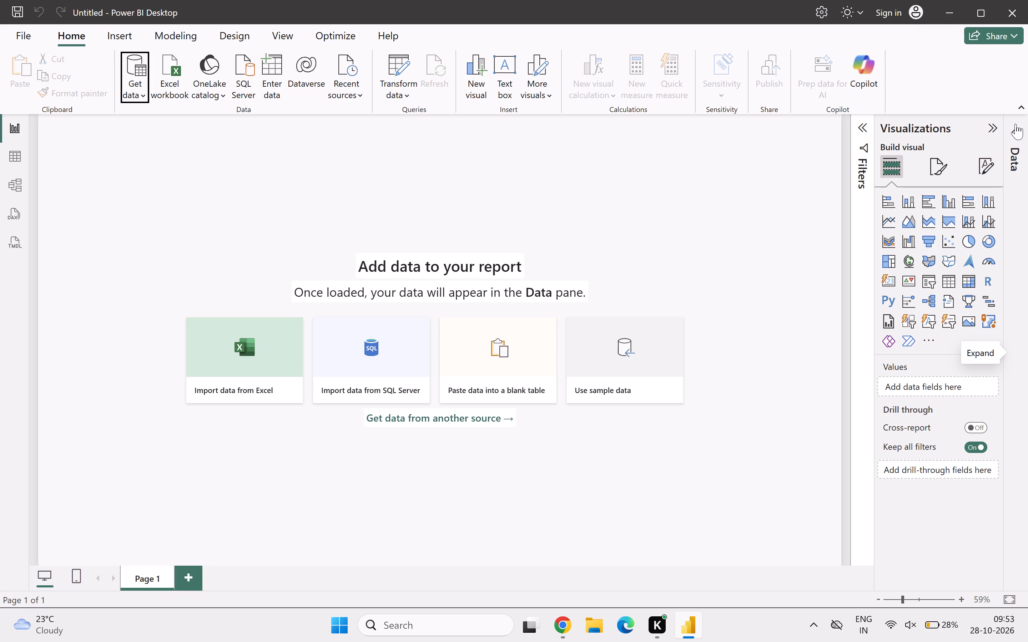
pyautogui.click(1016, 124)
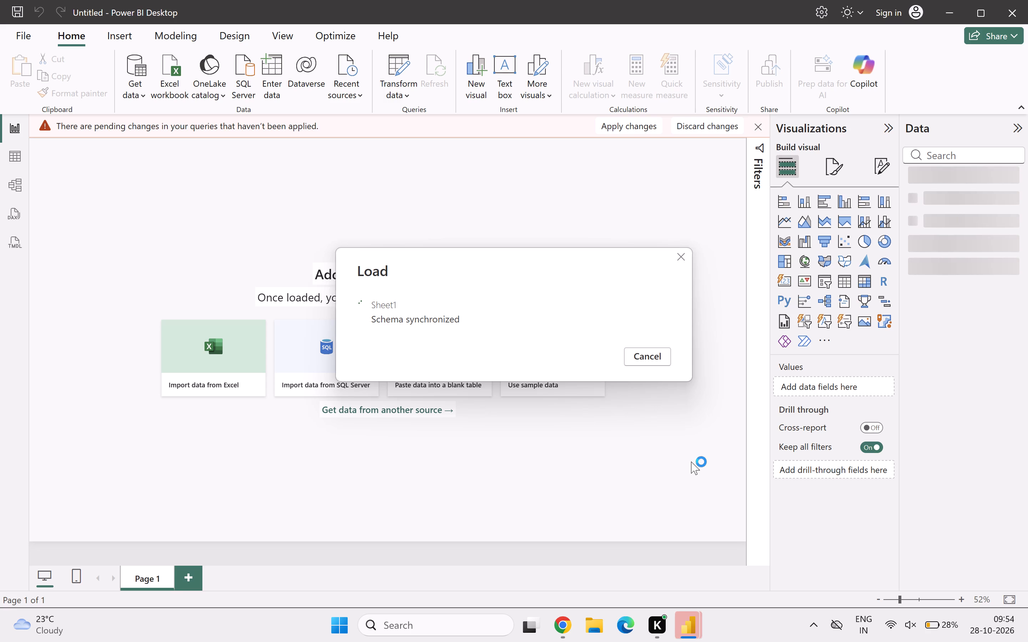
pyautogui.click(648, 131)
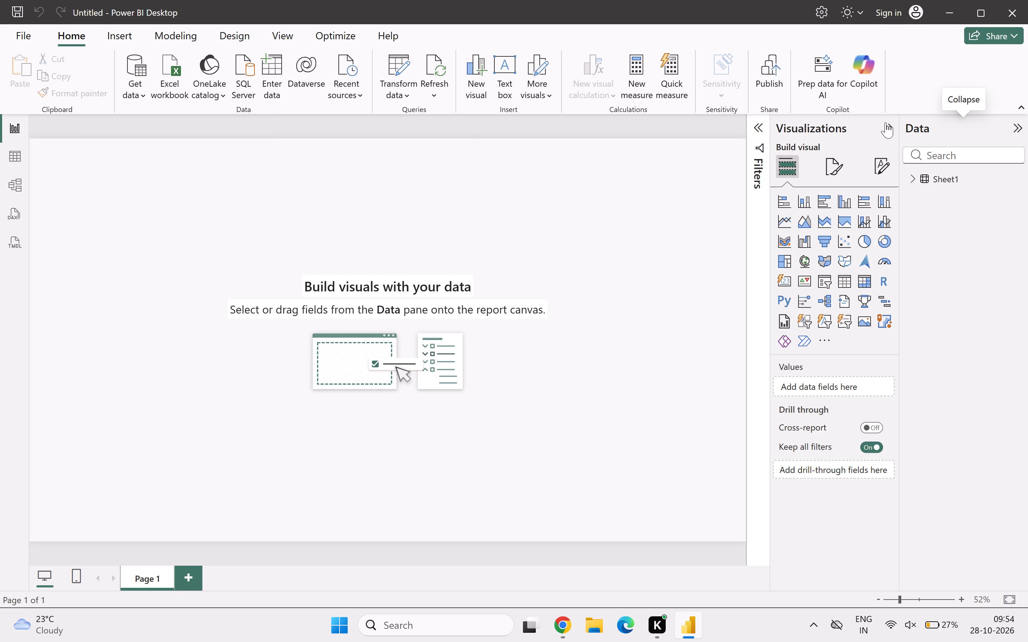
# Expand the Sheet1 table in the Data pane to list its fields.
pyautogui.doubleClick(970, 182)
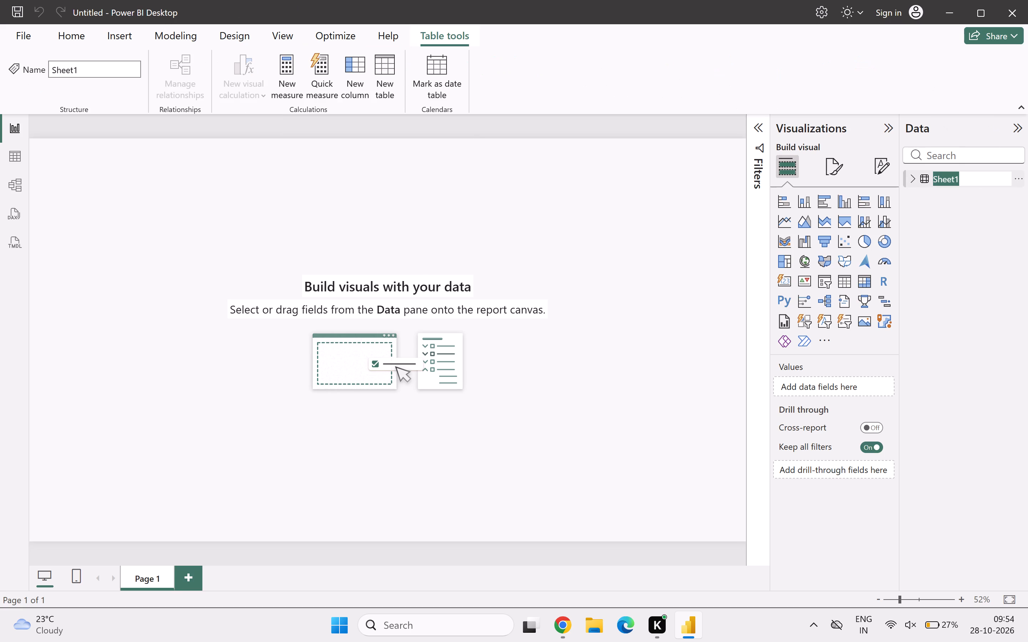
pyautogui.click(914, 176)
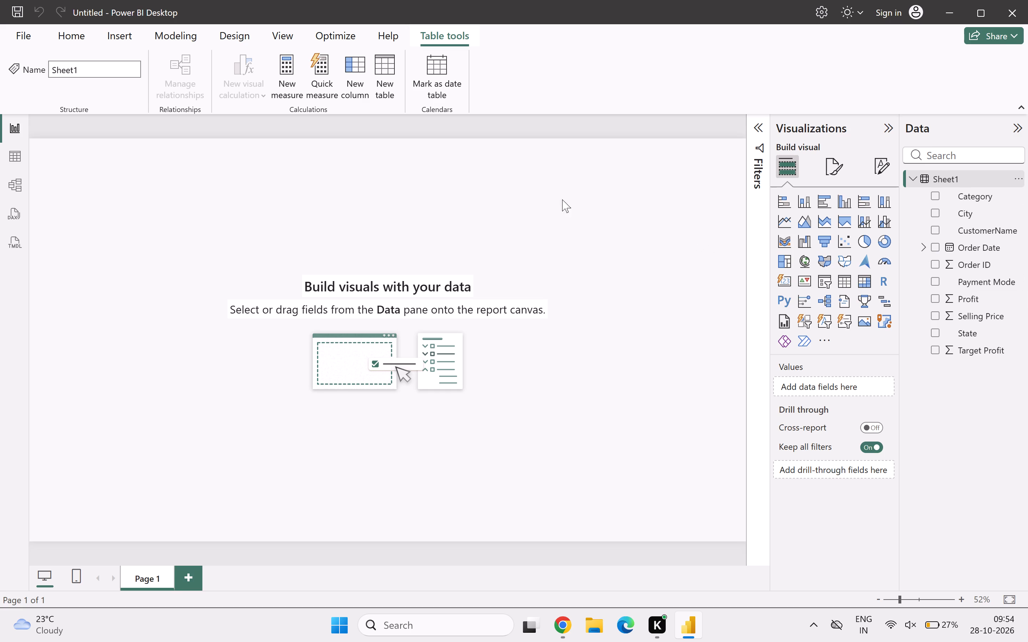
pyautogui.scroll(2, 453, 210)
# Look over the page formatting options, the table view and the model view, and return to the report view.
pyautogui.click(831, 165)
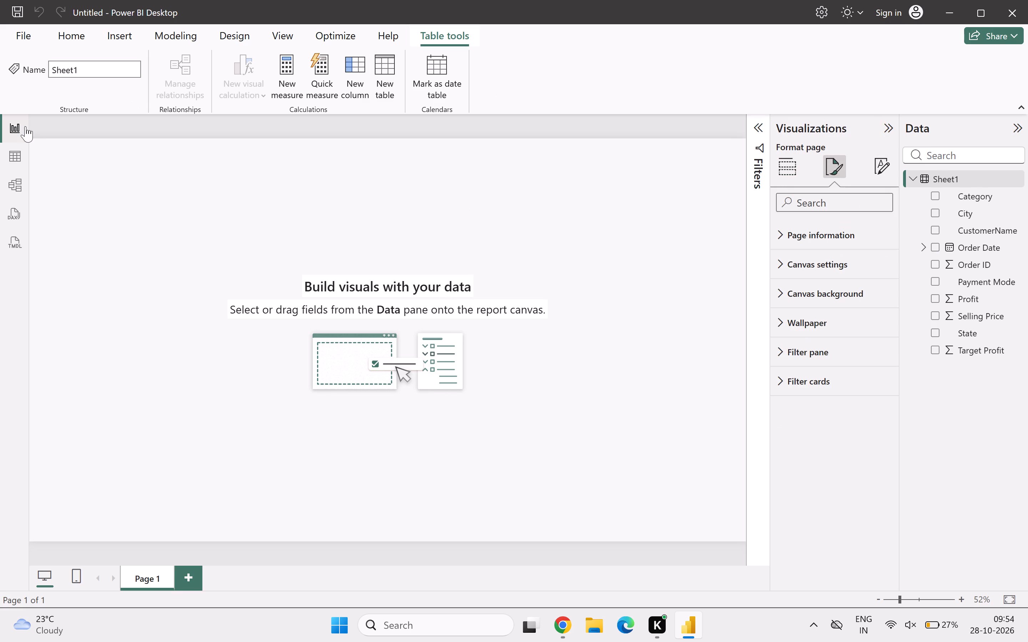
pyautogui.click(17, 149)
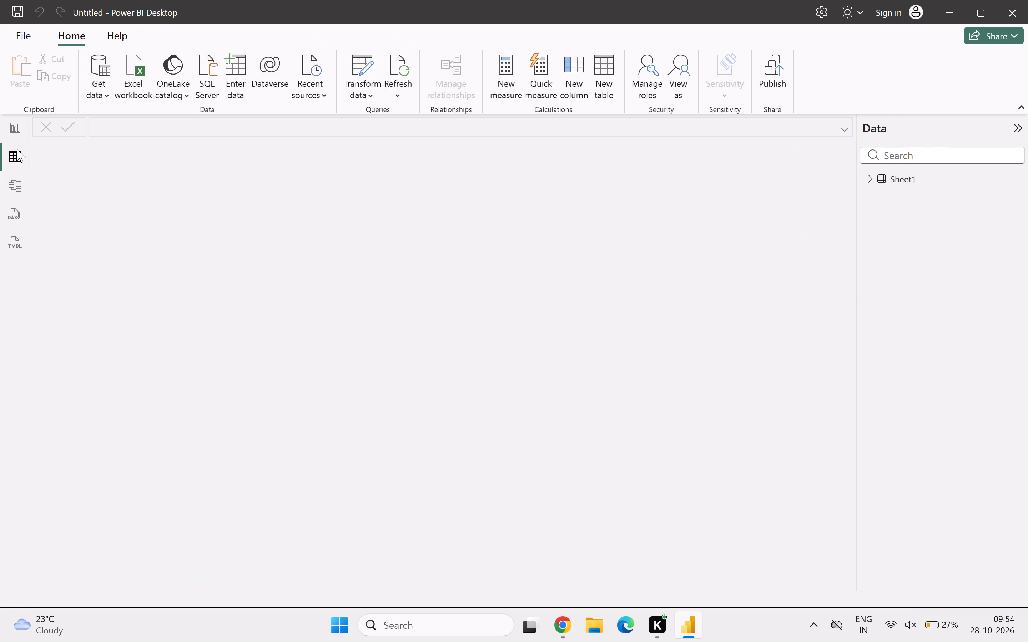
pyautogui.click(20, 188)
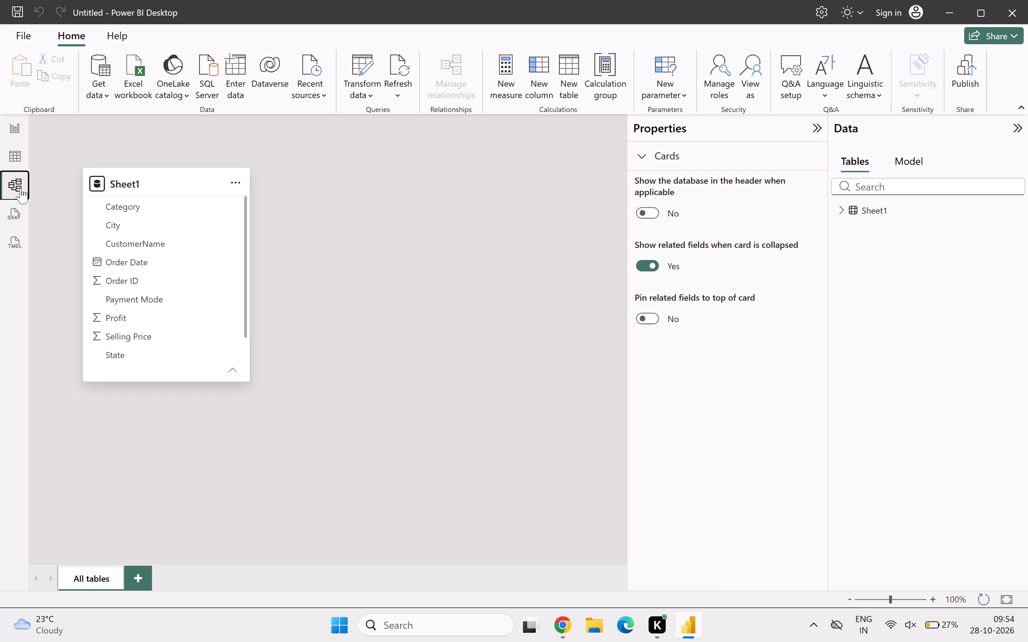
pyautogui.click(452, 339)
pyautogui.scroll(1, 452, 339)
pyautogui.click(11, 124)
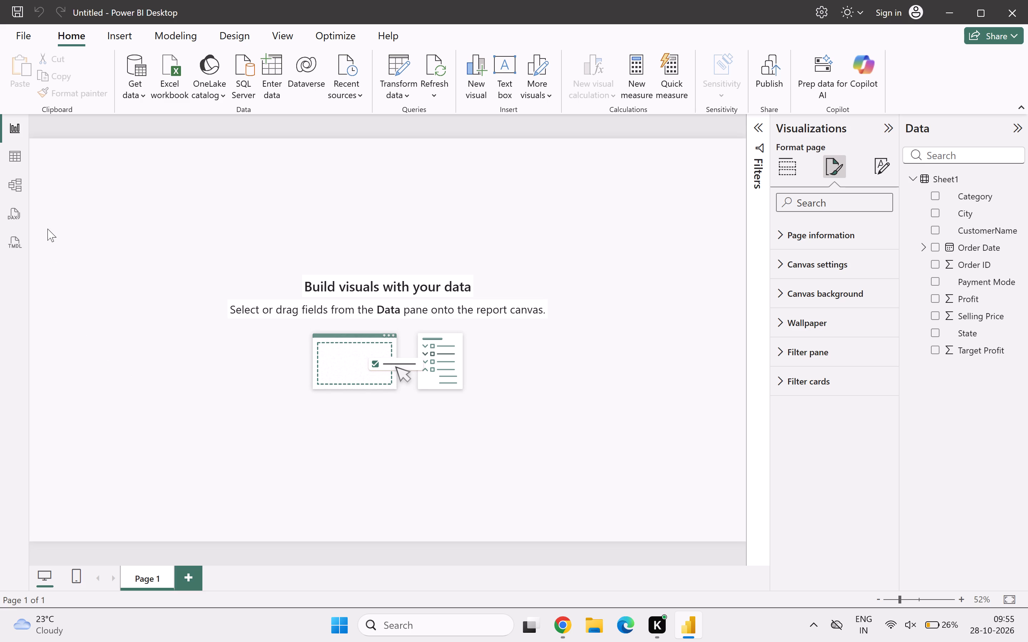
# Examine the columns and first rows of Sheet1 in table view, from Order ID to Target Profit.
pyautogui.click(19, 158)
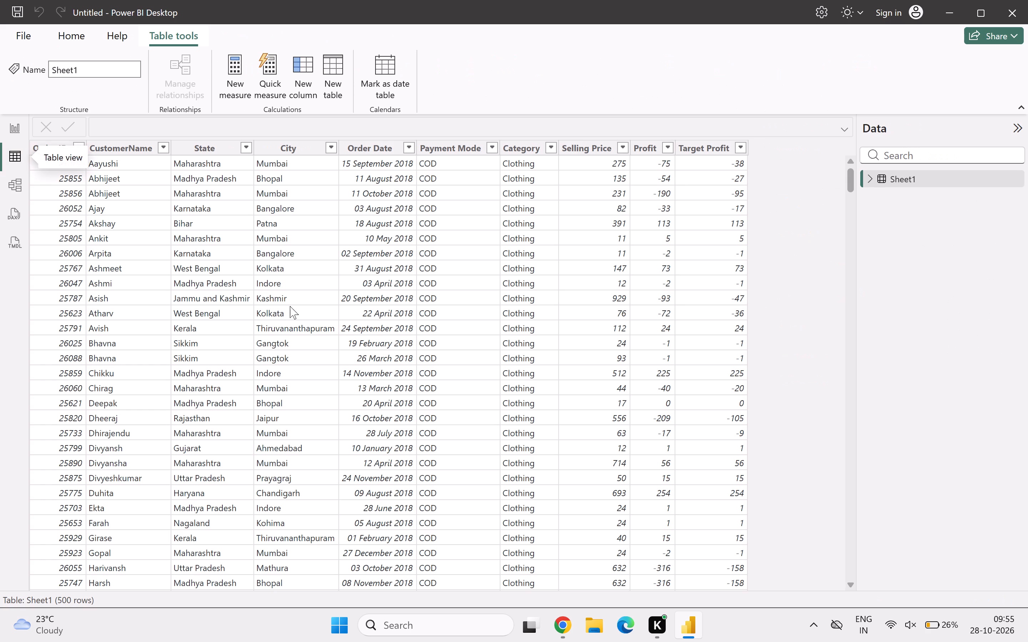
pyautogui.hscroll(1, 312, 399)
pyautogui.scroll(4, 312, 399)
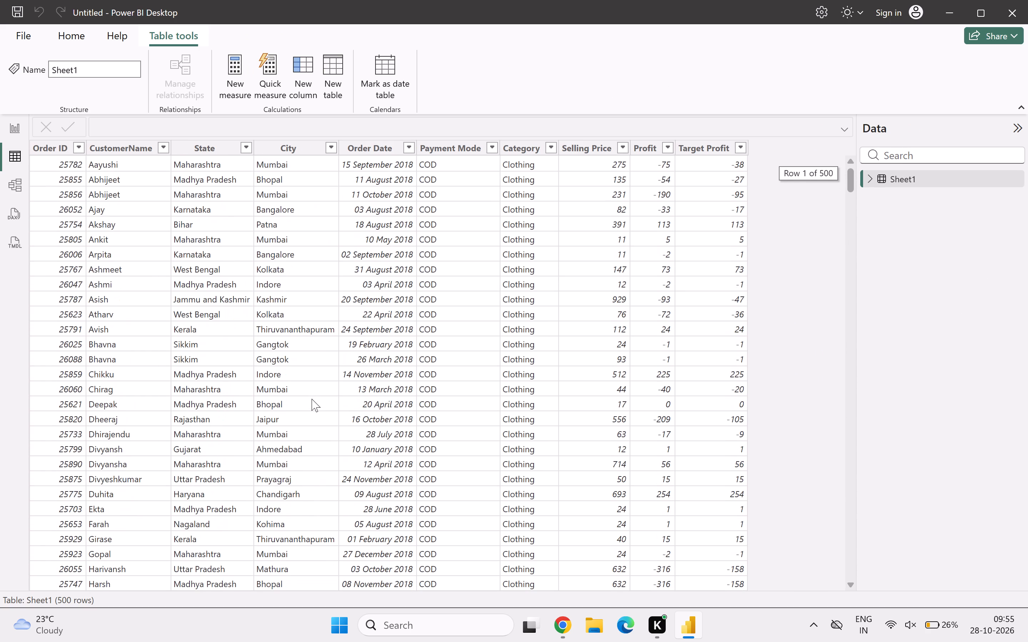
pyautogui.scroll(-10, 312, 399)
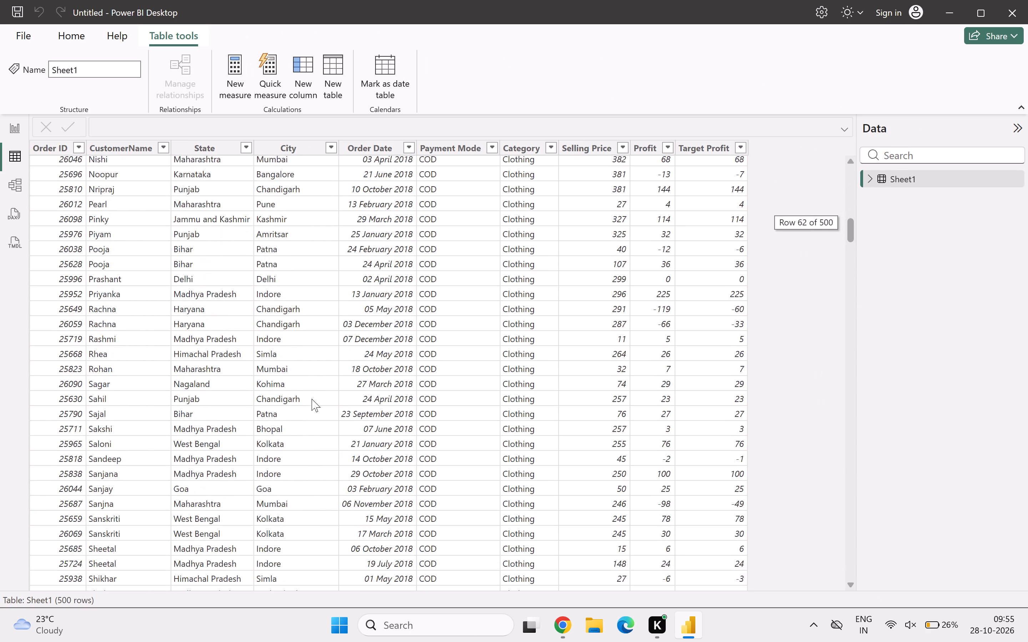
pyautogui.scroll(10, 312, 399)
pyautogui.hscroll(-3, 312, 399)
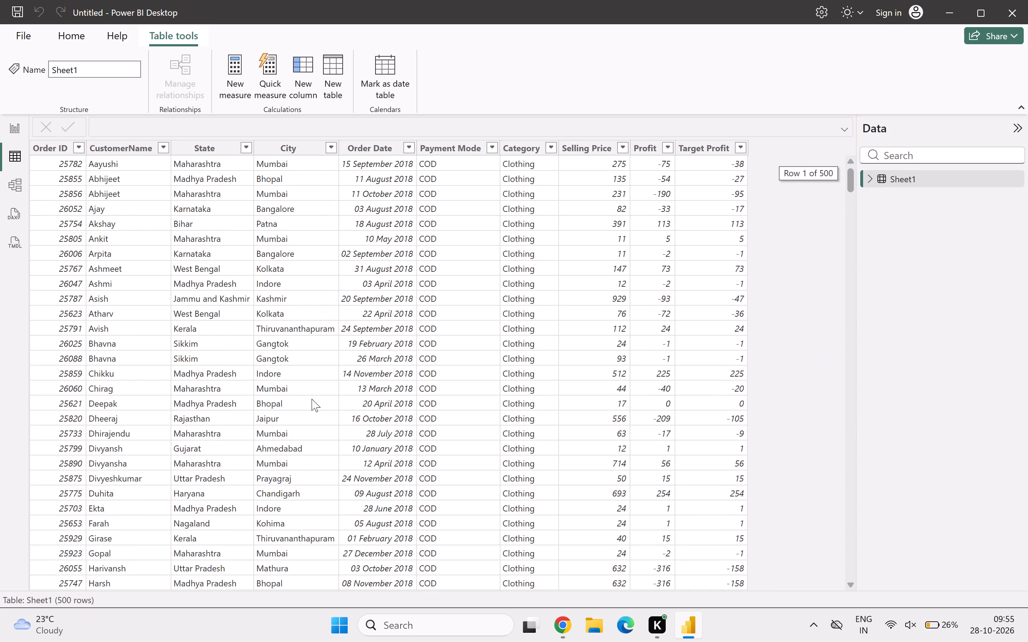
pyautogui.hscroll(-3, 595, 368)
pyautogui.hscroll(1, 595, 368)
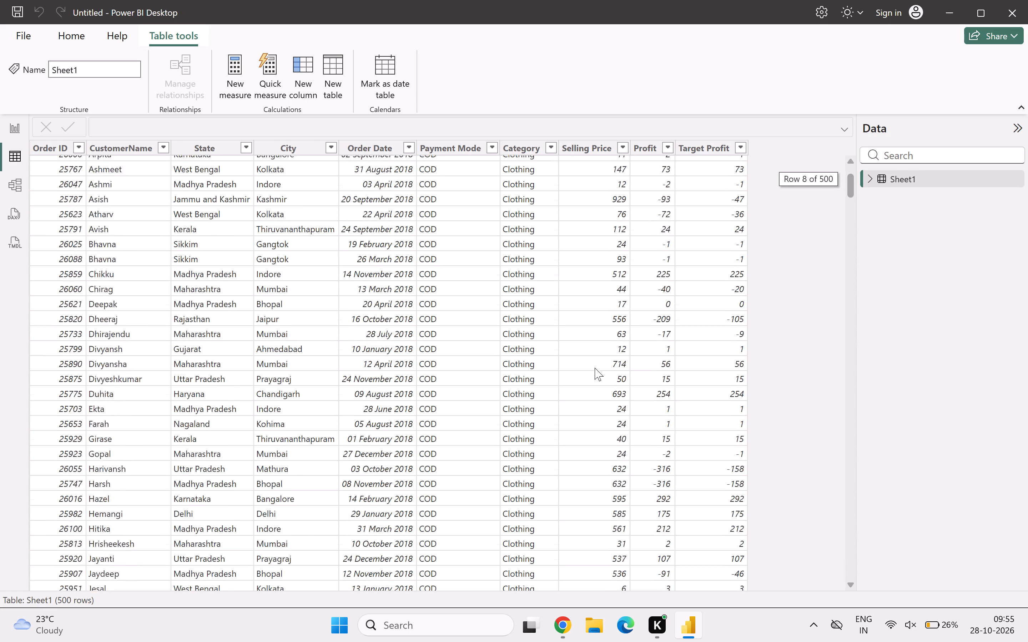
pyautogui.hscroll(1, 595, 368)
pyautogui.scroll(3, 595, 368)
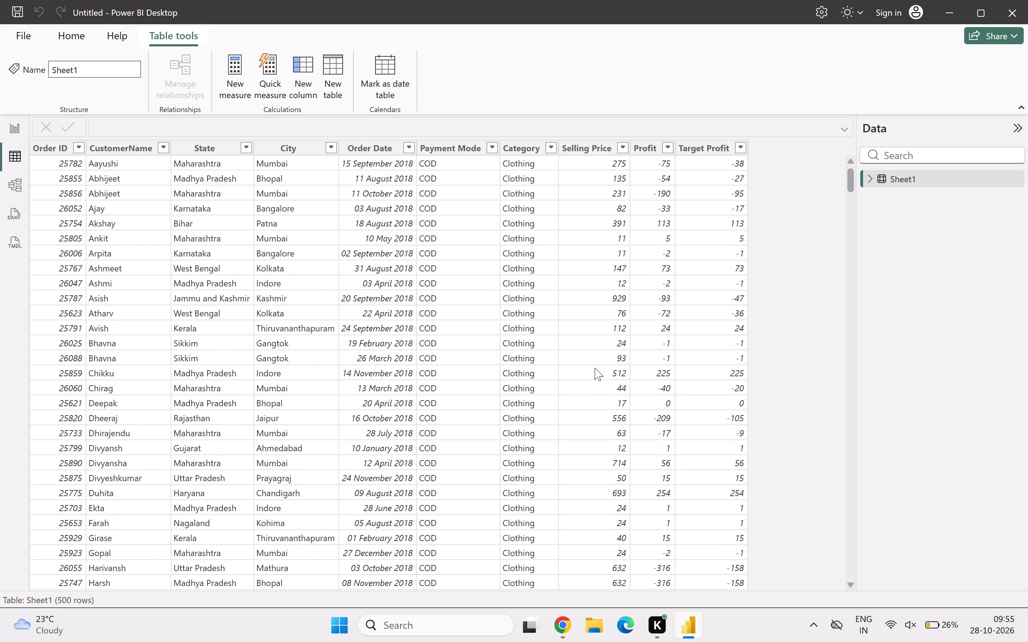
pyautogui.scroll(-1, 193, 256)
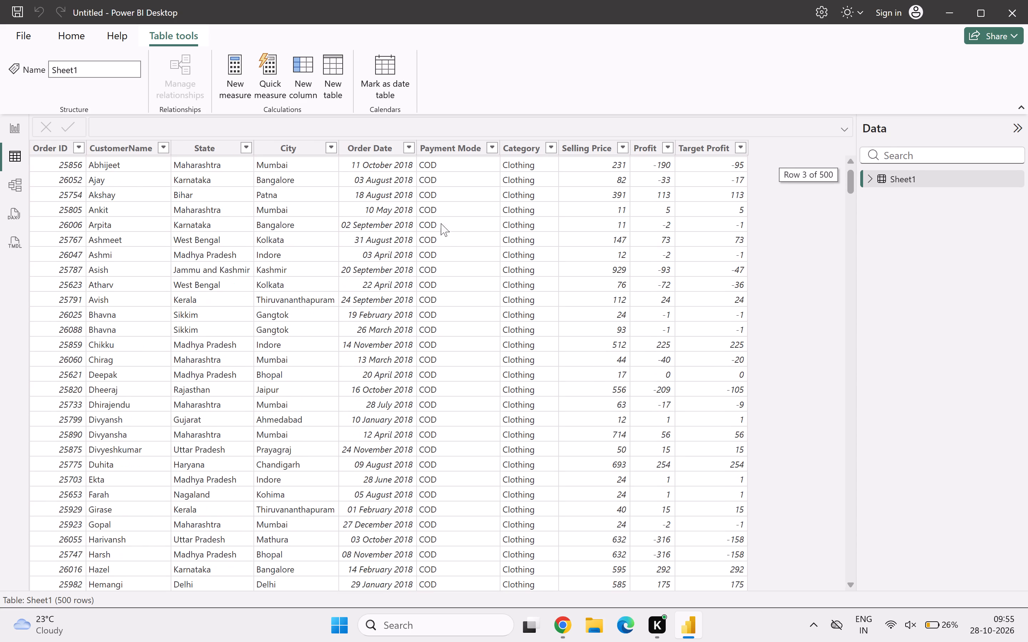
pyautogui.scroll(1, 442, 237)
pyautogui.hscroll(-1, 368, 229)
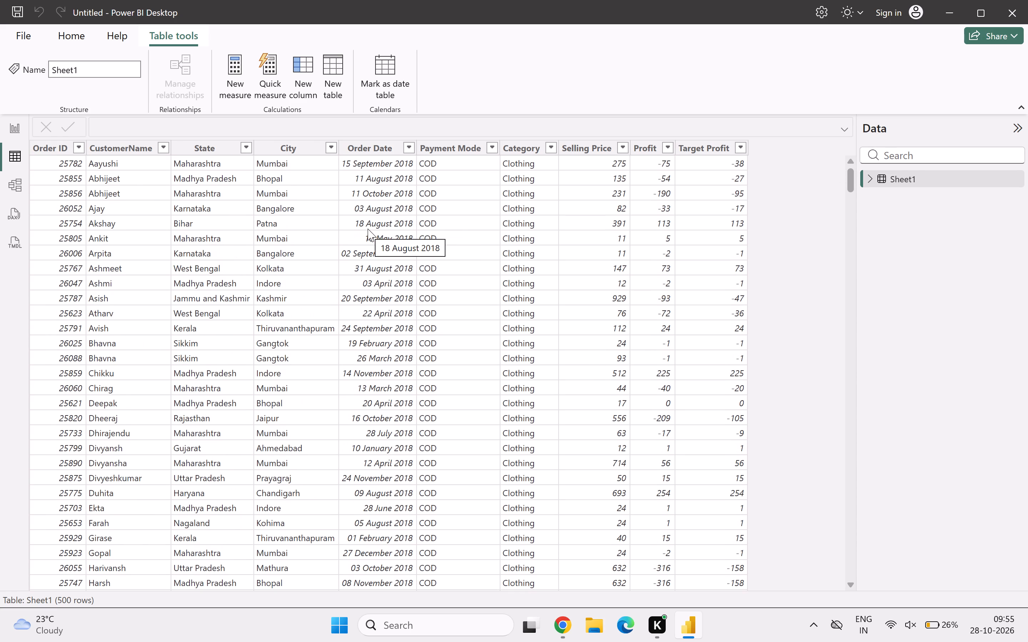
pyautogui.moveTo(846, 178); pyautogui.dragTo(896, 47)
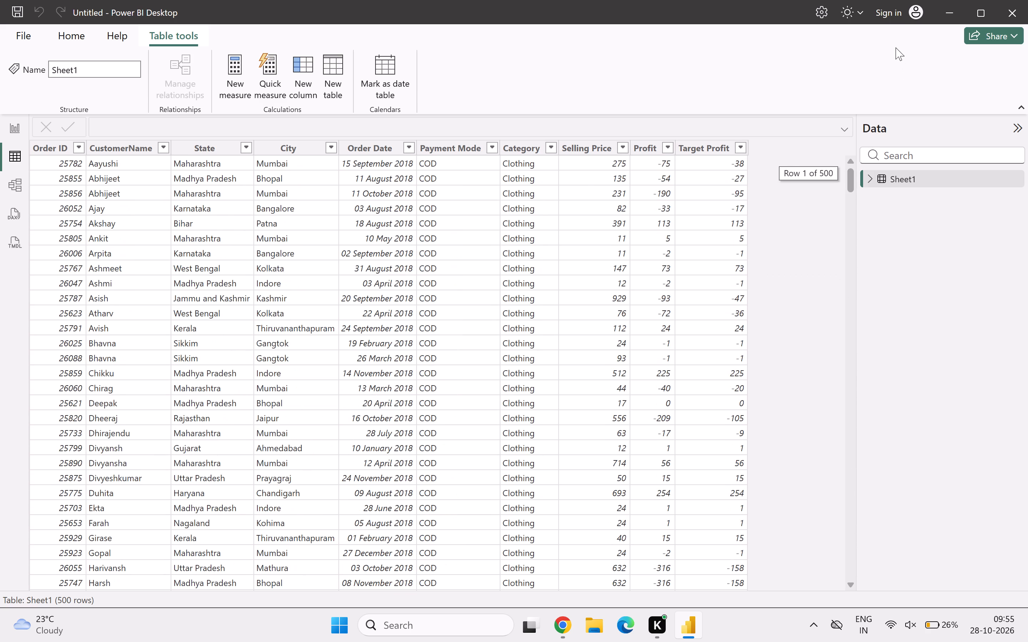
pyautogui.hscroll(-1, 692, 192)
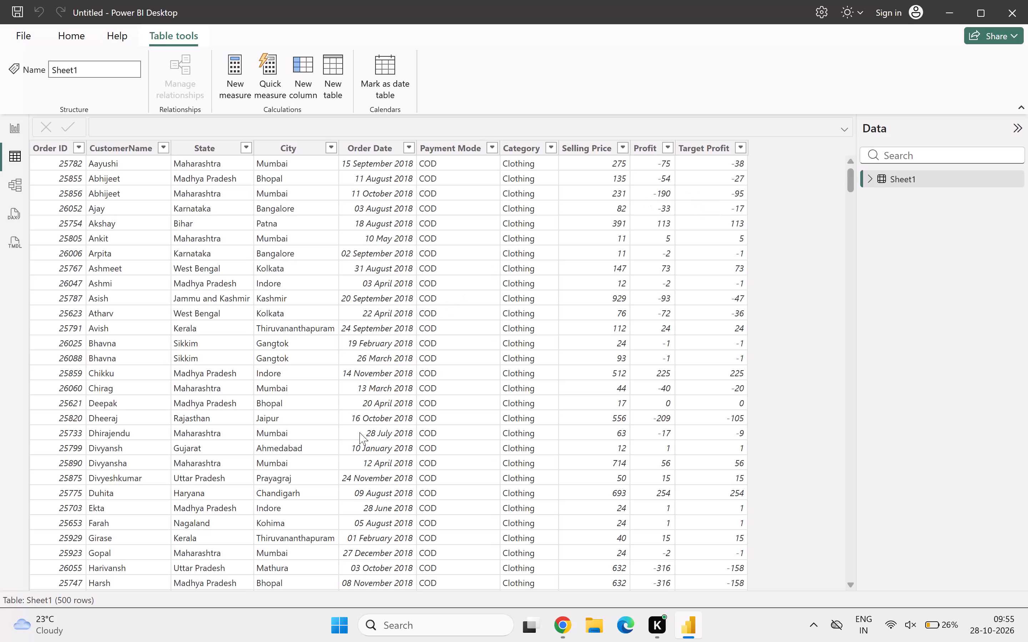
pyautogui.scroll(-4, 359, 432)
pyautogui.scroll(2, 359, 432)
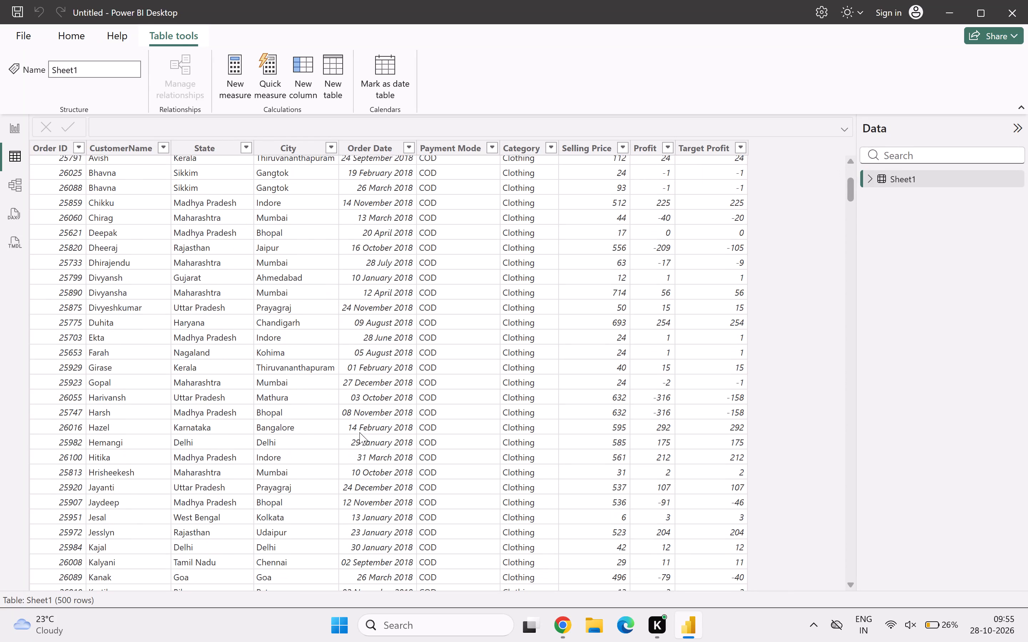
pyautogui.scroll(6, 359, 432)
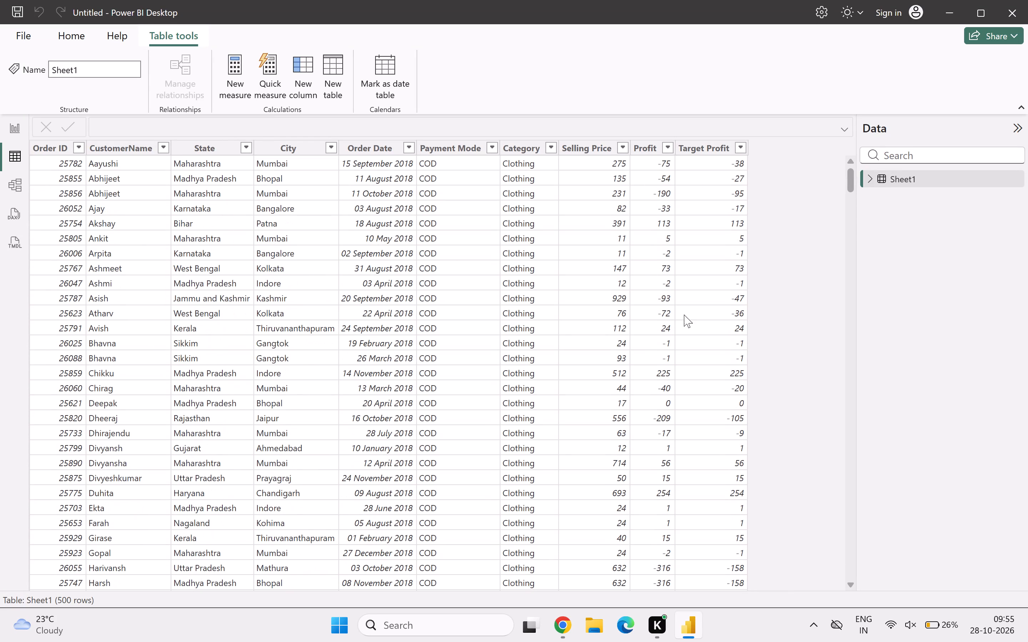
pyautogui.hscroll(-1, 684, 315)
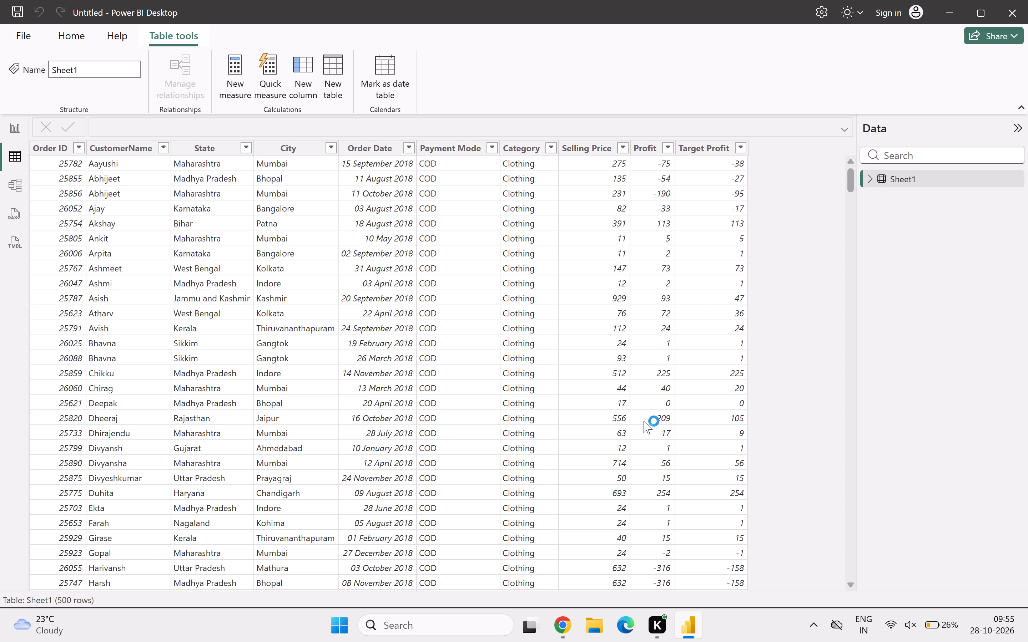
# Read through all Sheet1 records to the last row, reviewing the payment modes, categories, selling prices and profits.
pyautogui.scroll(-4, 644, 421)
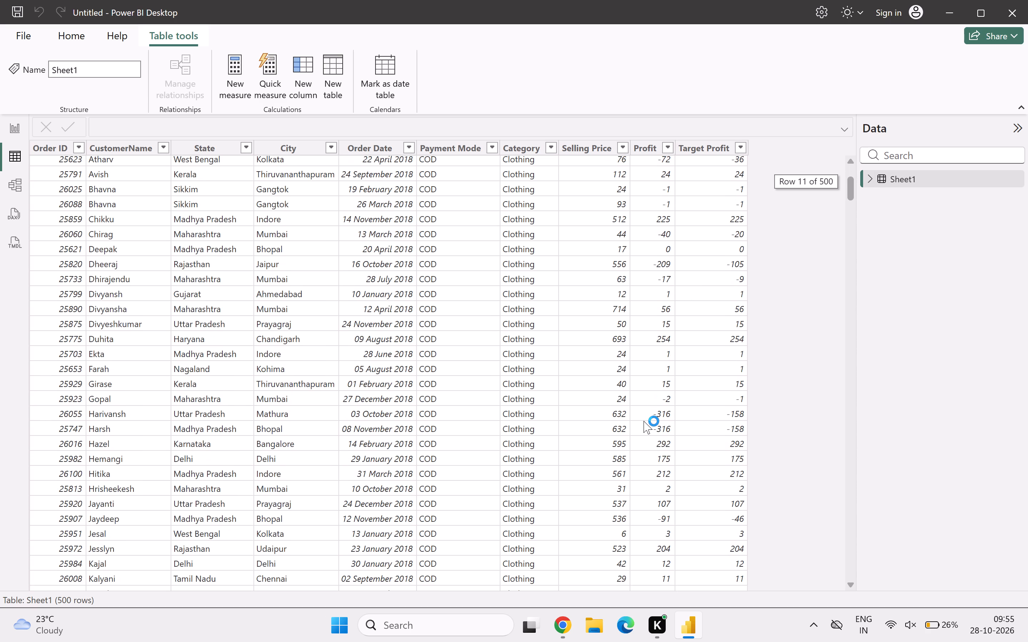
pyautogui.scroll(-5, 644, 421)
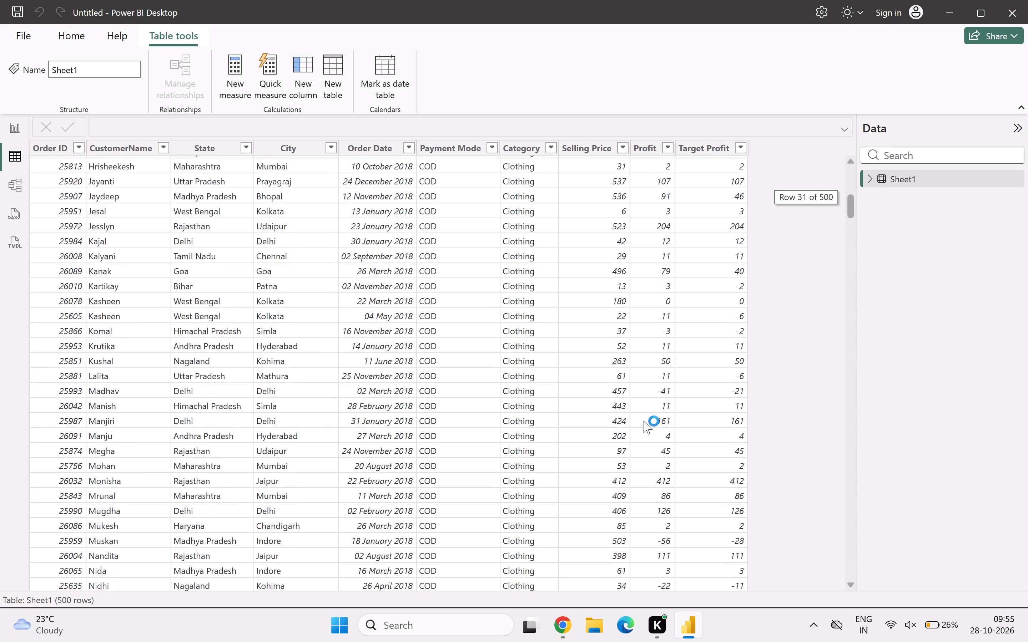
pyautogui.scroll(-16, 644, 421)
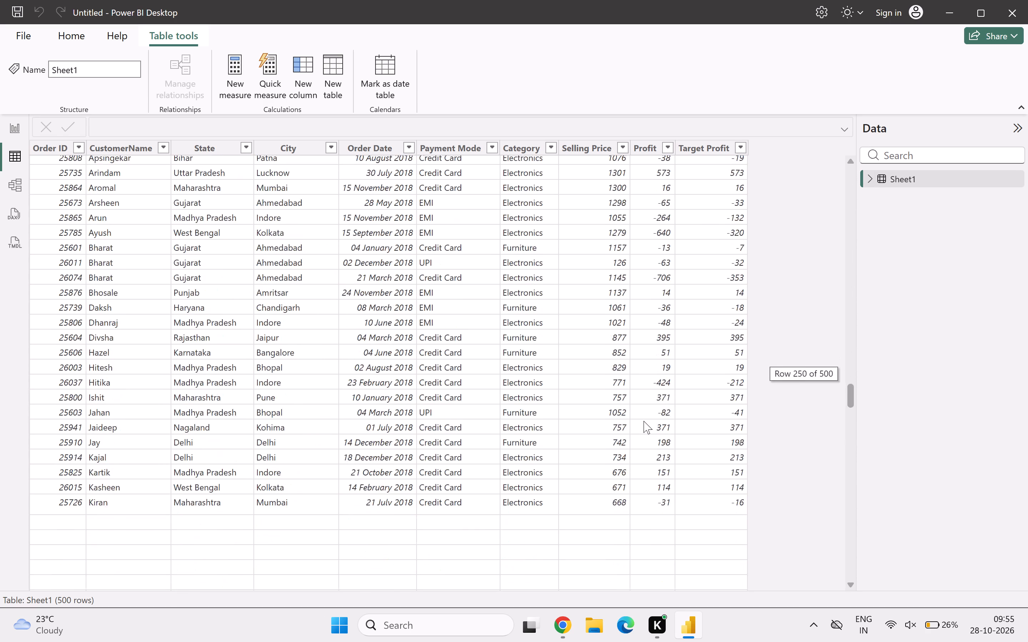
pyautogui.scroll(-9, 644, 421)
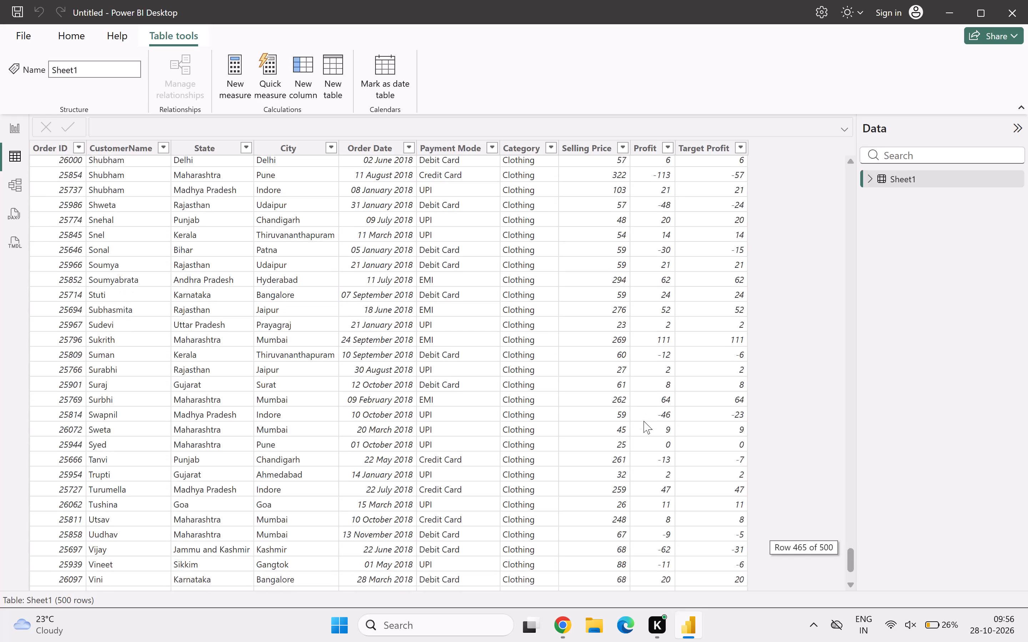
pyautogui.scroll(-7, 644, 421)
pyautogui.scroll(6, 644, 421)
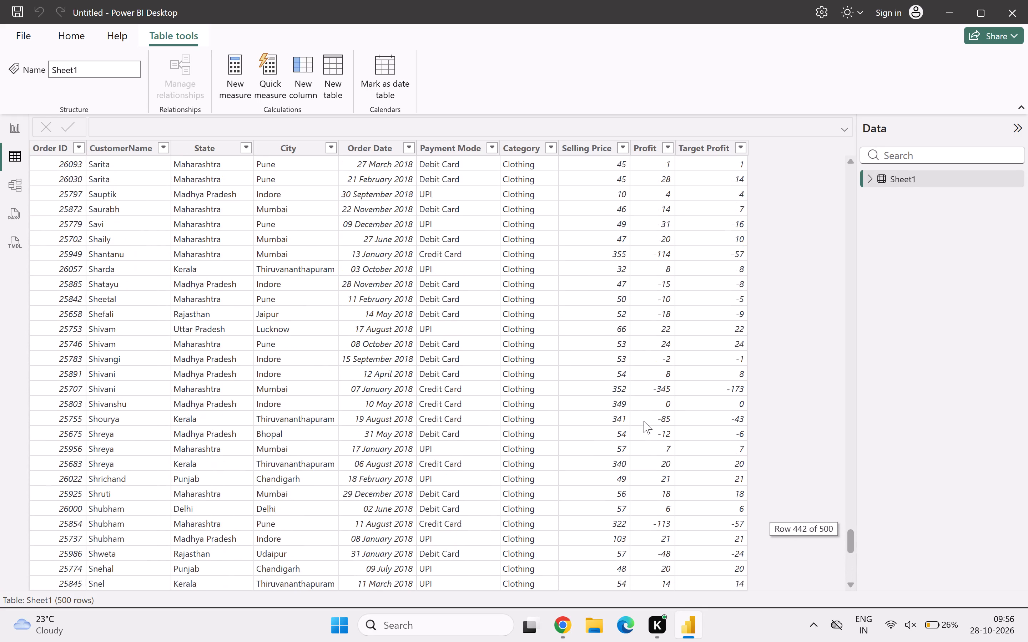
pyautogui.scroll(15, 644, 421)
pyautogui.scroll(15, 644, 421)
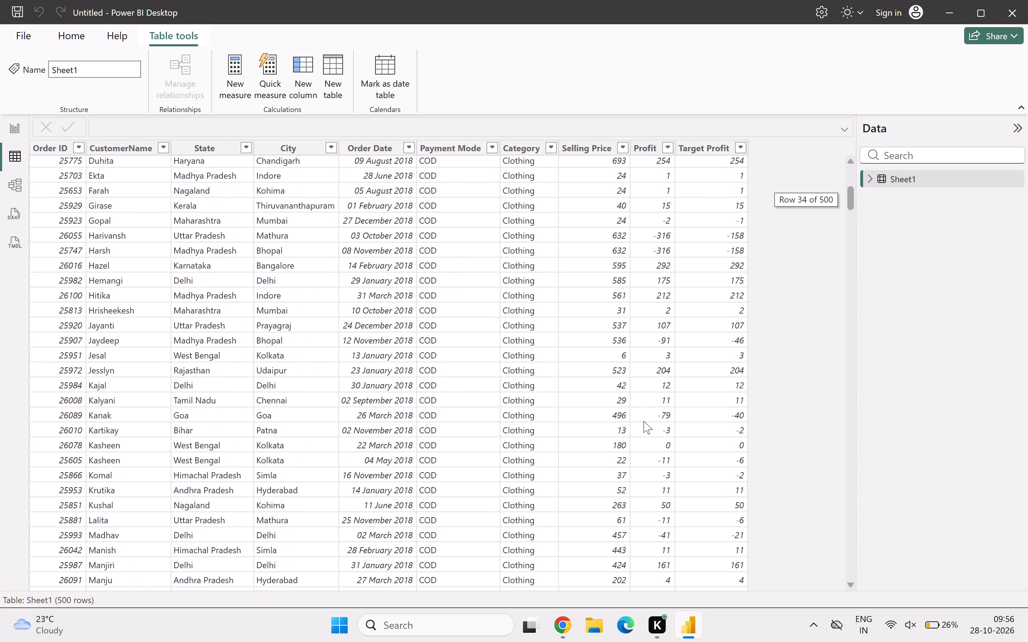
pyautogui.scroll(7, 644, 421)
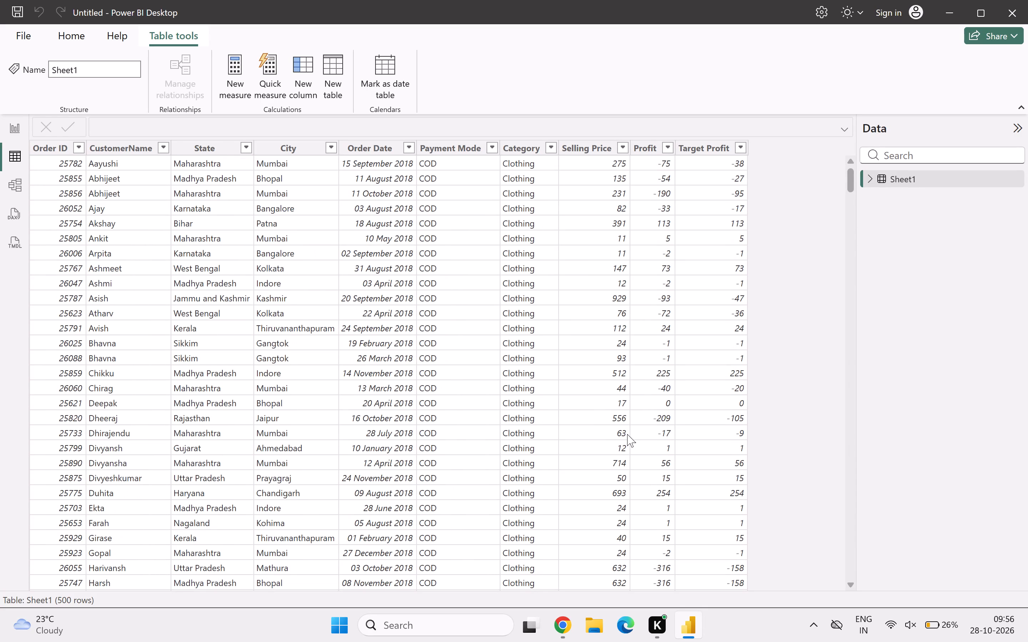
pyautogui.scroll(-15, 627, 434)
pyautogui.scroll(-8, 627, 434)
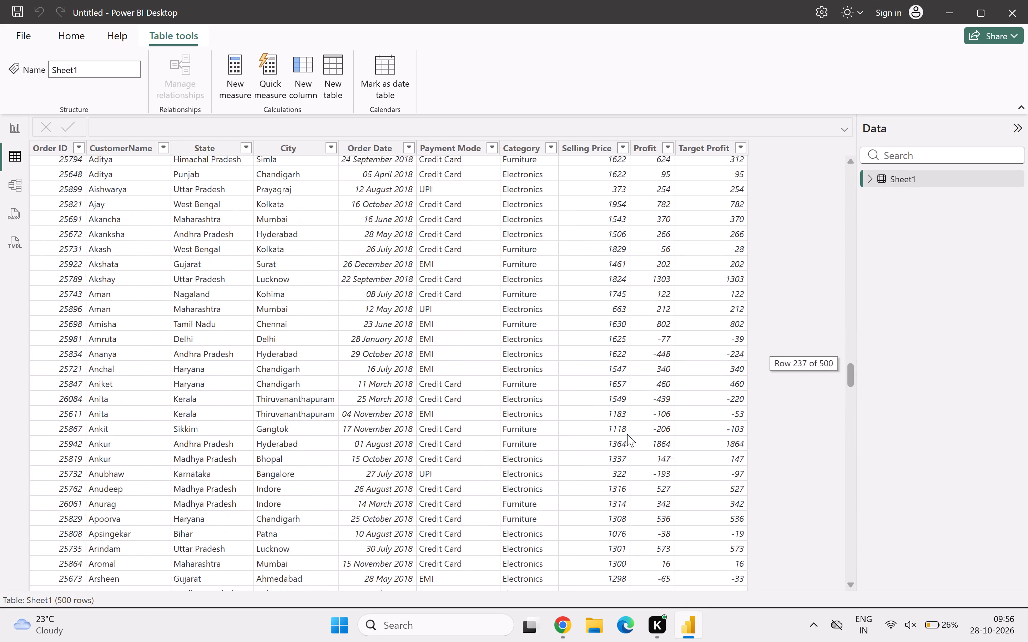
pyautogui.scroll(-17, 627, 434)
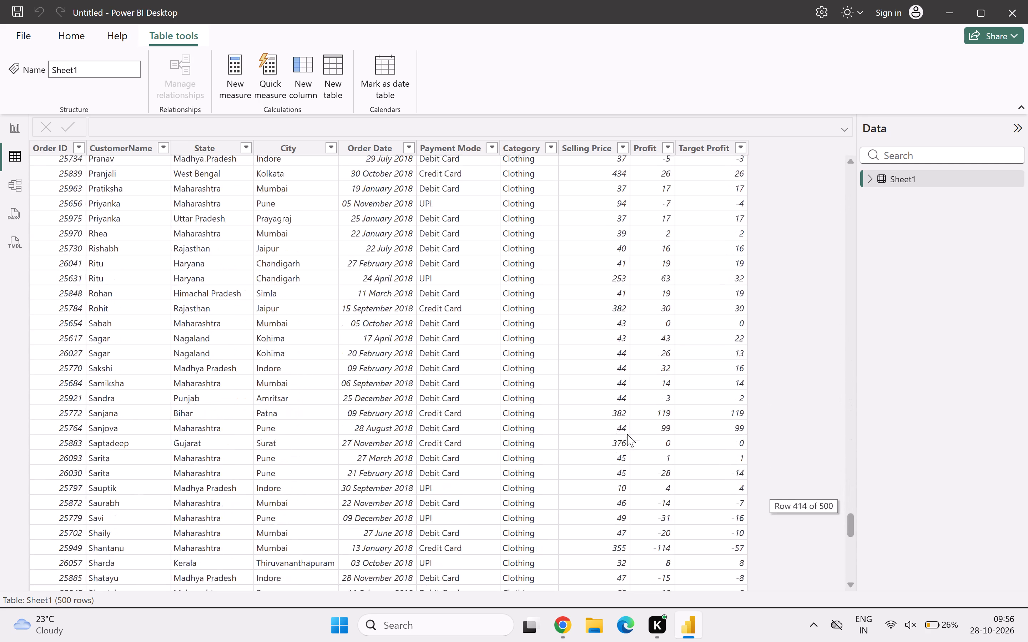
pyautogui.scroll(-7, 627, 434)
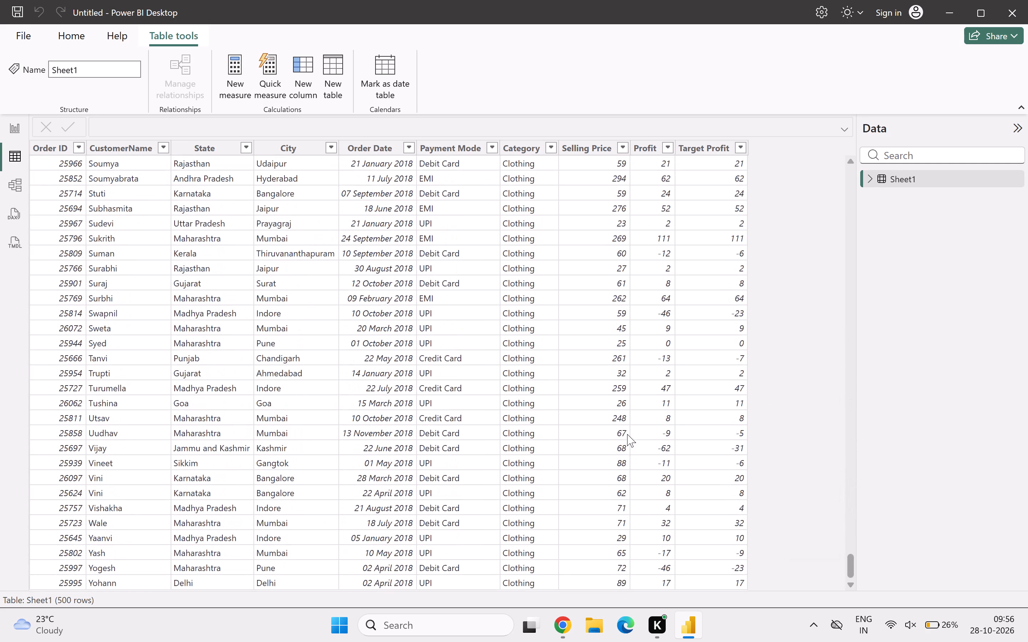
# Review the Profit column against Target Profit in the last Sheet1 records, and return to the first rows.
pyautogui.click(658, 413)
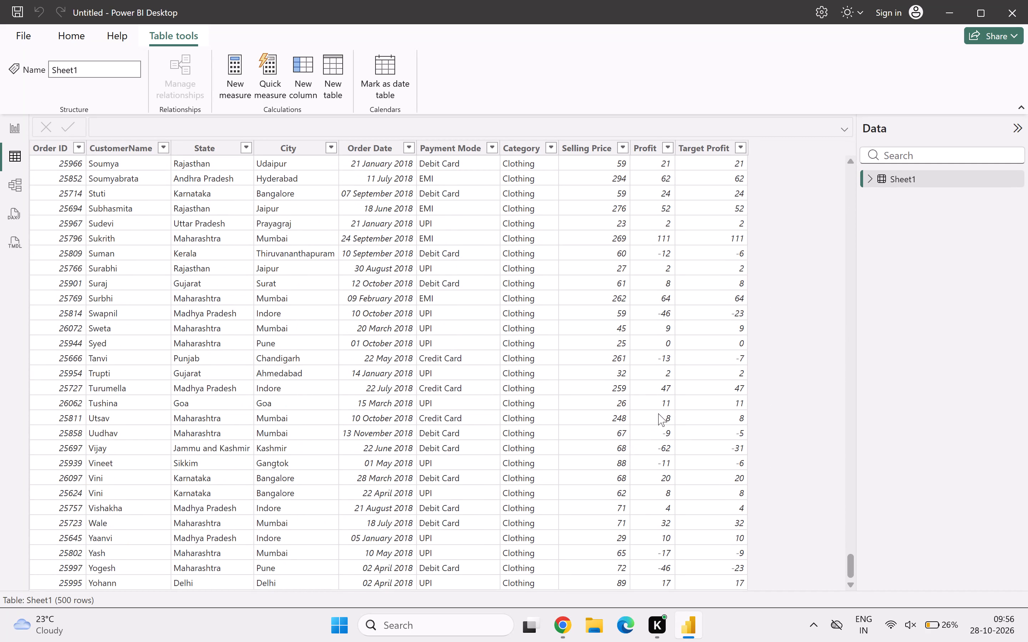
pyautogui.scroll(-5, 658, 413)
pyautogui.scroll(-2, 654, 522)
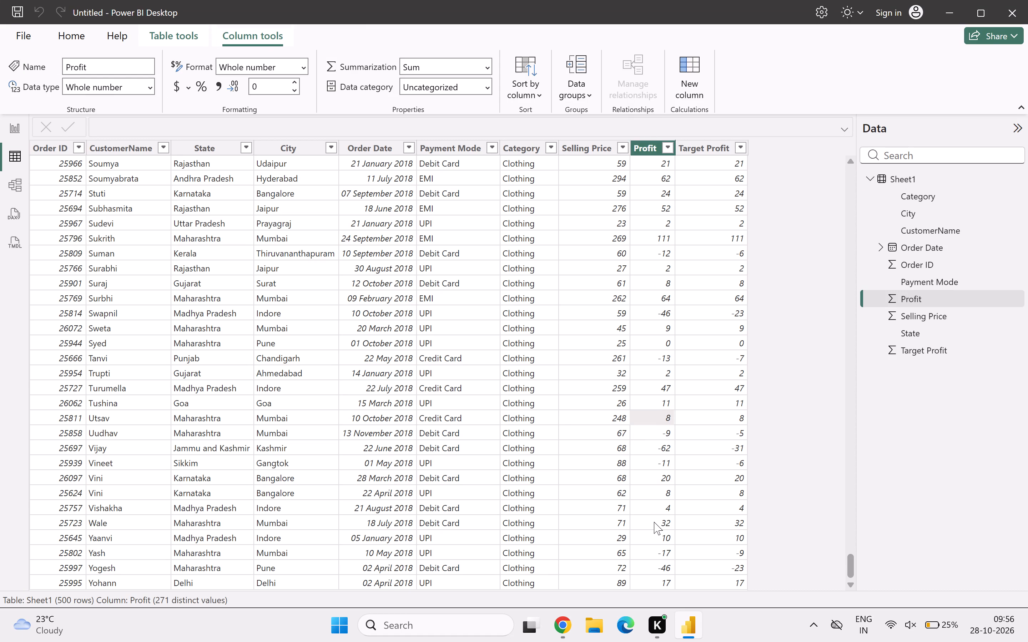
pyautogui.scroll(-4, 654, 522)
pyautogui.scroll(-6, 650, 577)
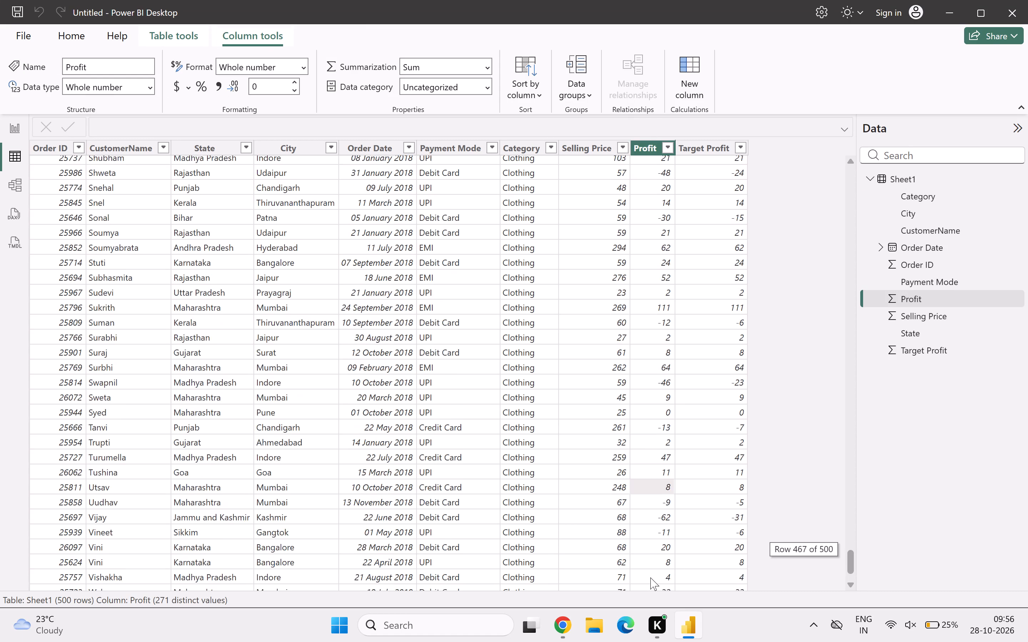
pyautogui.scroll(-1, 650, 577)
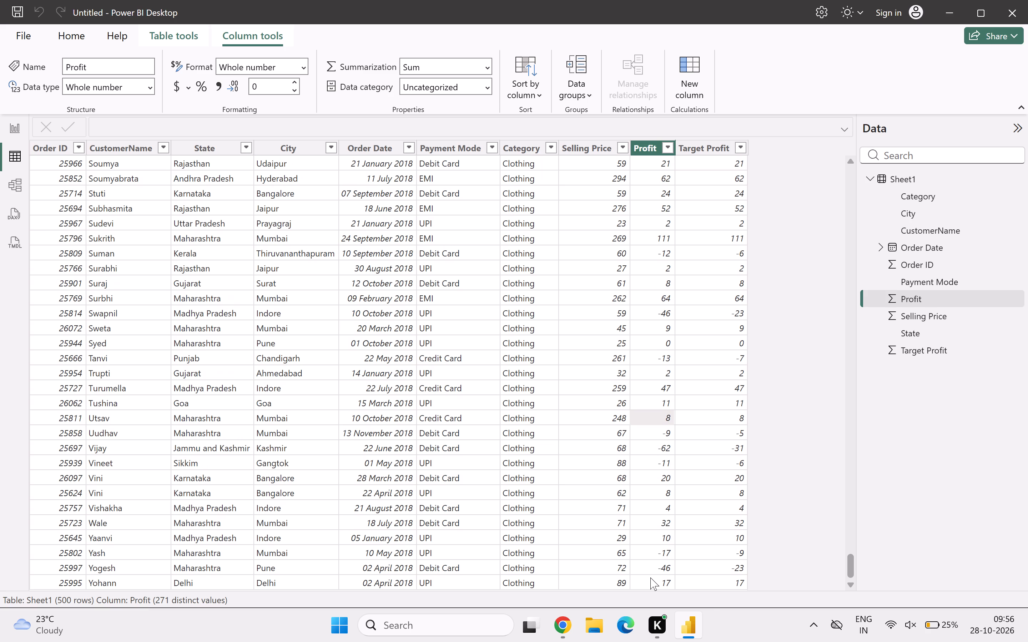
pyautogui.click(805, 517)
pyautogui.scroll(2, 705, 334)
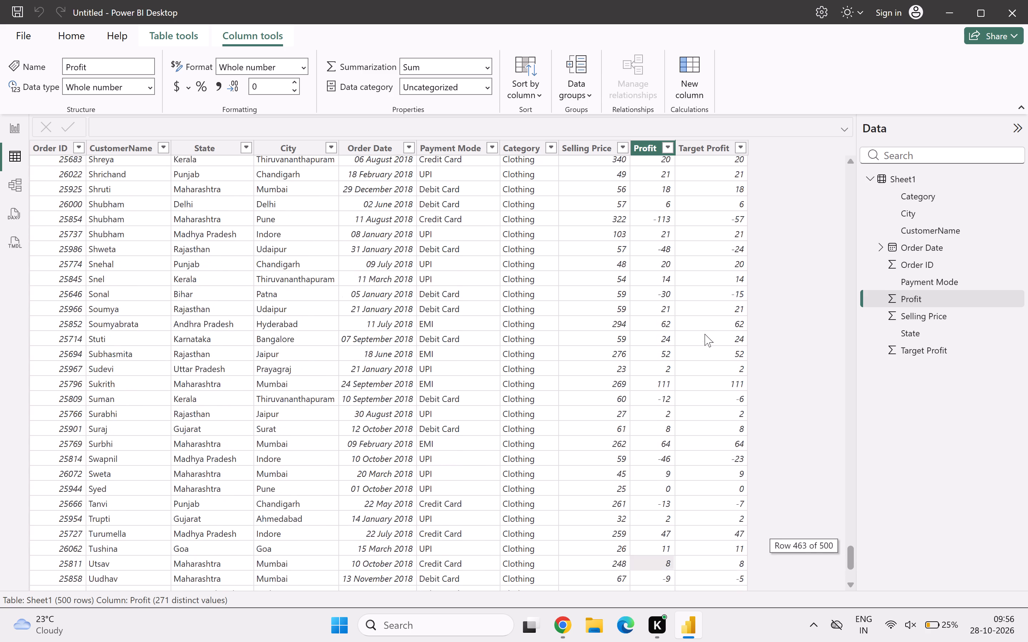
pyautogui.scroll(15, 705, 334)
pyautogui.scroll(9, 705, 334)
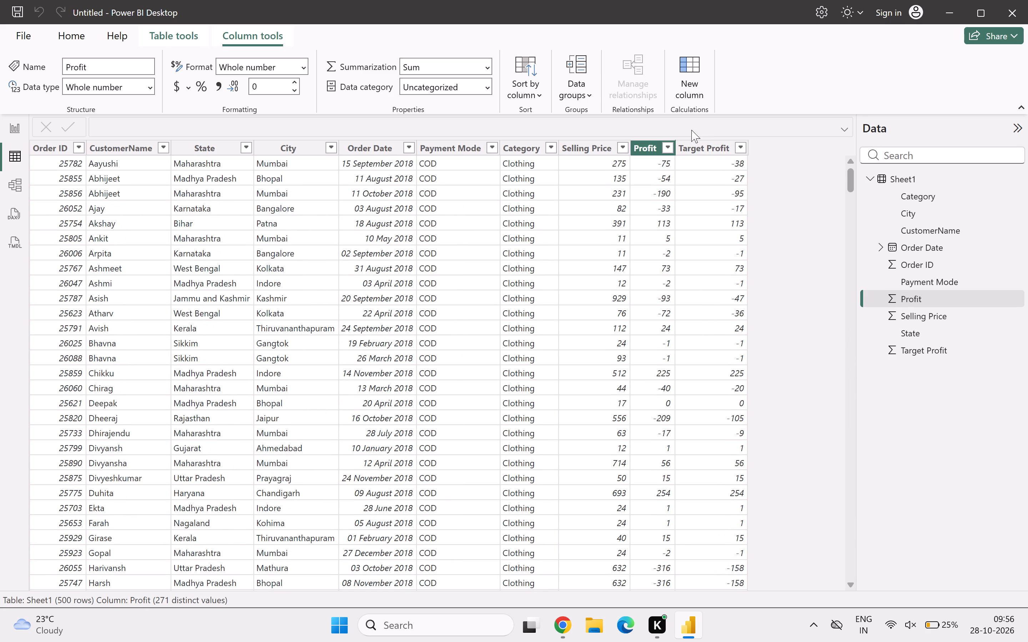
# Examine the sort options and filter values of the Target Profit and Profit columns without applying any filter.
pyautogui.click(691, 130)
pyautogui.click(769, 161)
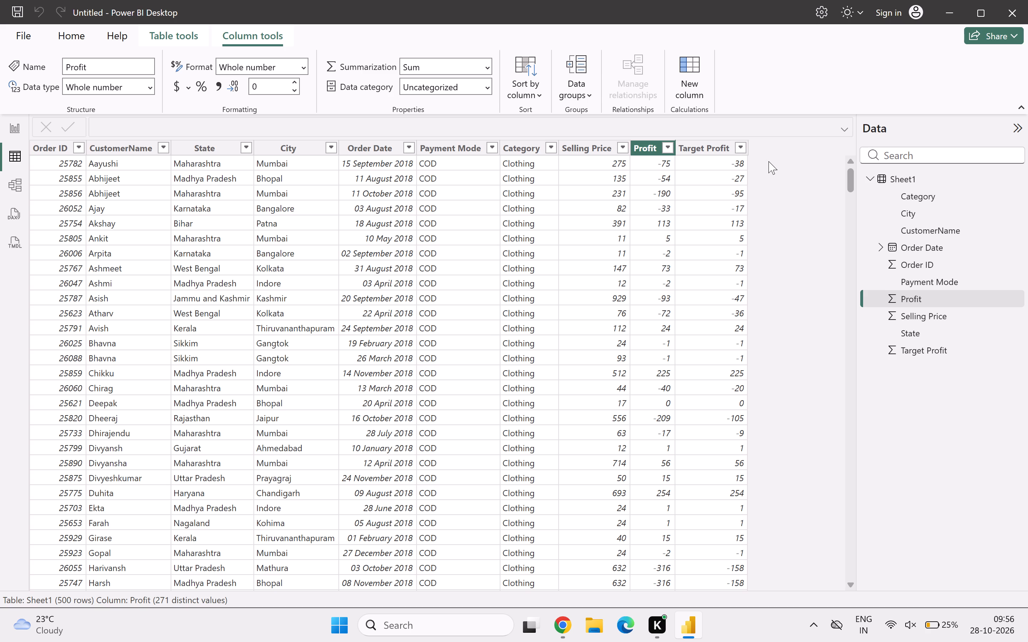
pyautogui.moveTo(737, 141); pyautogui.dragTo(738, 144)
pyautogui.click(738, 144)
pyautogui.click(738, 144)
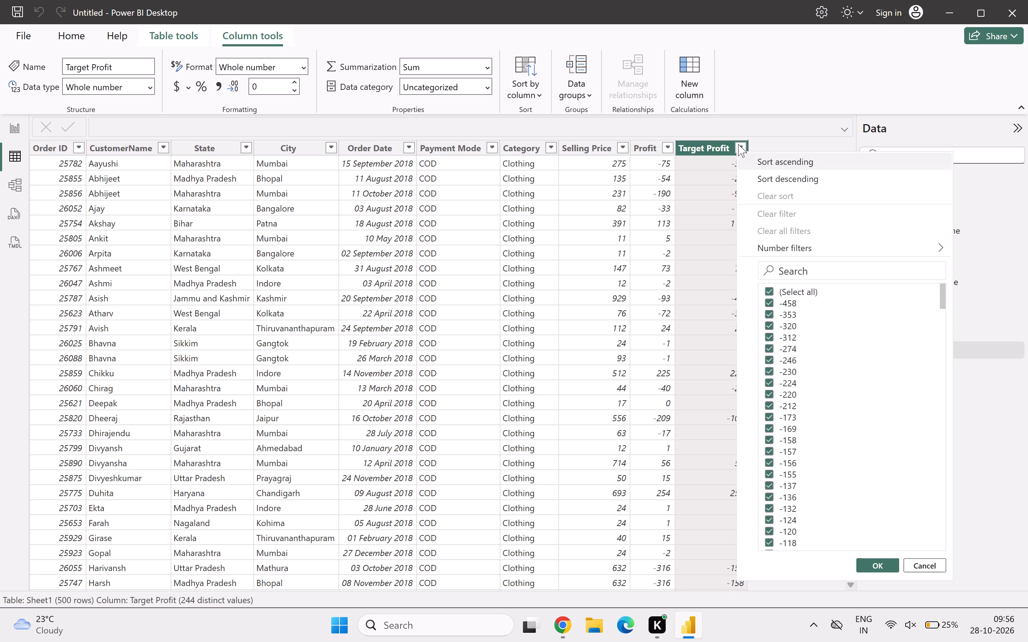
pyautogui.click(776, 105)
pyautogui.click(668, 145)
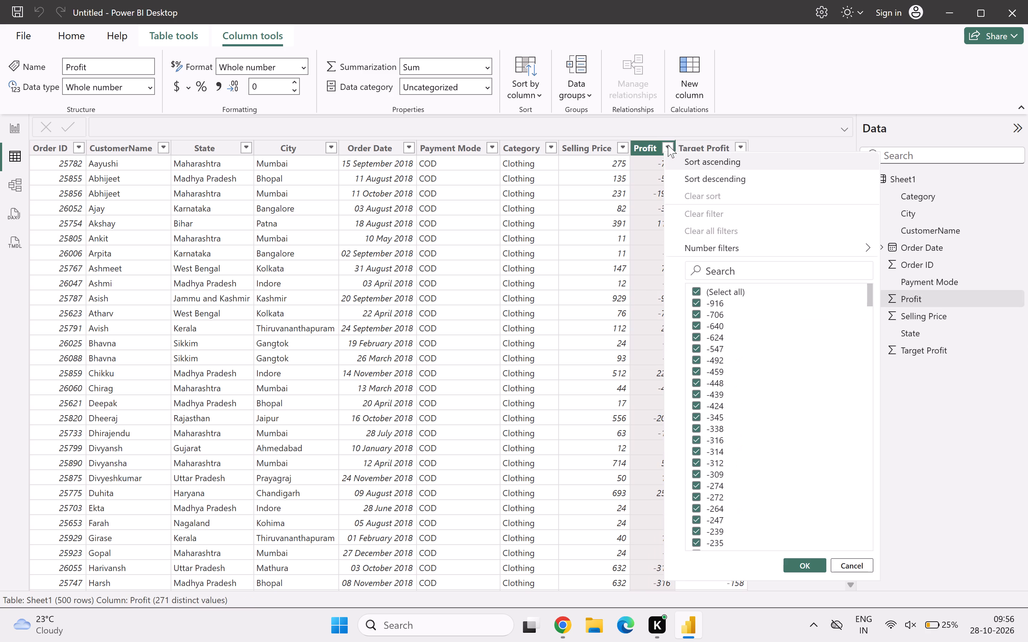
pyautogui.click(668, 145)
pyautogui.click(852, 79)
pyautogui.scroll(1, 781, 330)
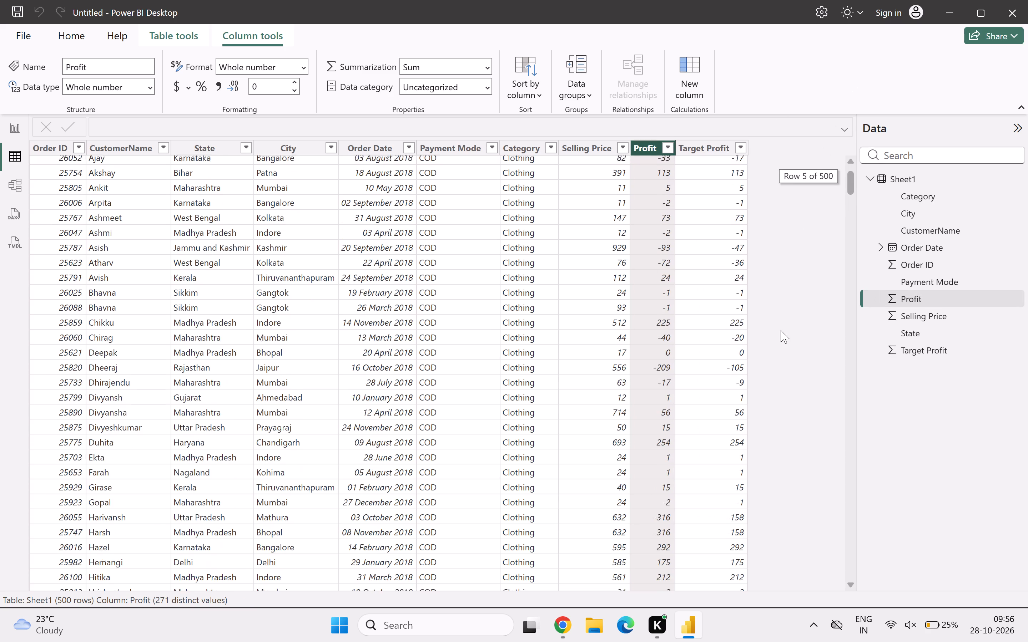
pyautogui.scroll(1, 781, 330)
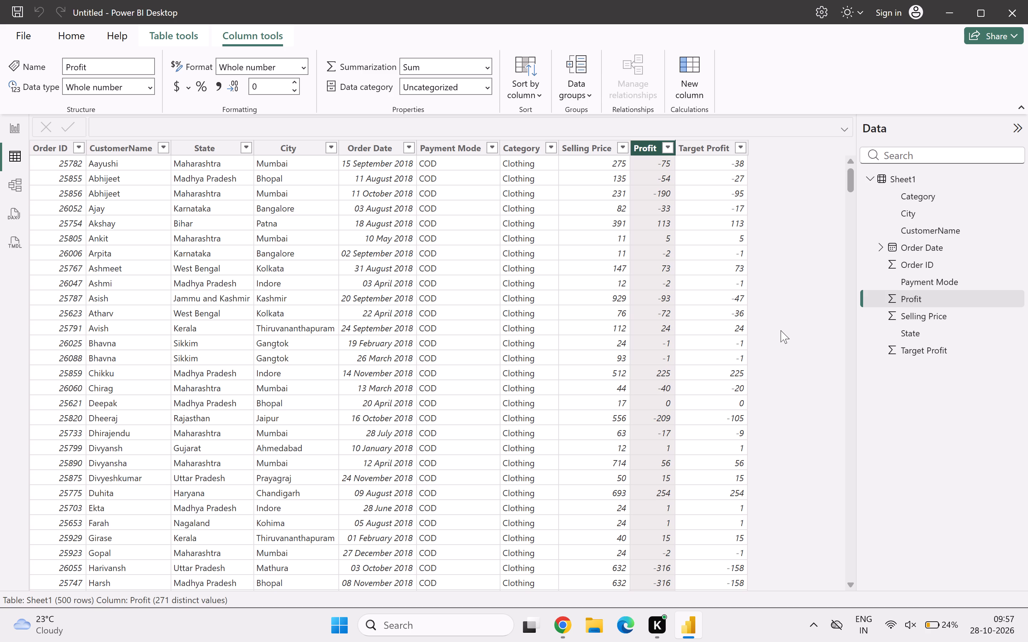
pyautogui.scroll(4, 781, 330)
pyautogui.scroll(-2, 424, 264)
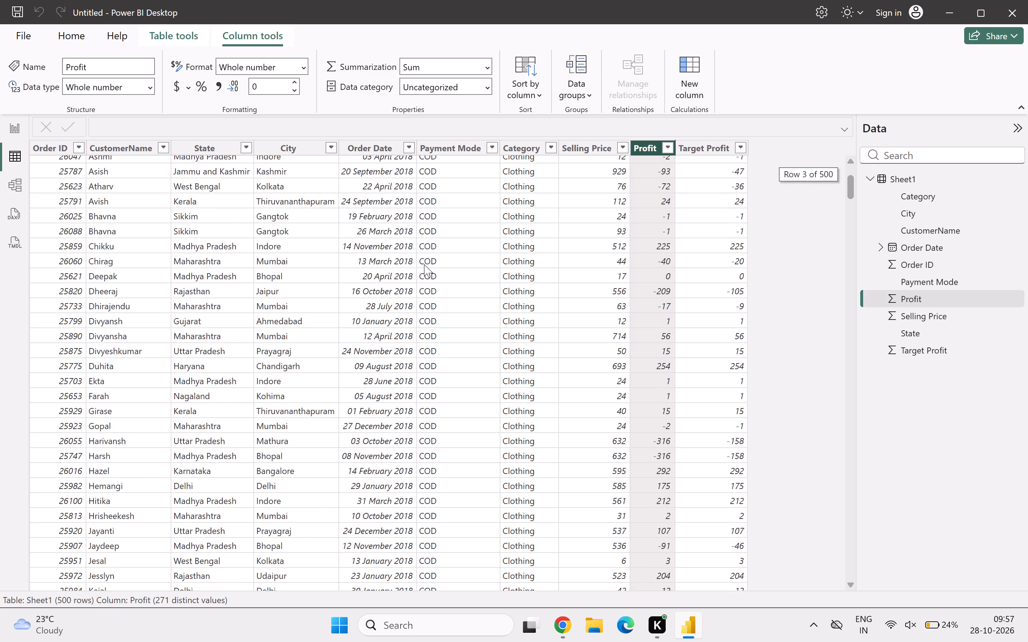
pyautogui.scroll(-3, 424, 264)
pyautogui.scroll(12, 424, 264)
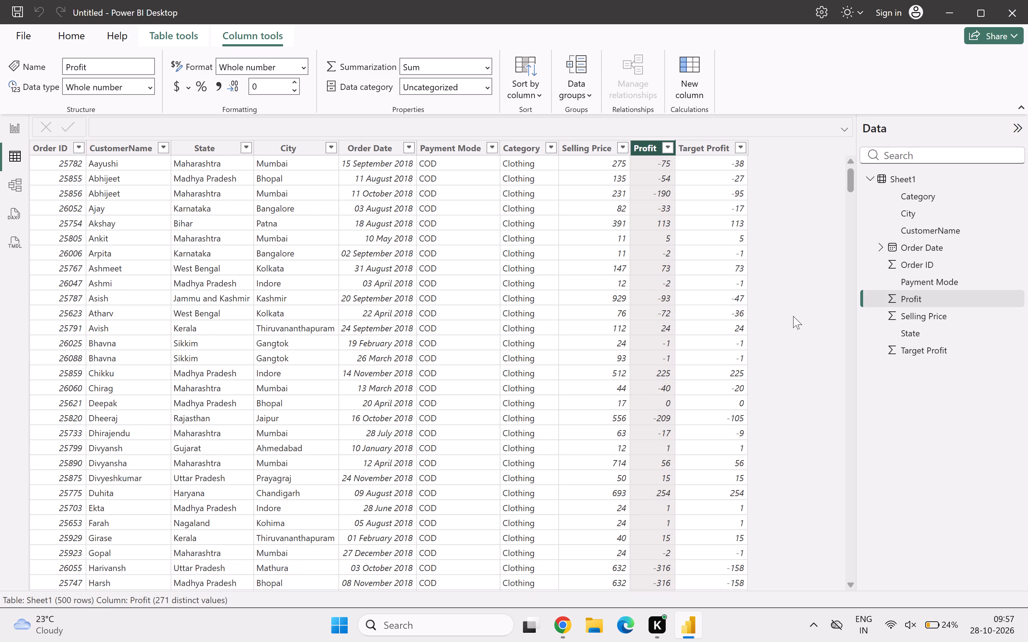
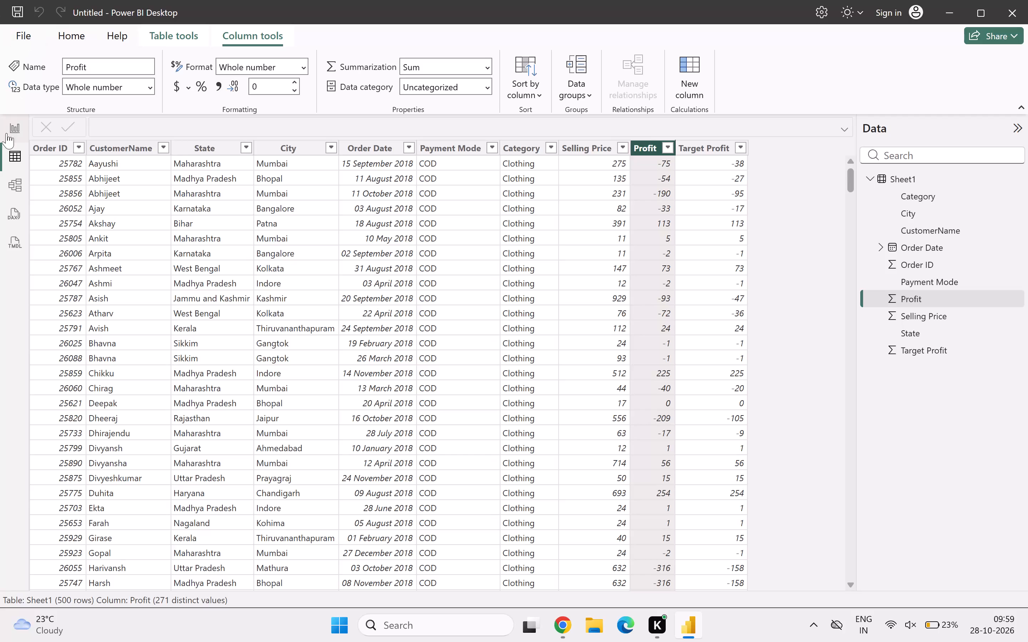
# In report view, insert a text box on the blank page and set its font size to 11.
pyautogui.click(15, 123)
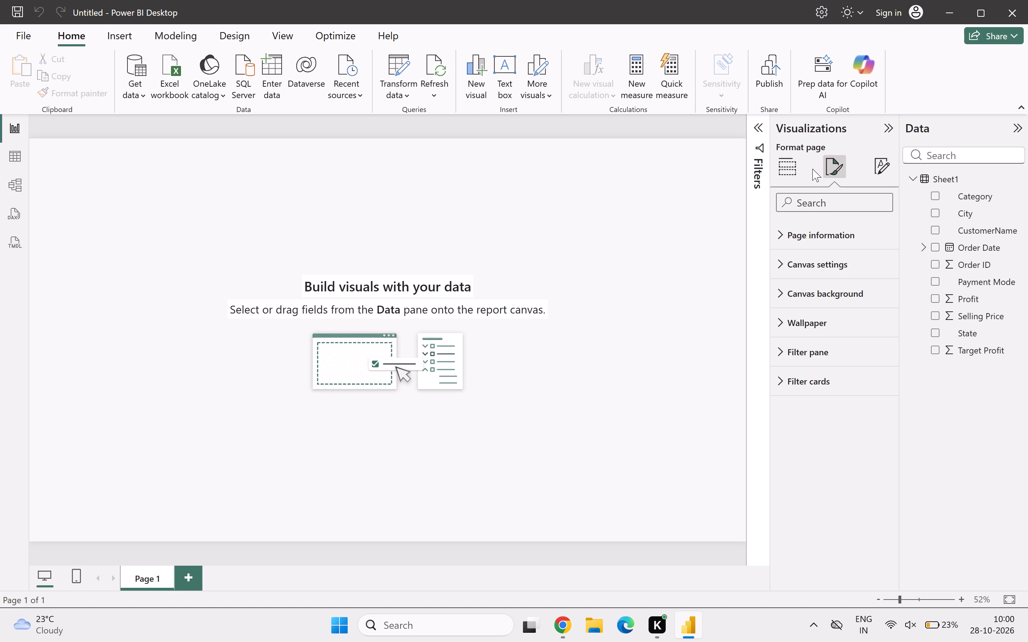
pyautogui.click(803, 292)
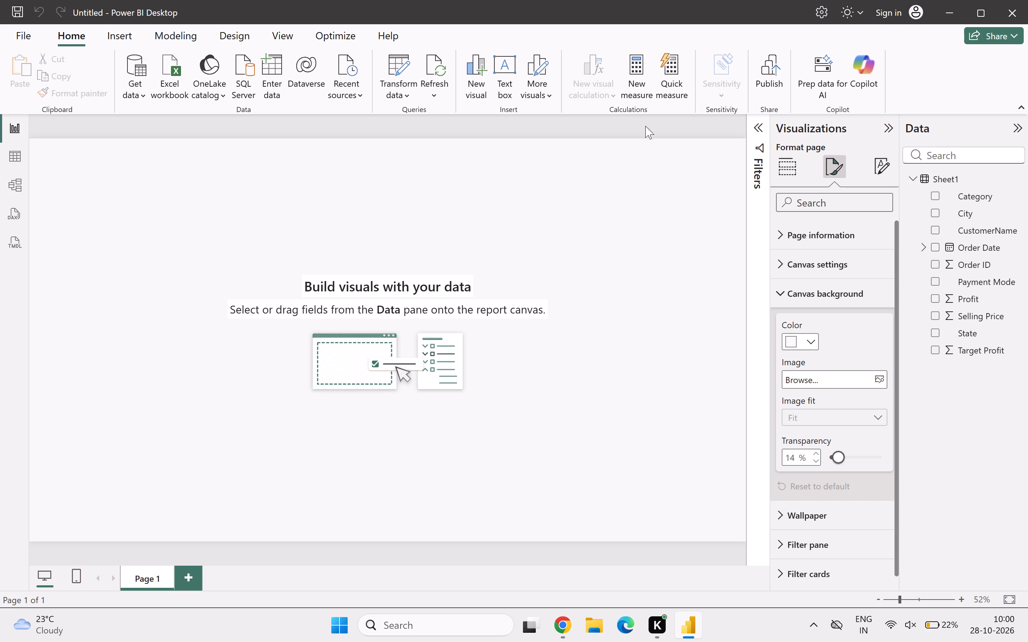
pyautogui.click(498, 76)
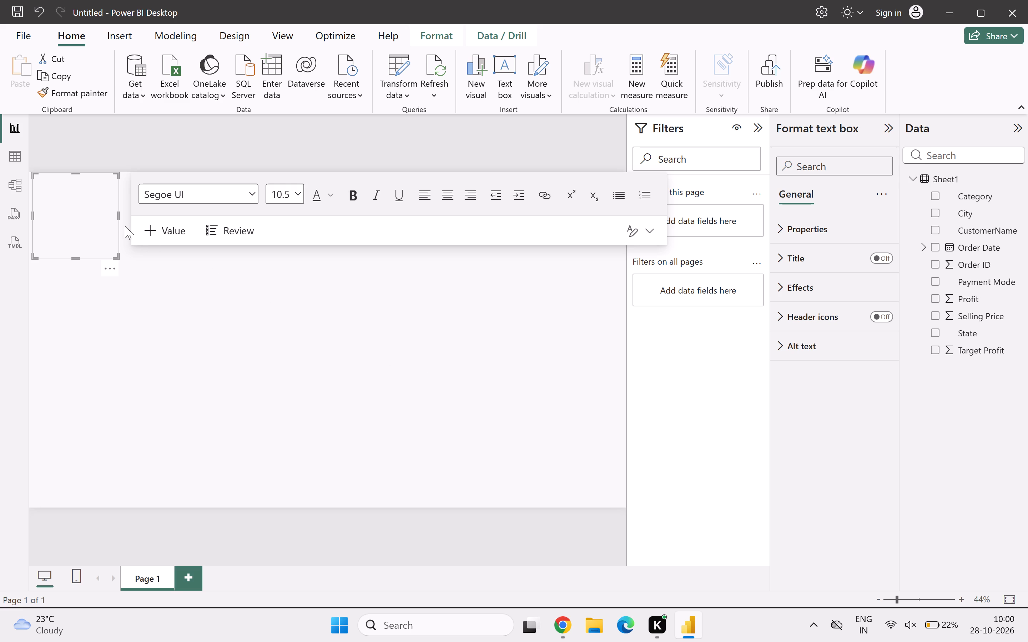
pyautogui.click(61, 220)
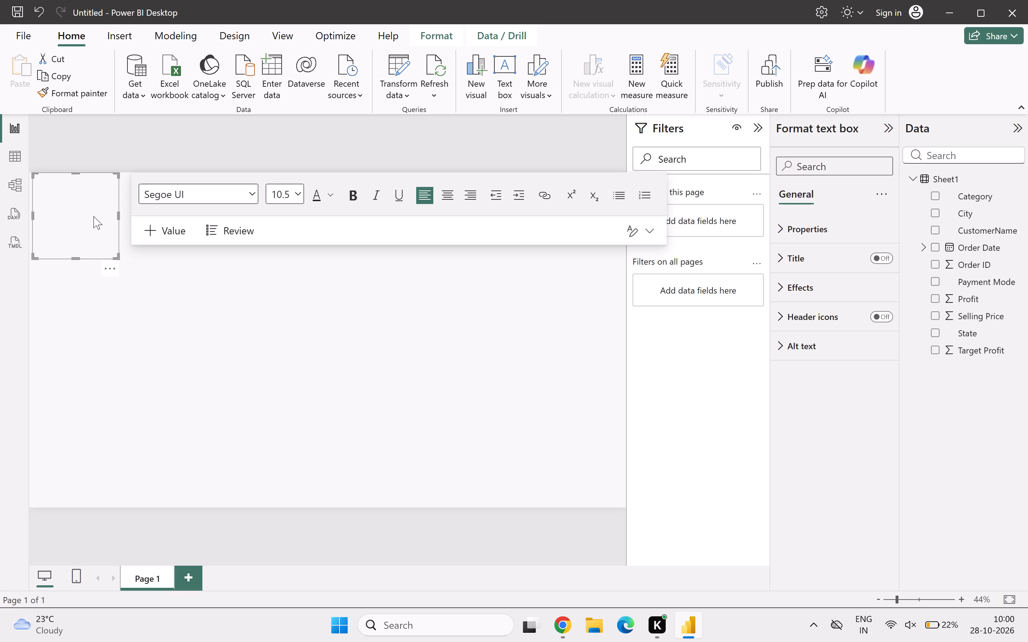
pyautogui.doubleClick(94, 216)
pyautogui.click(94, 216)
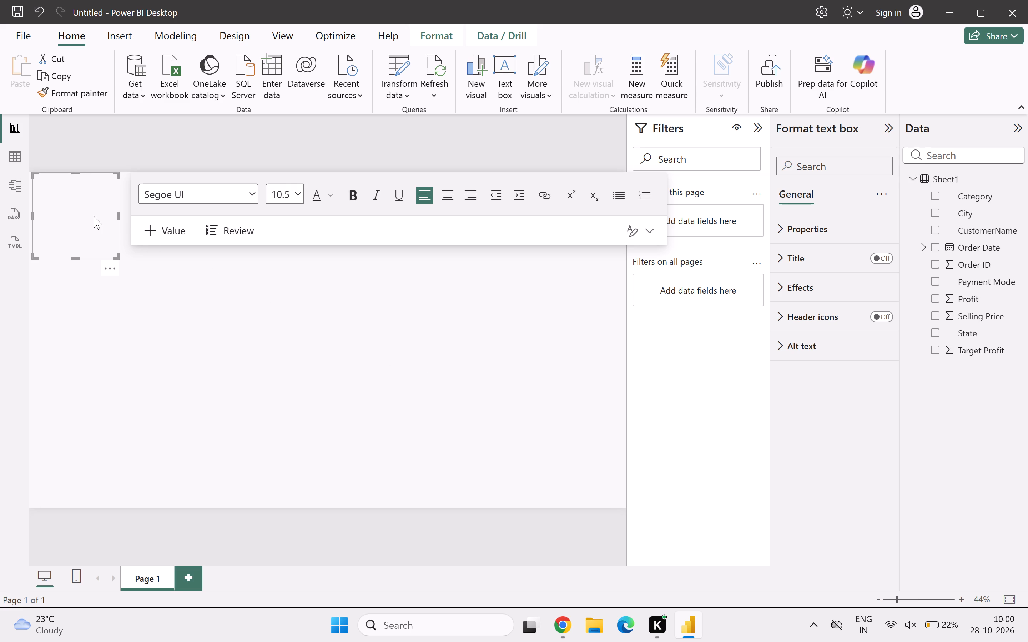
pyautogui.doubleClick(94, 216)
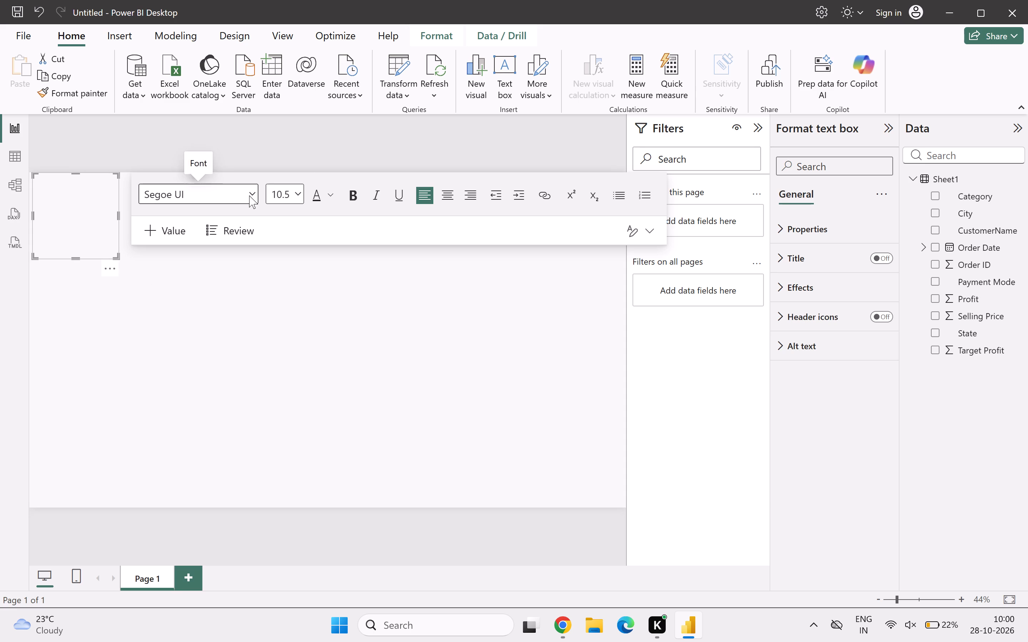
pyautogui.click(293, 192)
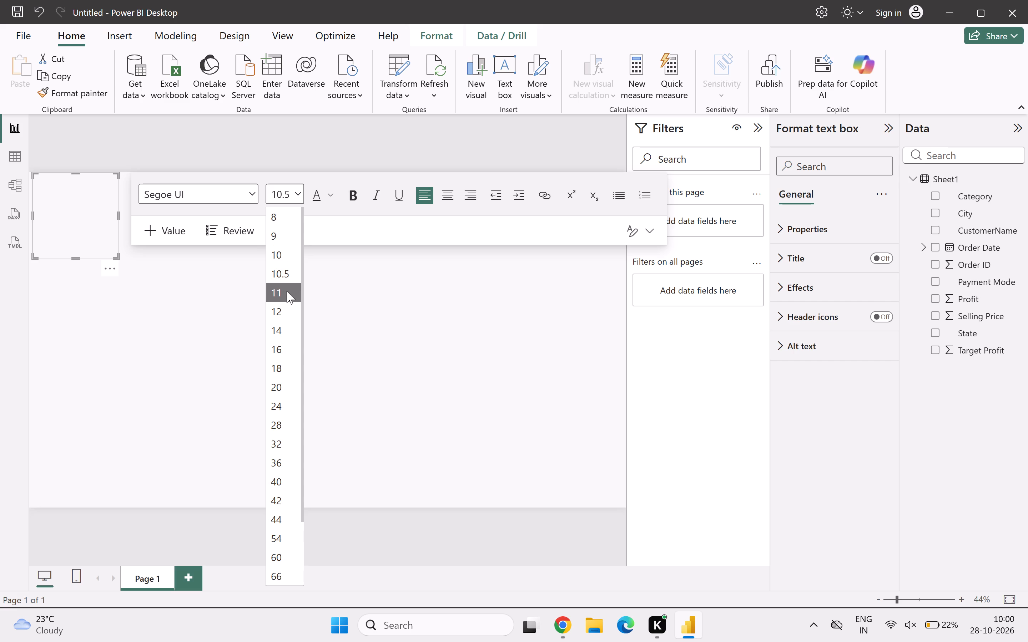
pyautogui.click(287, 291)
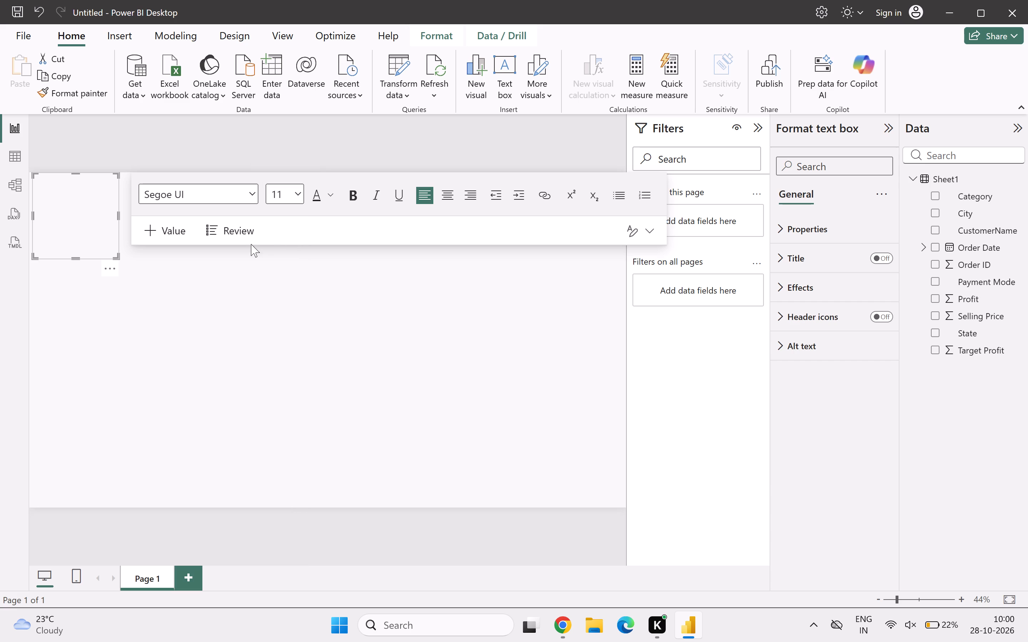
pyautogui.click(72, 192)
pyautogui.click(495, 398)
pyautogui.rightClick(495, 398)
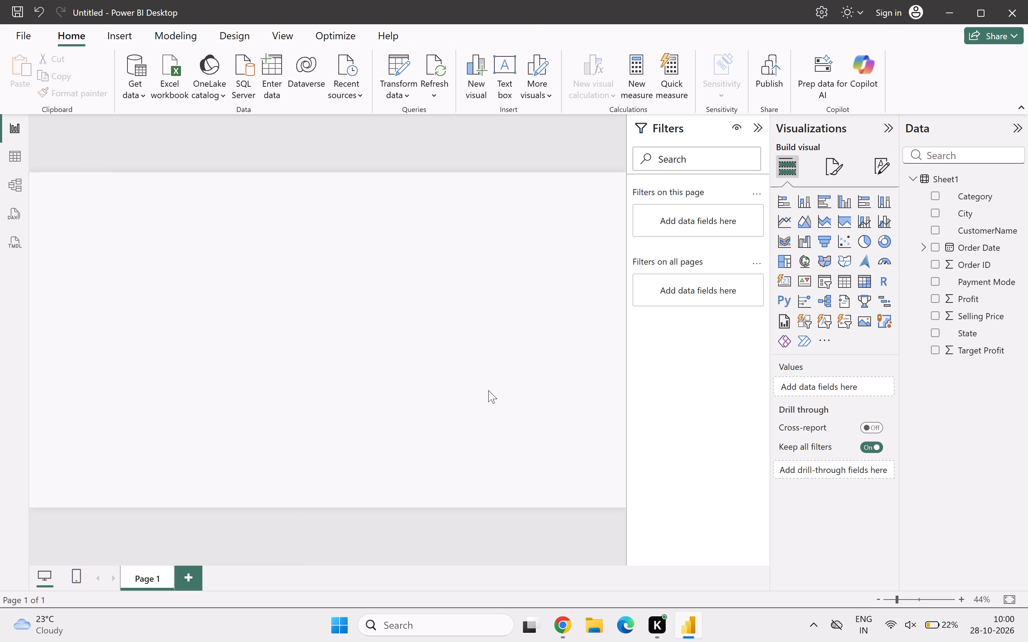
pyautogui.click(207, 184)
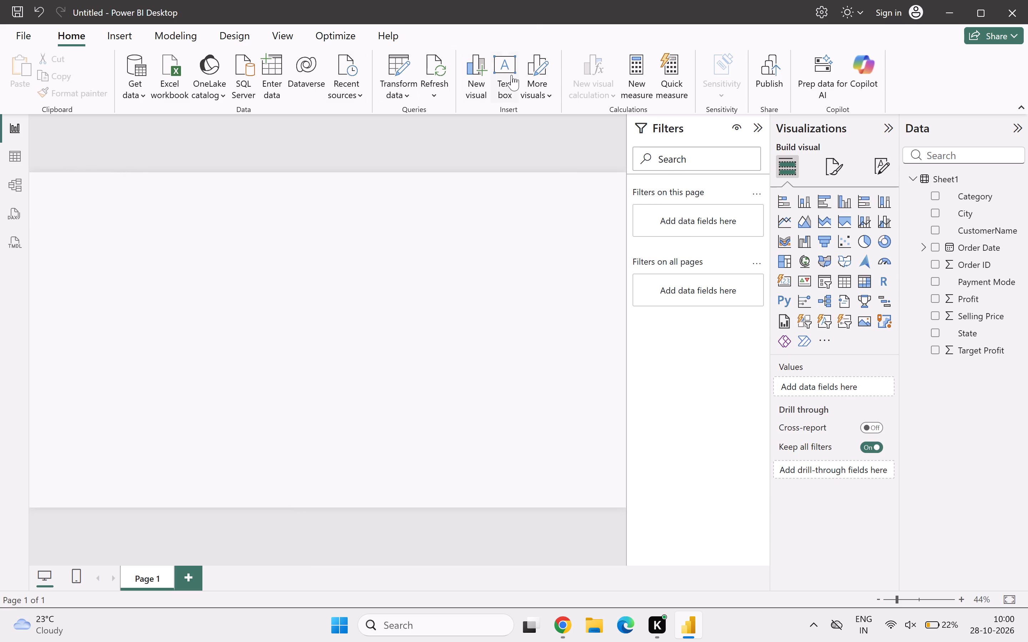
# Insert a second text box on the page and try to move it upward.
pyautogui.click(512, 75)
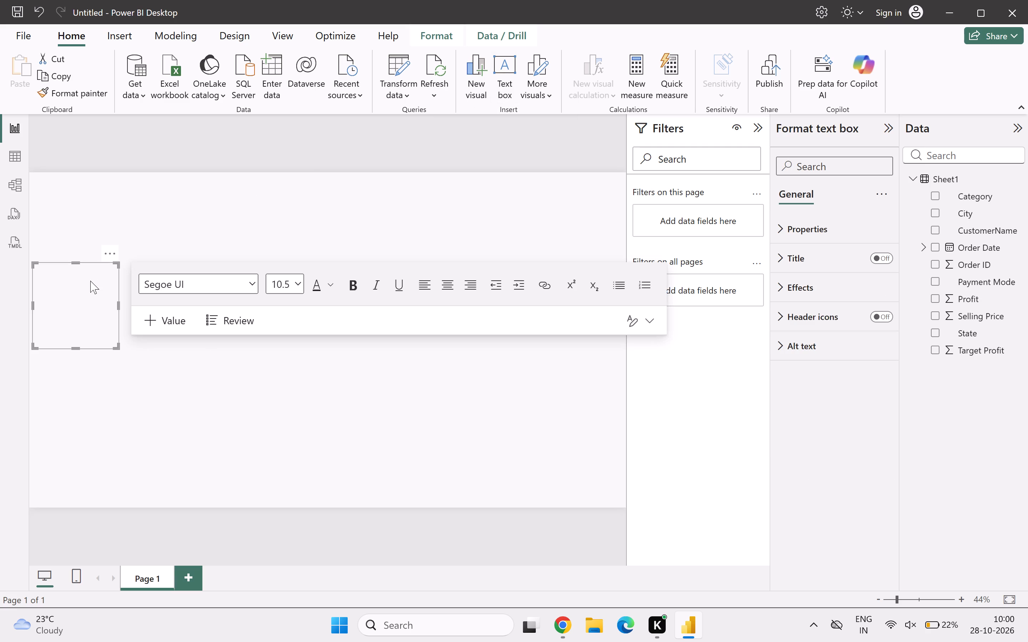
pyautogui.moveTo(90, 281); pyautogui.dragTo(83, 239)
pyautogui.click(203, 218)
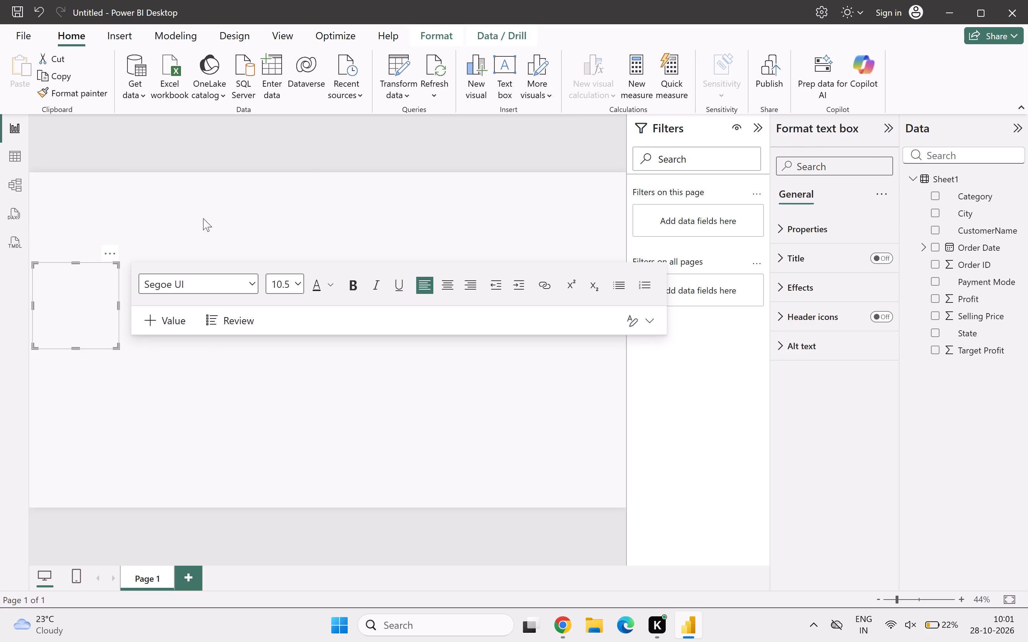
pyautogui.moveTo(203, 218); pyautogui.dragTo(280, 187)
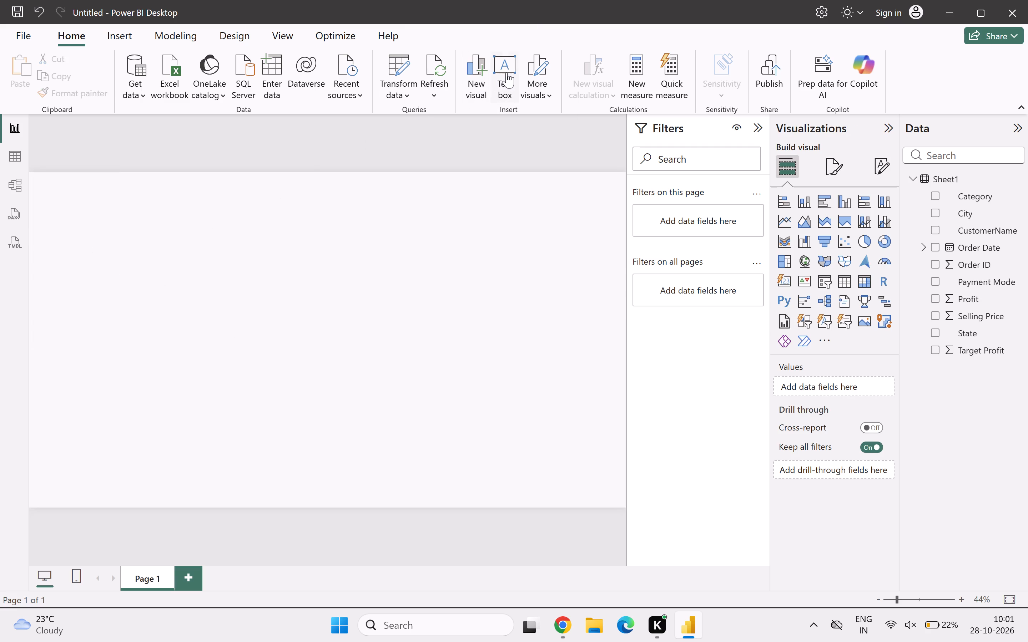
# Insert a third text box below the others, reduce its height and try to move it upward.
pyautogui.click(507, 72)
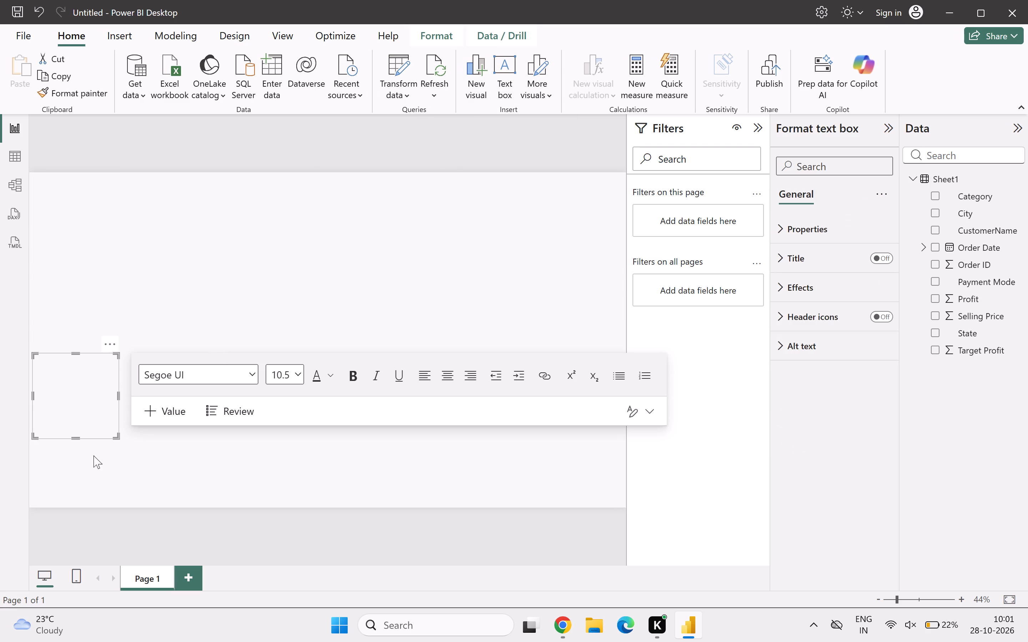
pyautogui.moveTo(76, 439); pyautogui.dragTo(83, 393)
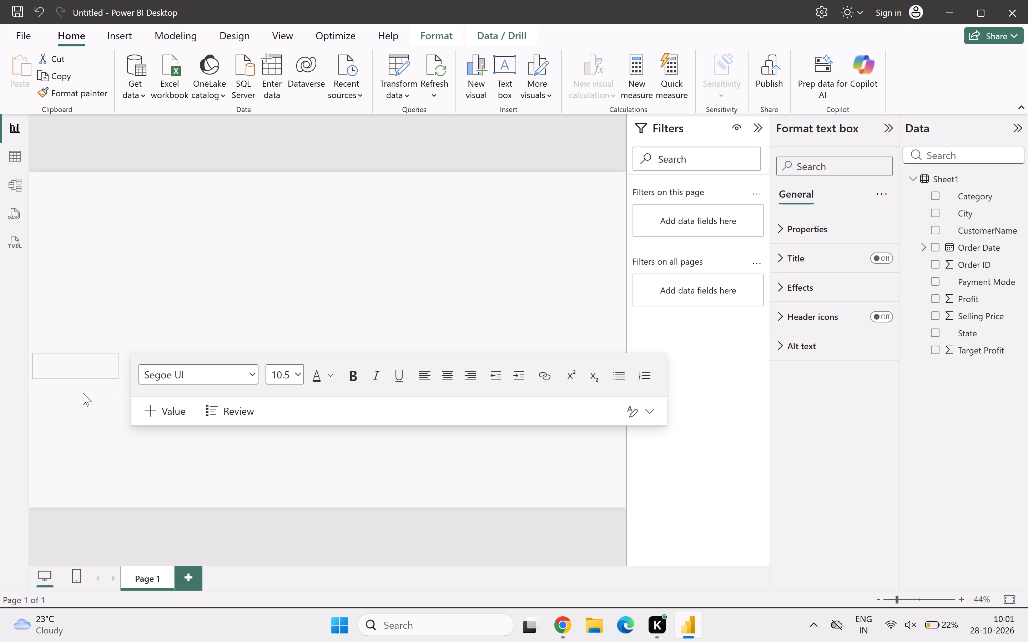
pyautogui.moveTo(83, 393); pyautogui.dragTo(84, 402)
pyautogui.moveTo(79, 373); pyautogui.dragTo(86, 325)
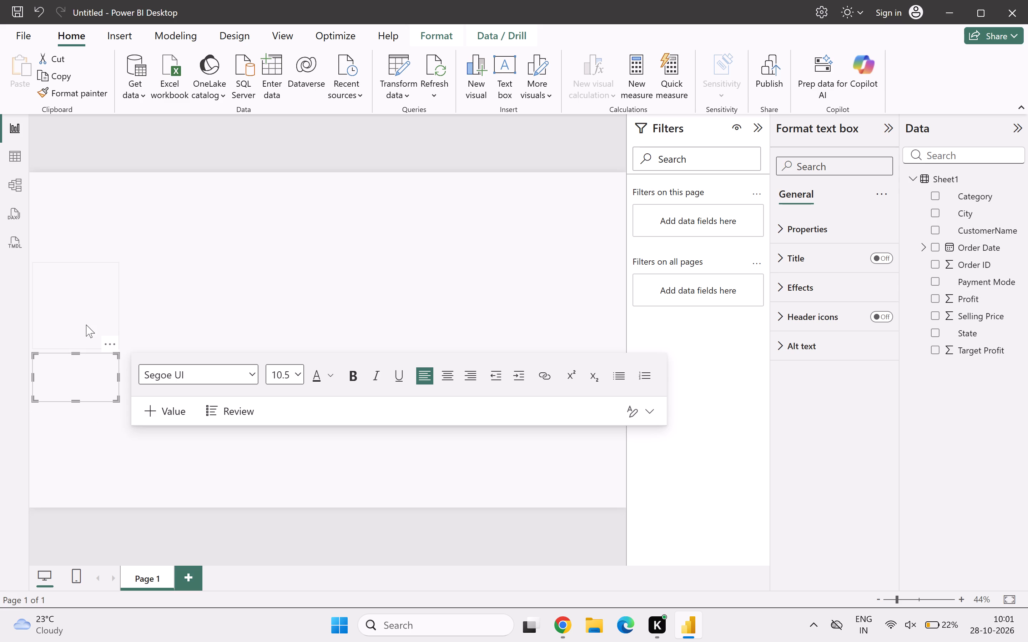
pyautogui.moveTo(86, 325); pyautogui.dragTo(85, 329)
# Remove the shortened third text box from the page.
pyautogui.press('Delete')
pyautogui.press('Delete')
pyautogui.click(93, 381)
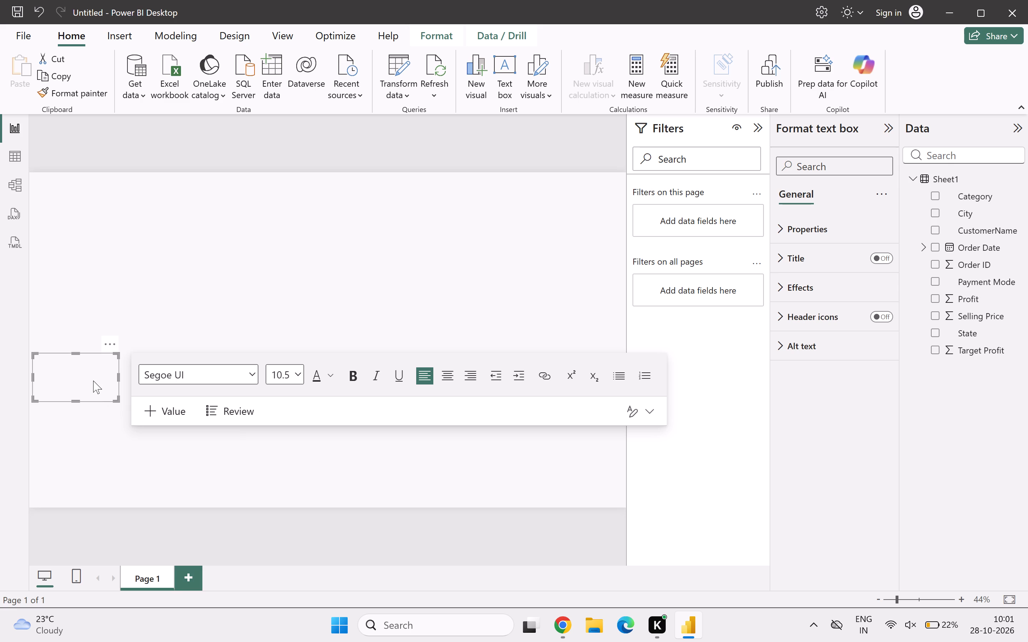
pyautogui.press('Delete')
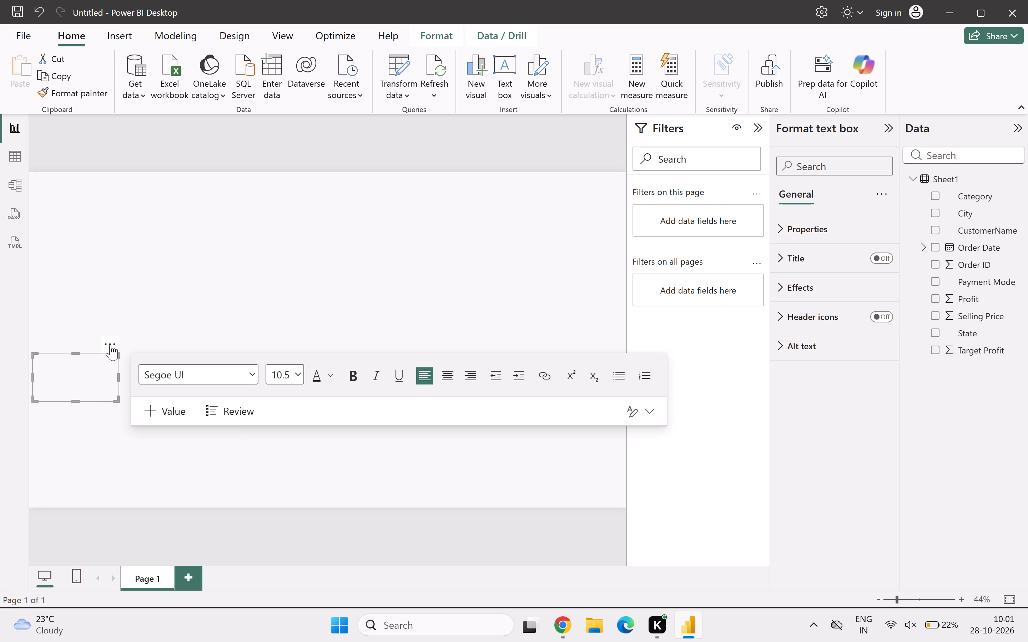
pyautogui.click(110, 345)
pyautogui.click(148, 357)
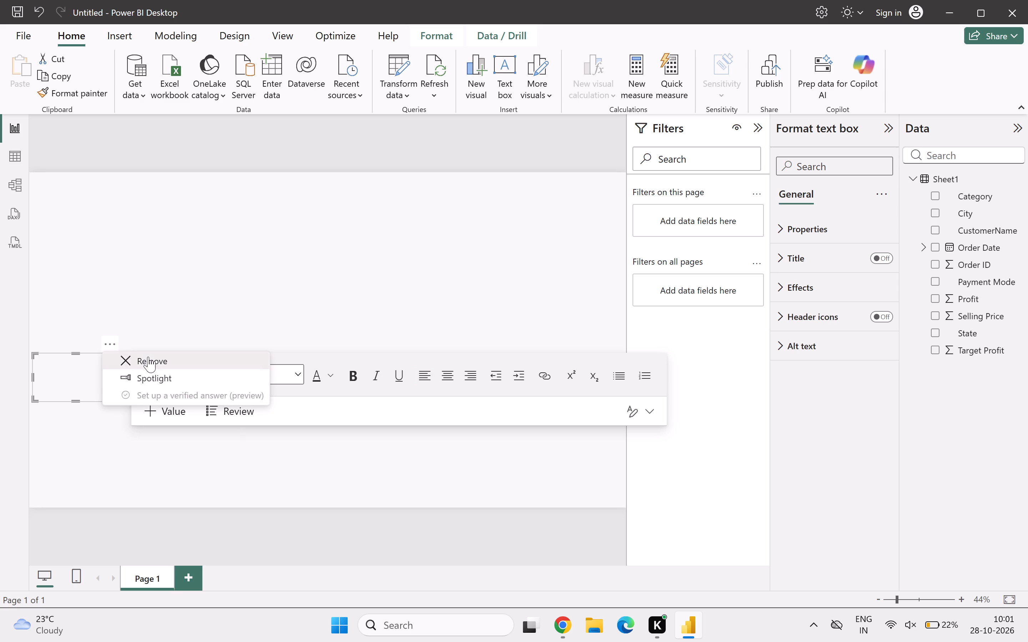
# Examine the first text box's context options, font list and additional options without changing anything.
pyautogui.click(60, 208)
pyautogui.click(72, 216)
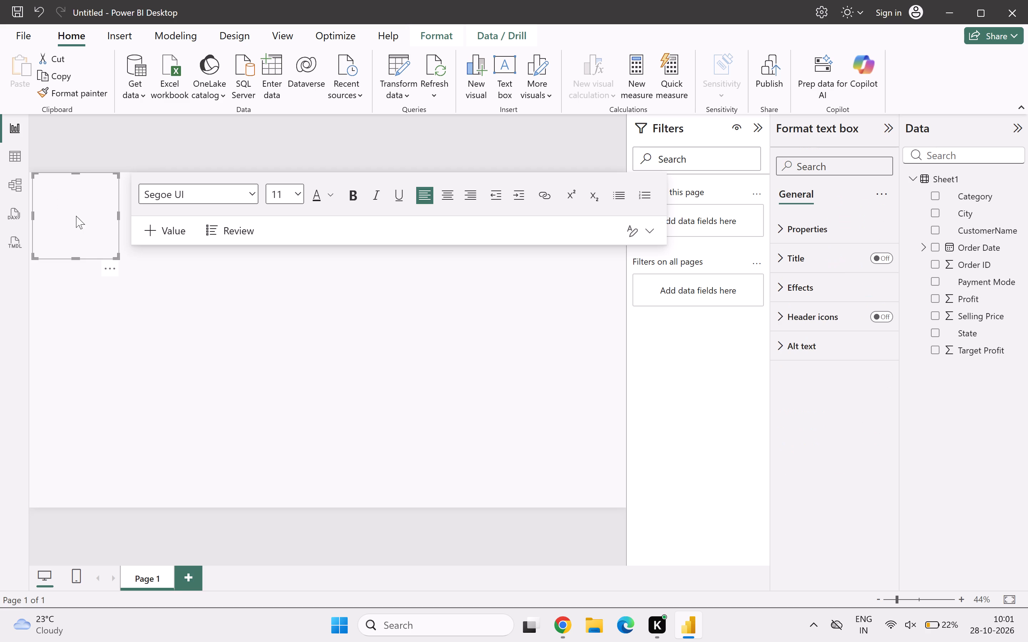
pyautogui.click(112, 220)
pyautogui.rightClick(112, 220)
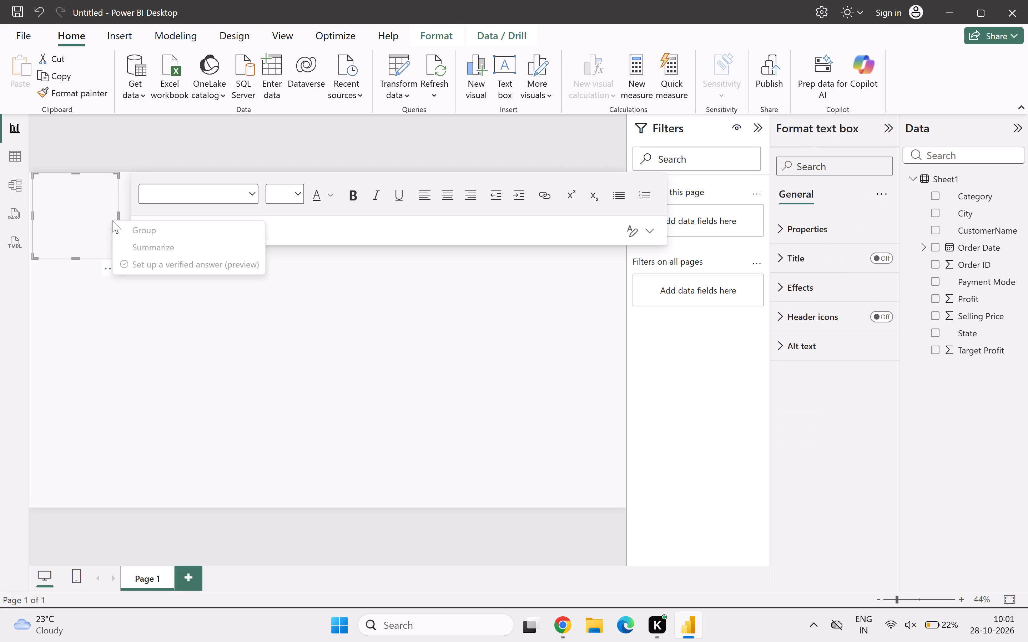
pyautogui.click(112, 220)
pyautogui.click(434, 316)
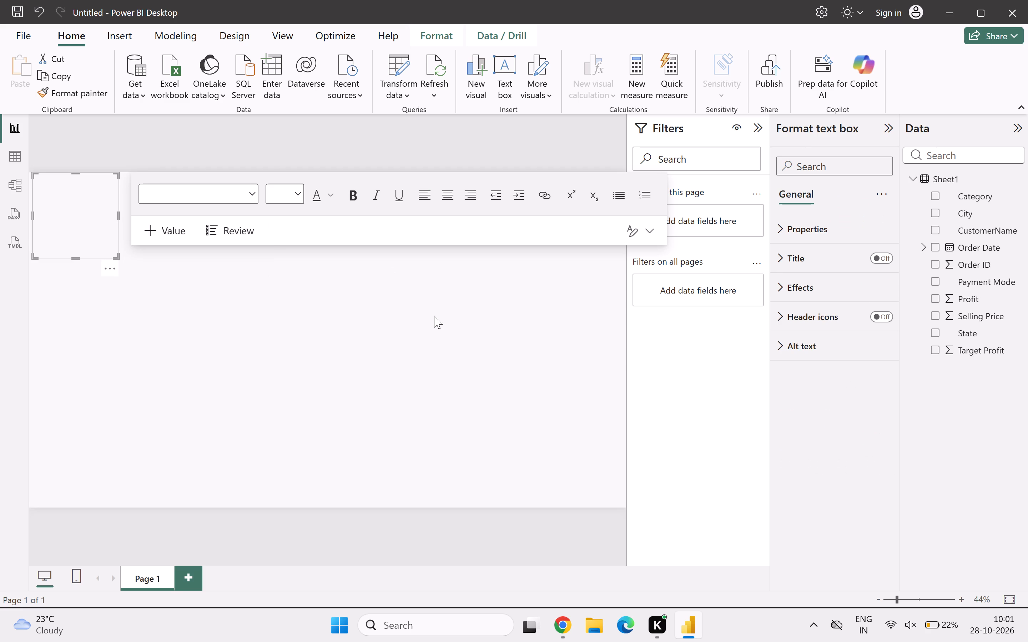
pyautogui.click(206, 193)
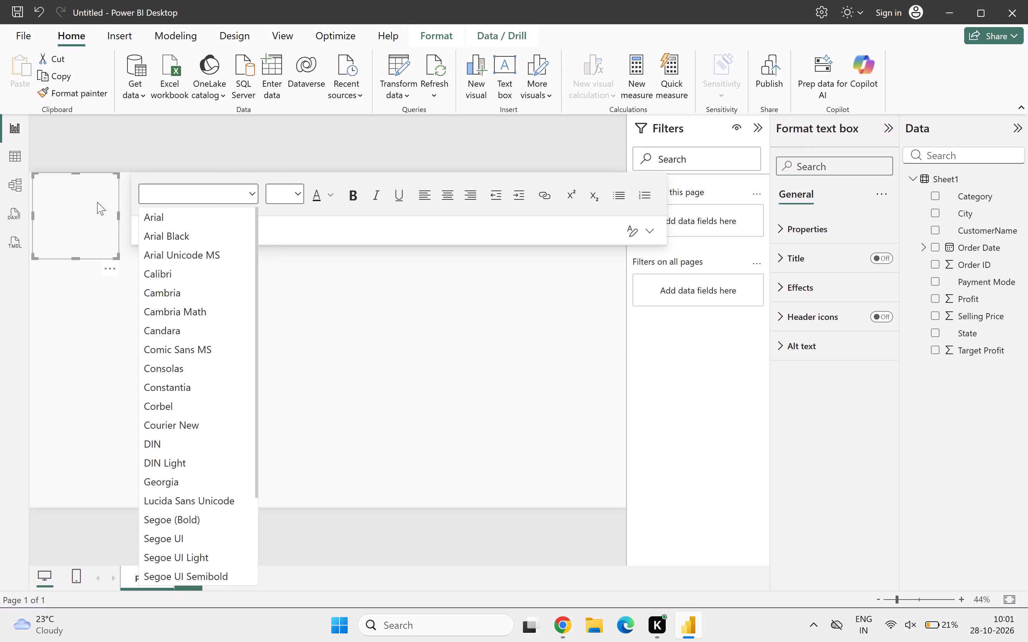
pyautogui.click(92, 203)
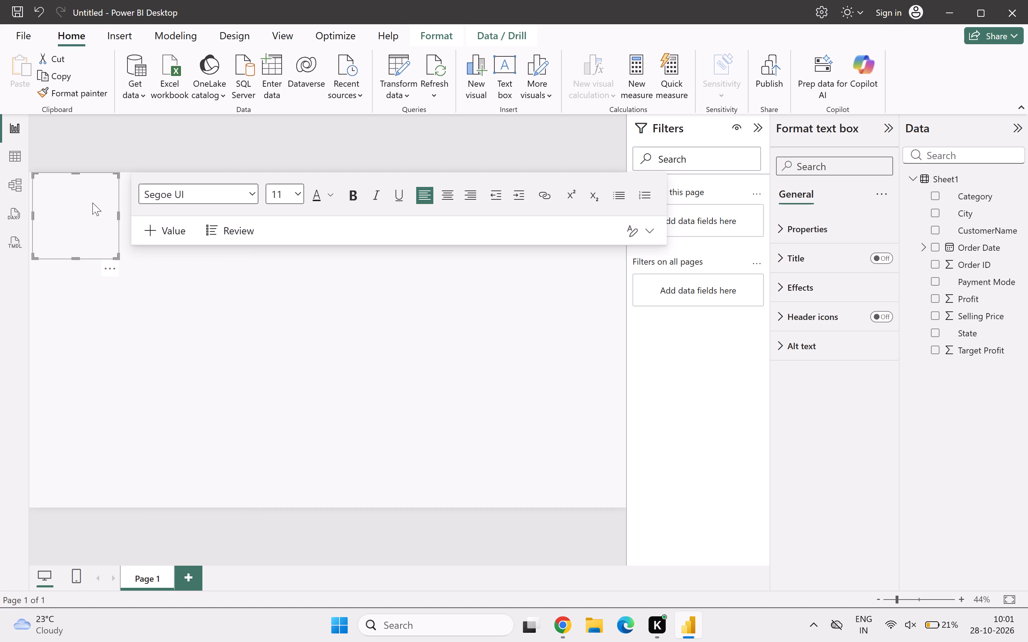
pyautogui.click(92, 203)
pyautogui.click(92, 203)
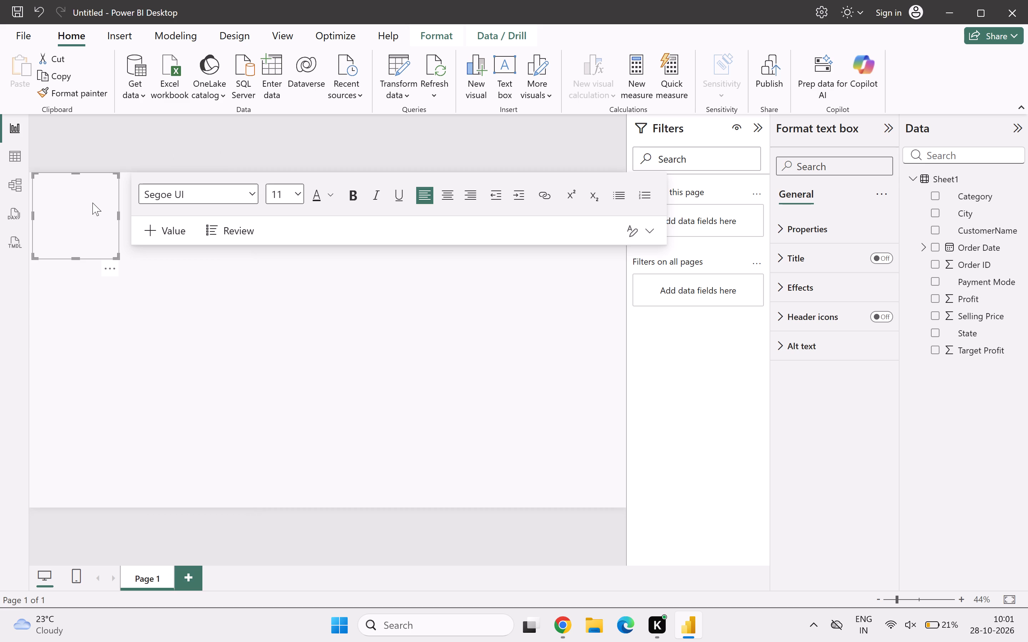
pyautogui.rightClick(92, 203)
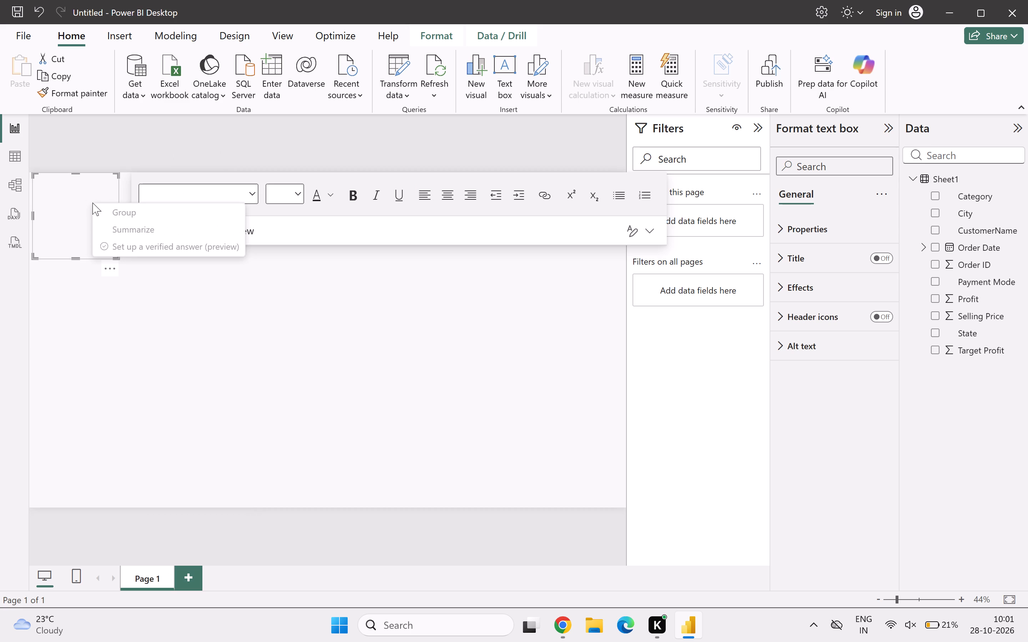
pyautogui.click(91, 203)
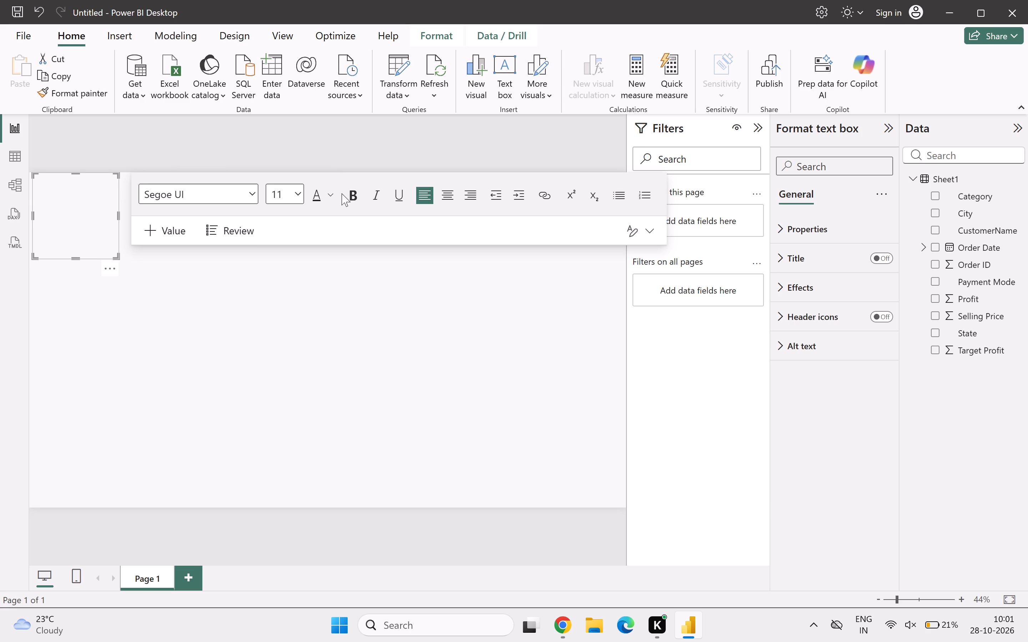
pyautogui.click(90, 212)
pyautogui.click(111, 270)
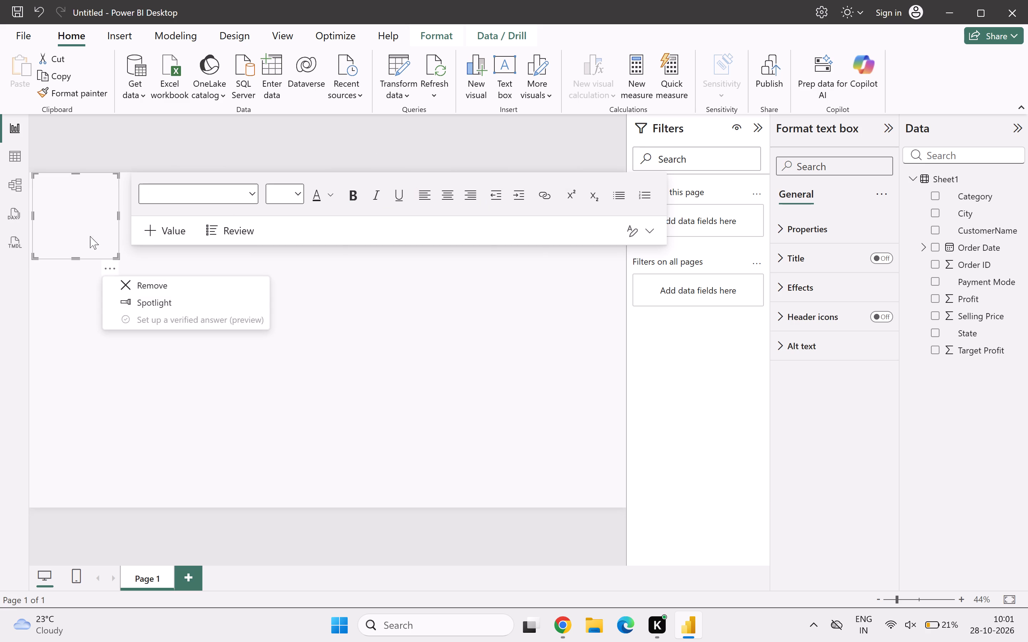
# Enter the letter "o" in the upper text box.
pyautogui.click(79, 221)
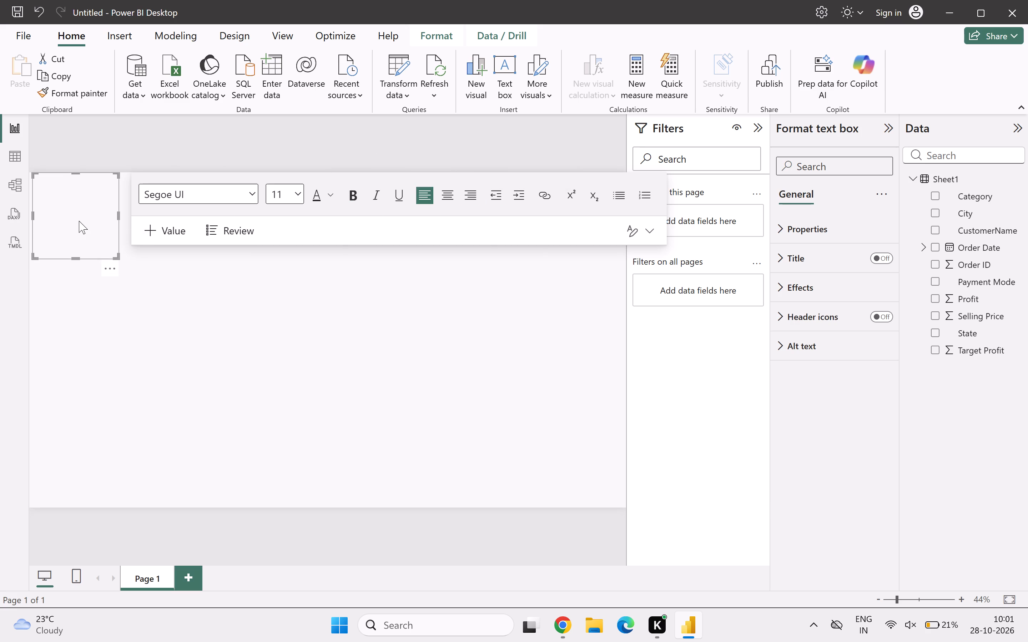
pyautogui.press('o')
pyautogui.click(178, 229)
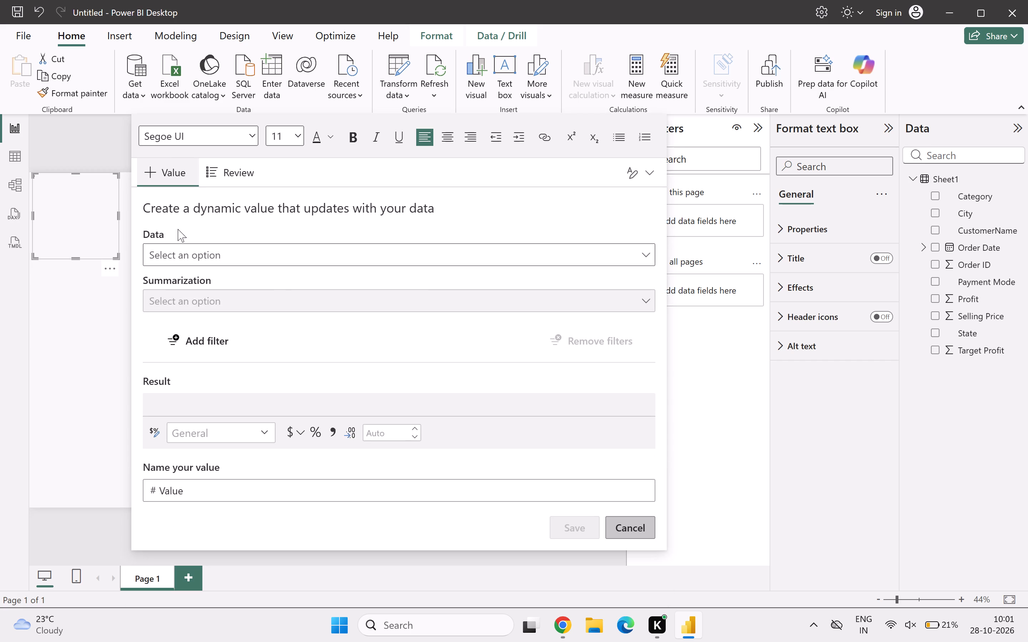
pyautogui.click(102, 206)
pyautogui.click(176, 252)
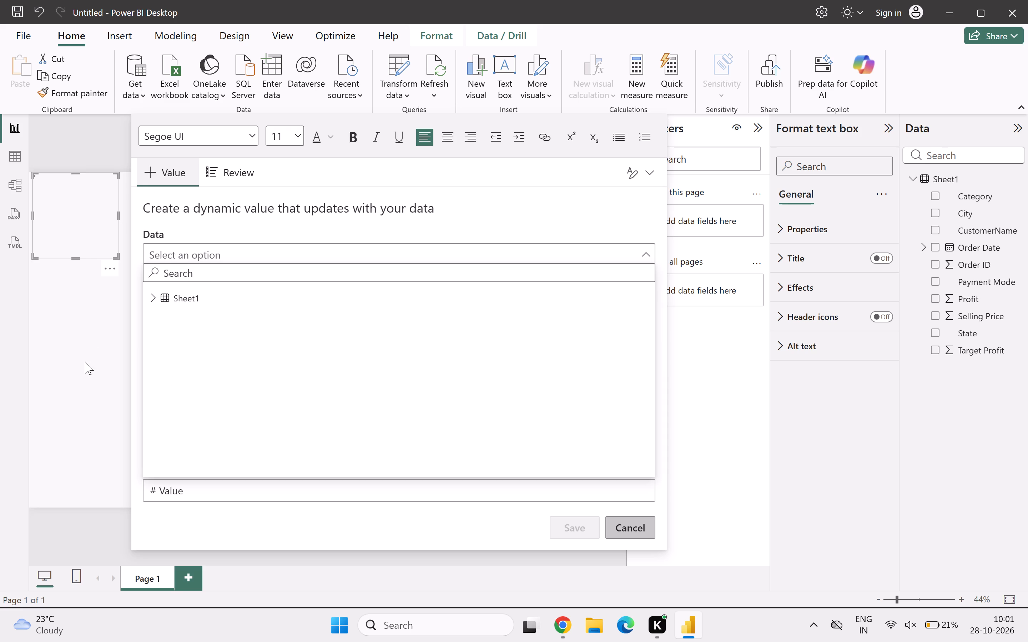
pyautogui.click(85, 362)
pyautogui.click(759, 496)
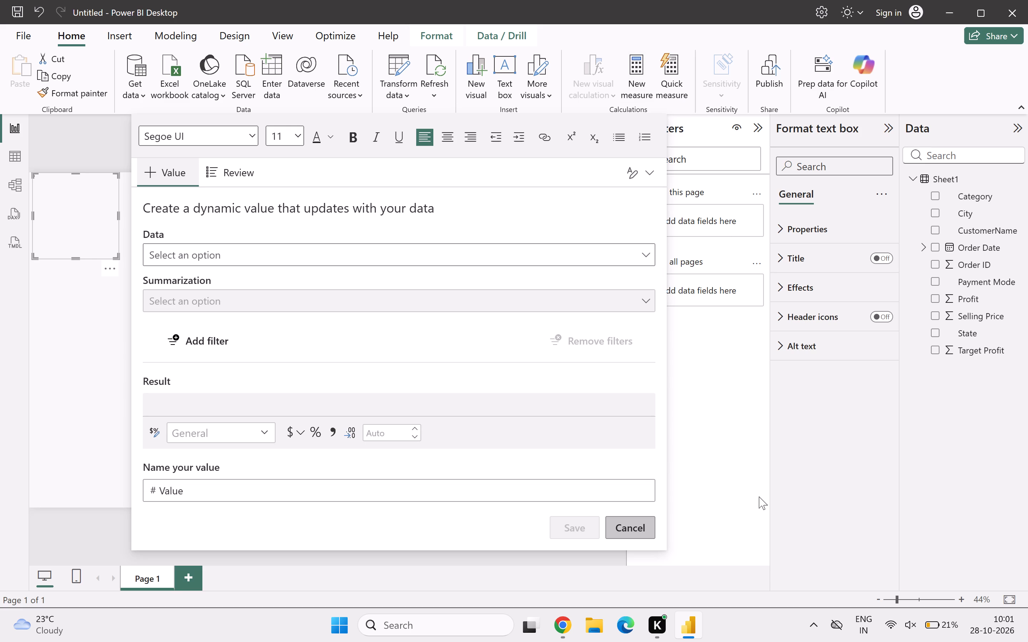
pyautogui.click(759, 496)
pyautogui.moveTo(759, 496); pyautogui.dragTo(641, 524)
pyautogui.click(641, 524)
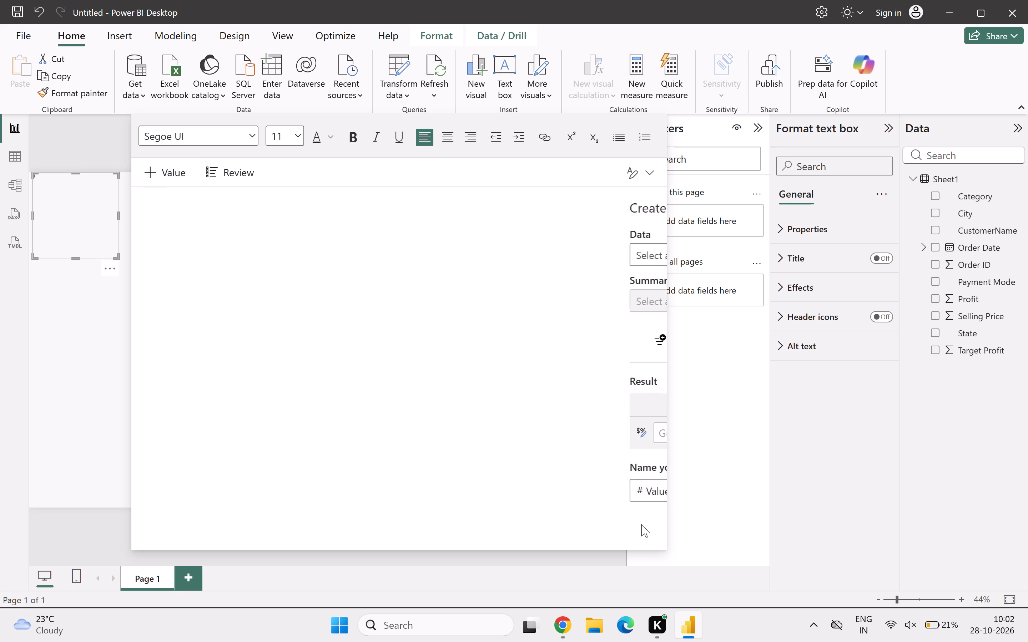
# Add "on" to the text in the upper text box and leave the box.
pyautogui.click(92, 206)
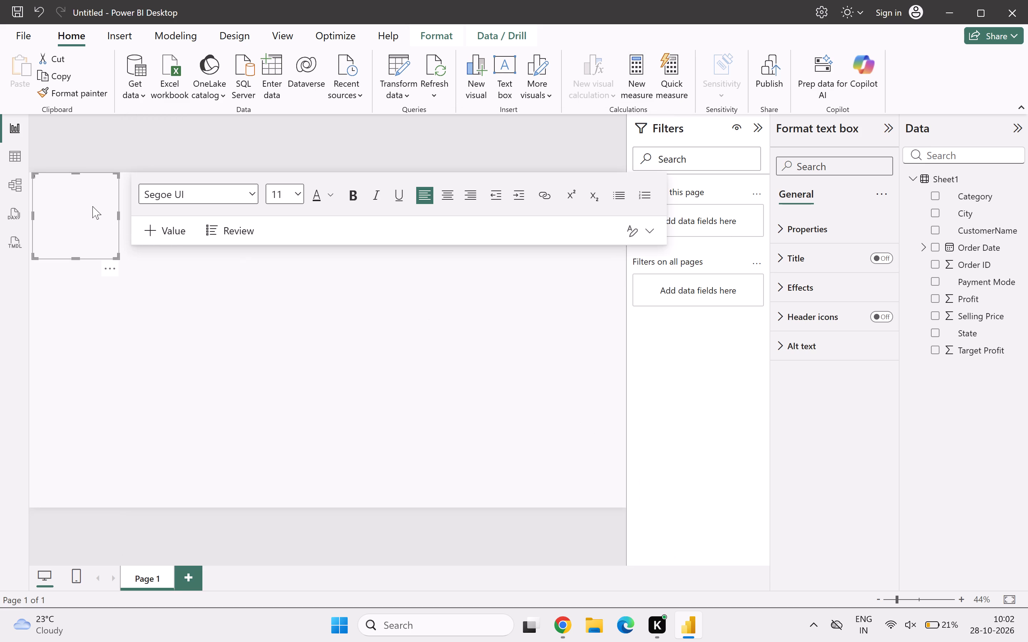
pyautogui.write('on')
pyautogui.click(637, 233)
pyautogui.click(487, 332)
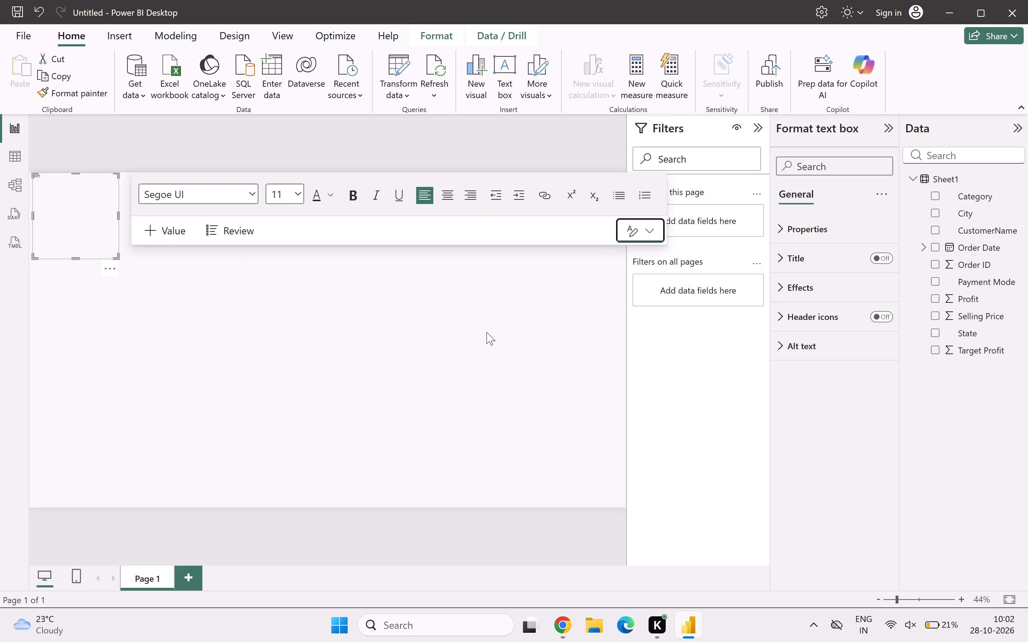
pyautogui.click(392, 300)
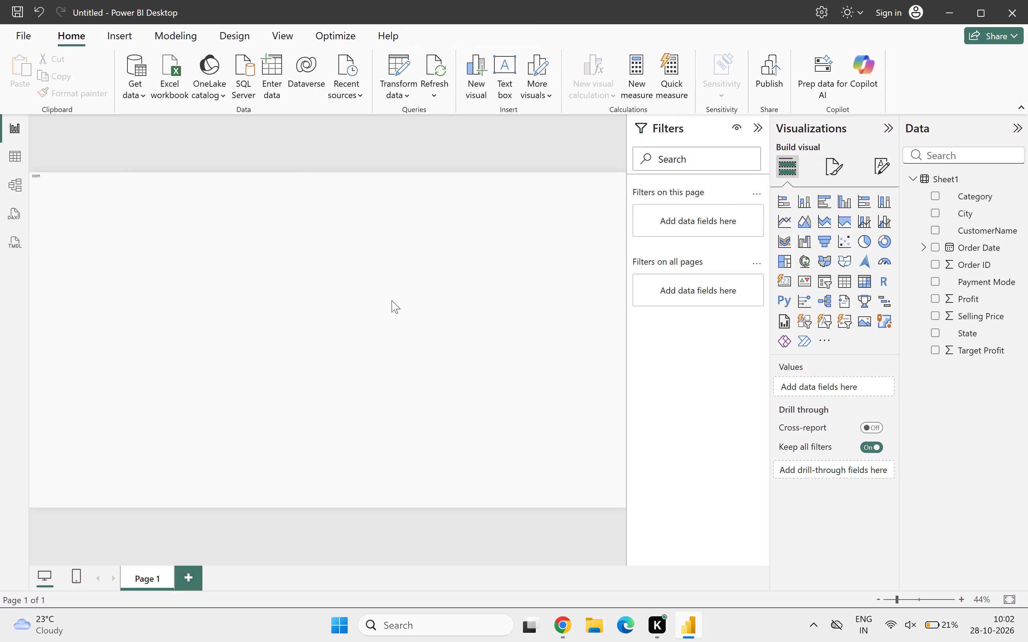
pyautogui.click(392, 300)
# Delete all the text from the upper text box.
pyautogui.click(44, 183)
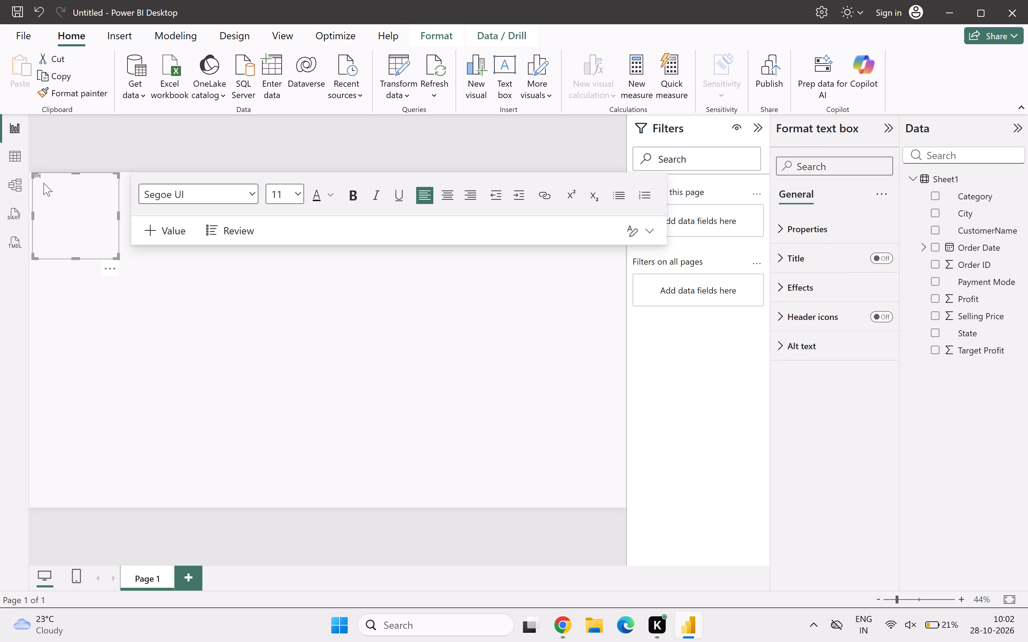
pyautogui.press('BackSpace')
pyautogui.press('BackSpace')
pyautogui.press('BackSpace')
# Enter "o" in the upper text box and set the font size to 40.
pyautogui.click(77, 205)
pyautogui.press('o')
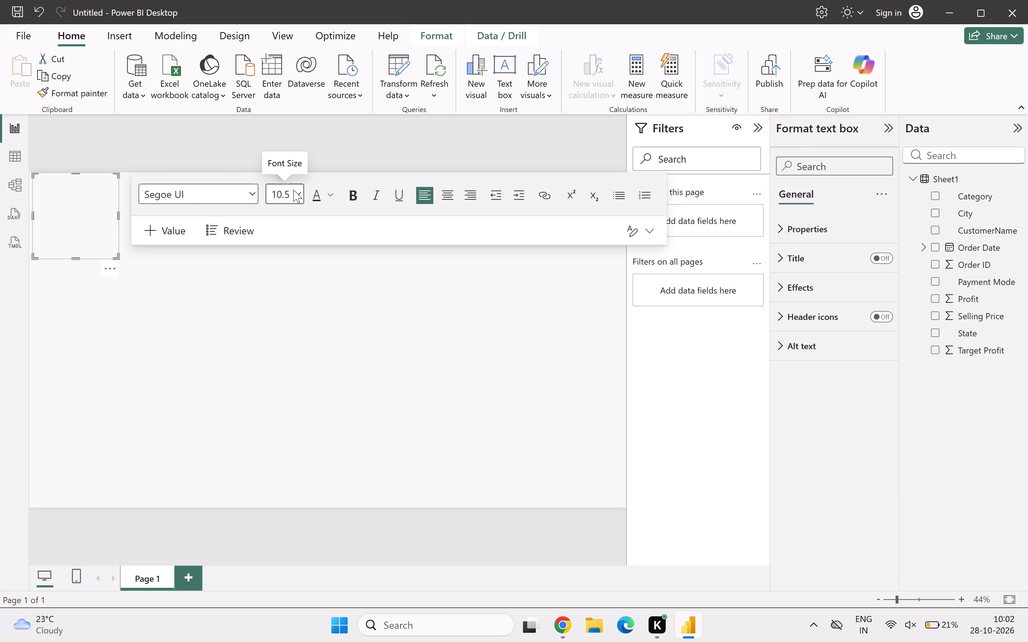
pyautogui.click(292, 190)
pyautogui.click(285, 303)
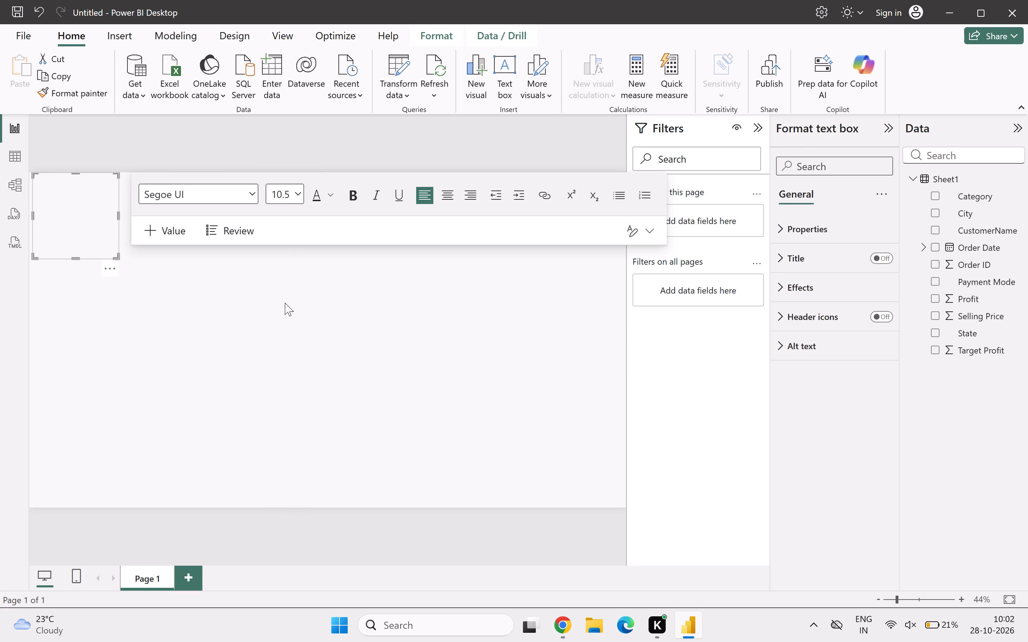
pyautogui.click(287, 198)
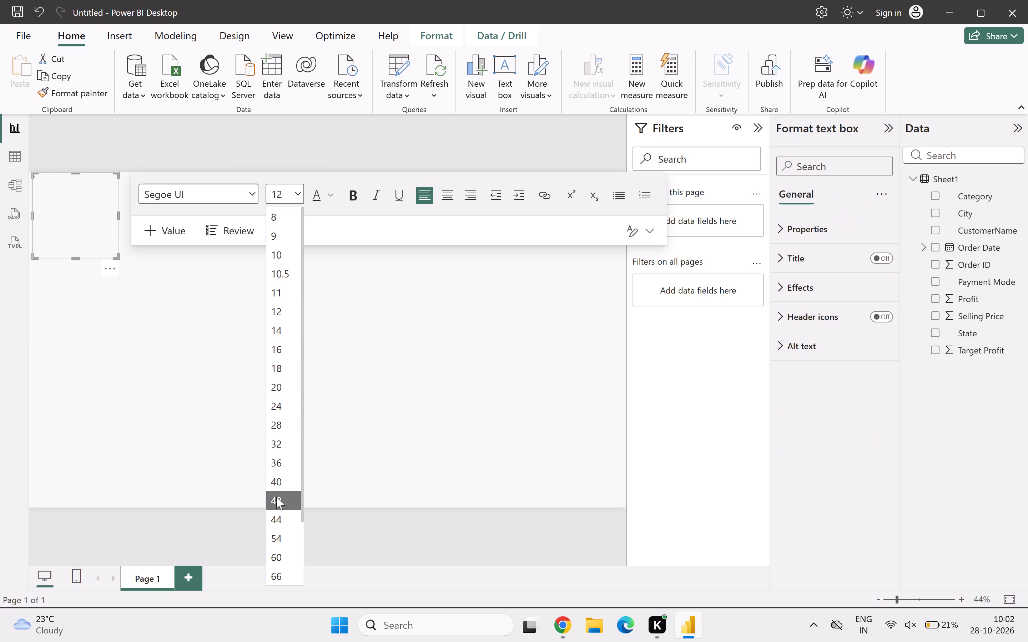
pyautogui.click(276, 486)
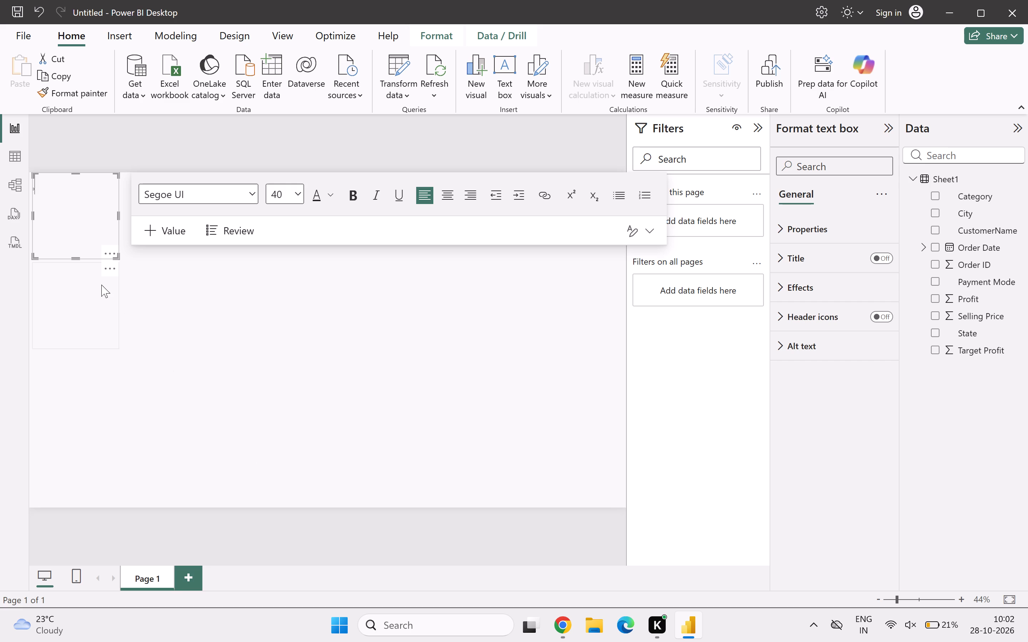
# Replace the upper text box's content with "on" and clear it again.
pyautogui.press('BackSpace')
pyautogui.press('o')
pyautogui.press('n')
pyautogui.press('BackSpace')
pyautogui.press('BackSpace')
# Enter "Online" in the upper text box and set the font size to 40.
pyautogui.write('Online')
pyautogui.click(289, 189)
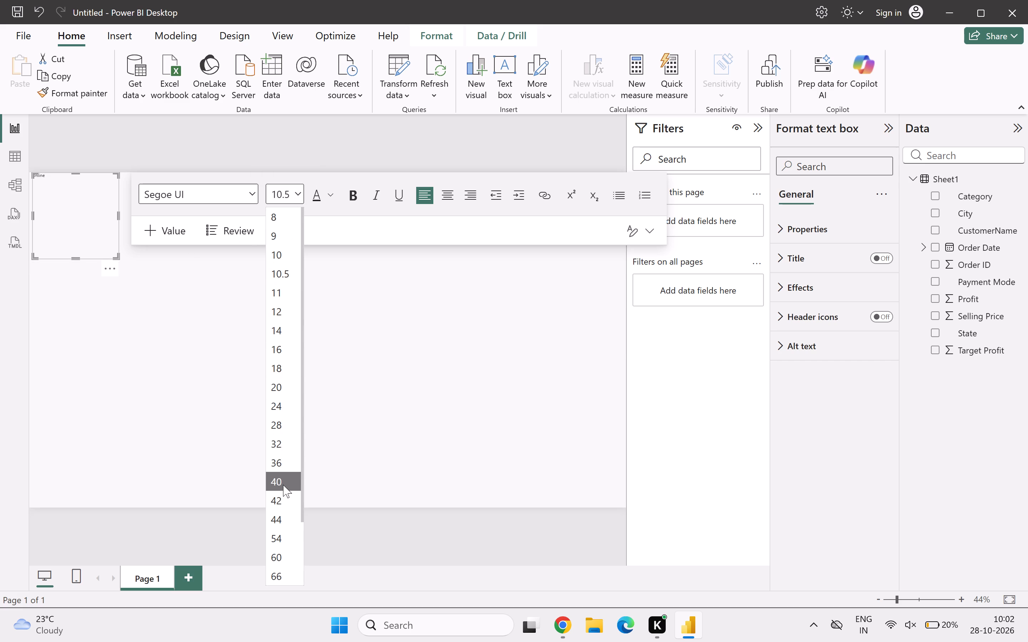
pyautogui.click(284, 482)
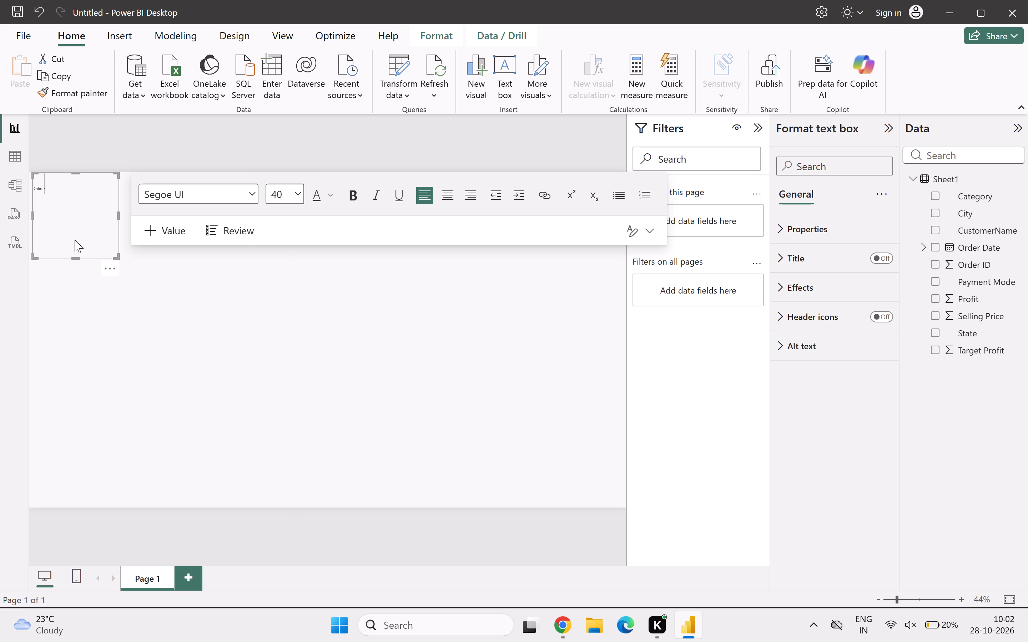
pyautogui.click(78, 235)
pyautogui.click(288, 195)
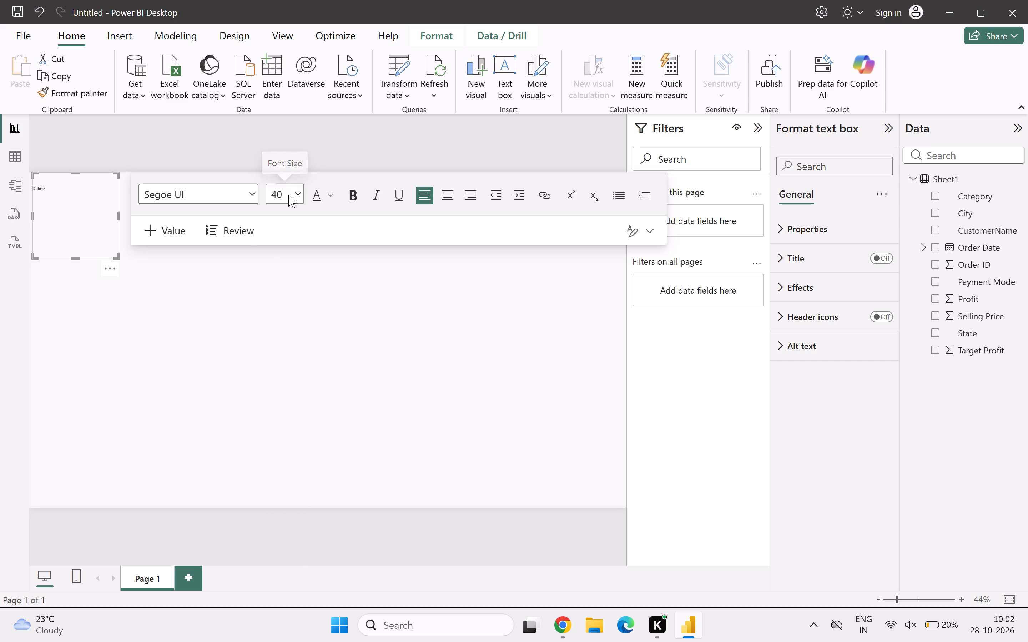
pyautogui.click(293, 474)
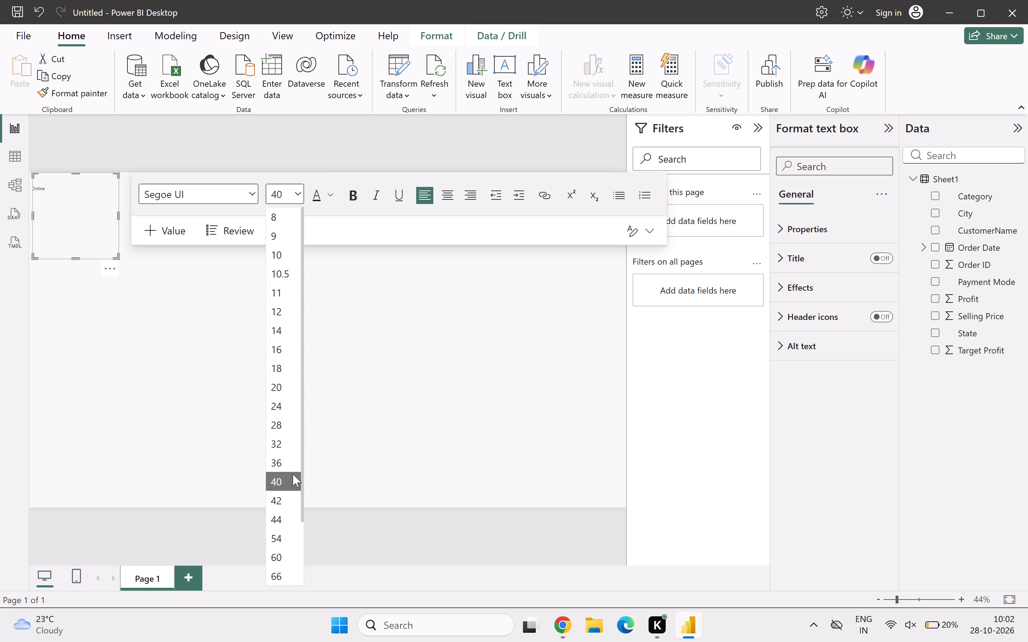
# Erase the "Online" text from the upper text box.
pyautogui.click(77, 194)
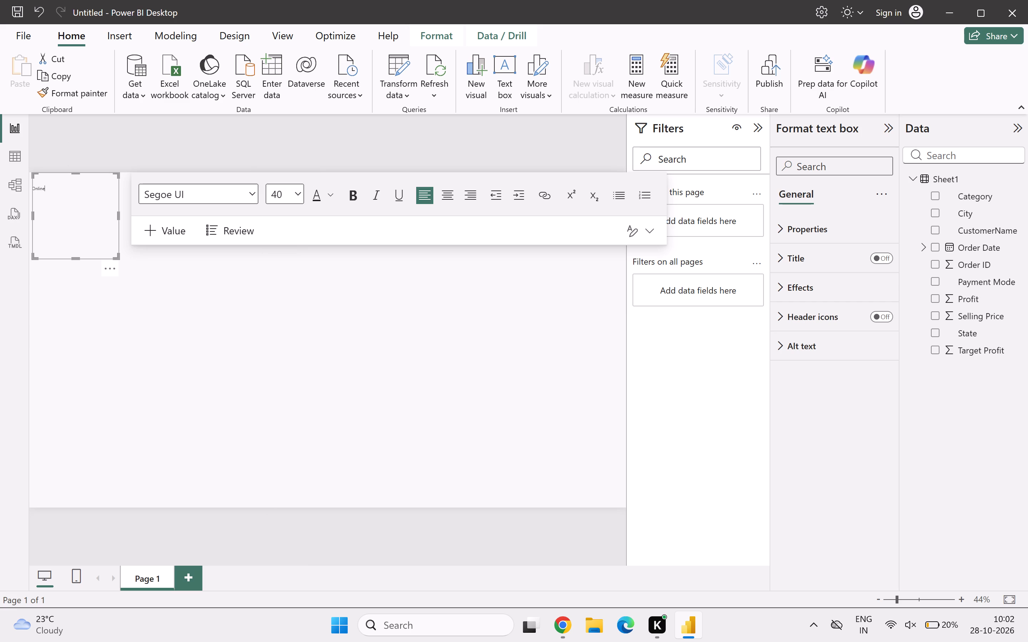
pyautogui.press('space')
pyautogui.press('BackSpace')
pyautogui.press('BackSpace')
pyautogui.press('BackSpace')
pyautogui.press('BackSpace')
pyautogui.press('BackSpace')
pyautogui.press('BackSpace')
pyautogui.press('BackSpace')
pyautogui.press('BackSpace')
# Enter a capital "O" in the upper text box and set the font size to 40.
pyautogui.hotkey('shift', 'o')
pyautogui.click(291, 193)
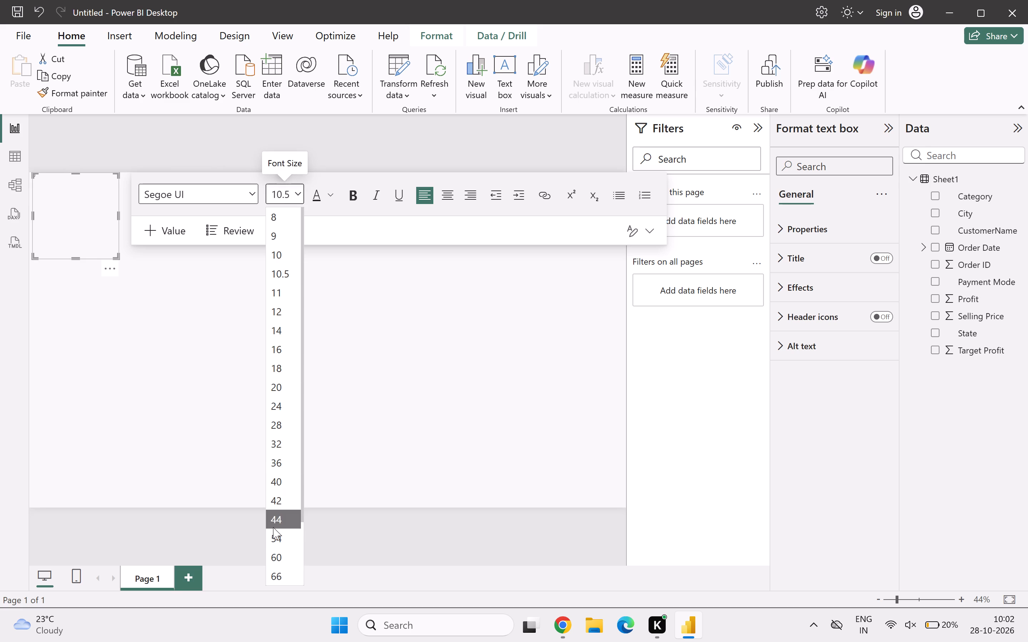
pyautogui.click(277, 477)
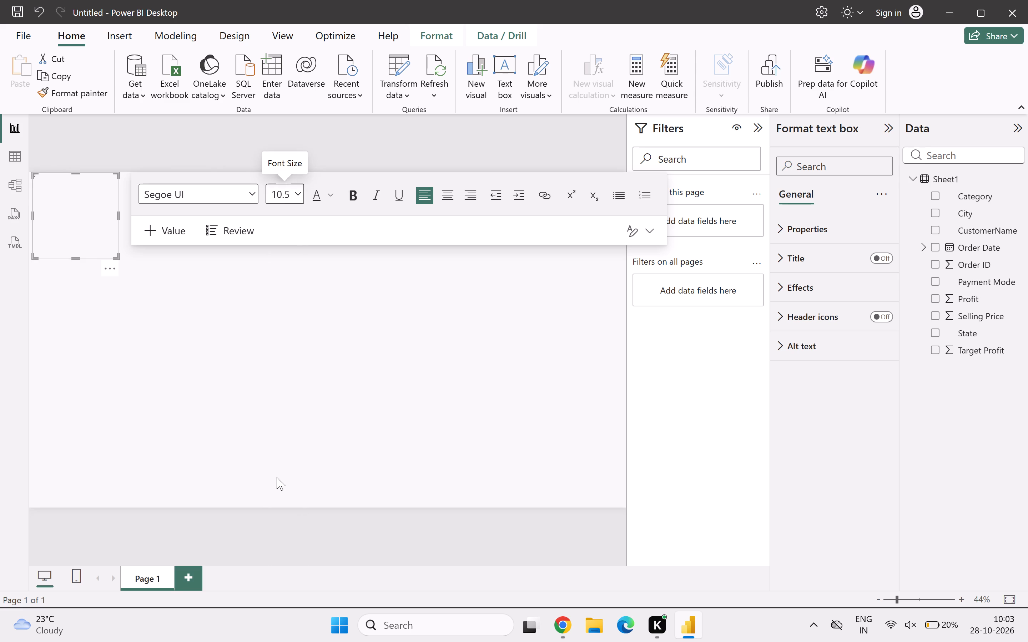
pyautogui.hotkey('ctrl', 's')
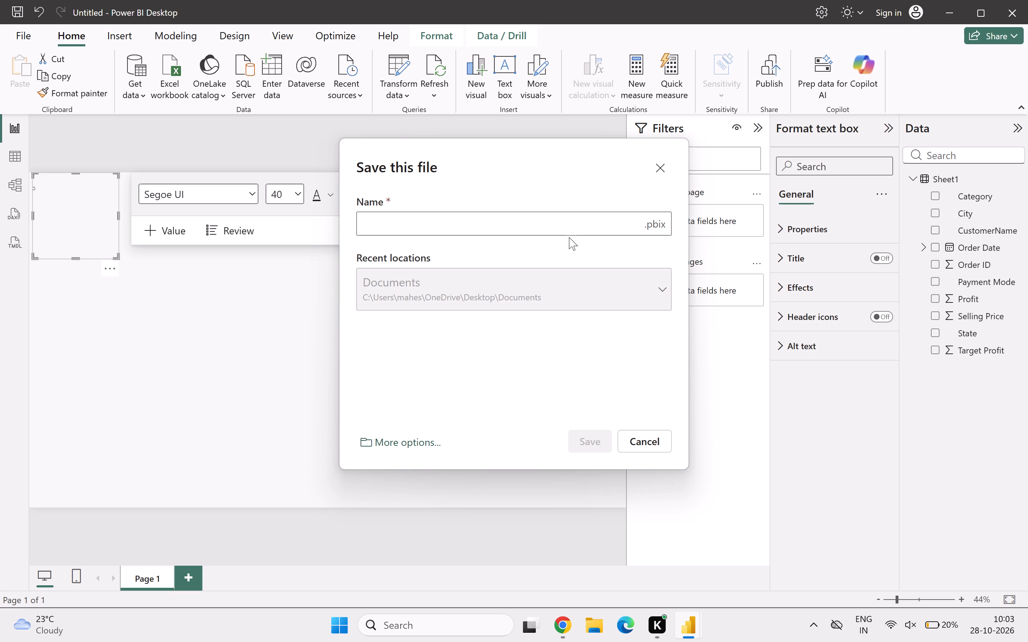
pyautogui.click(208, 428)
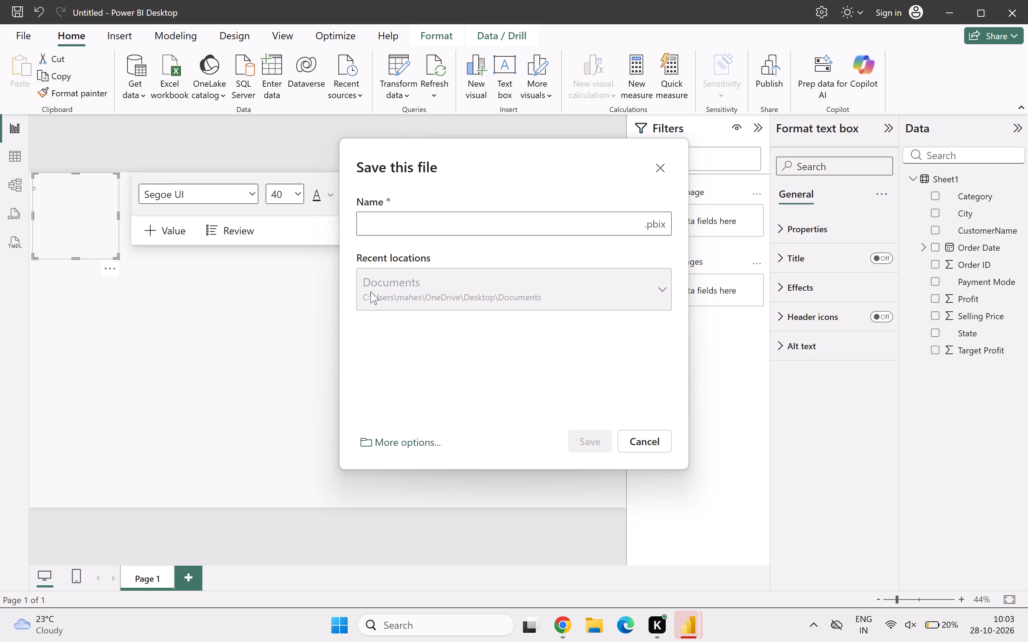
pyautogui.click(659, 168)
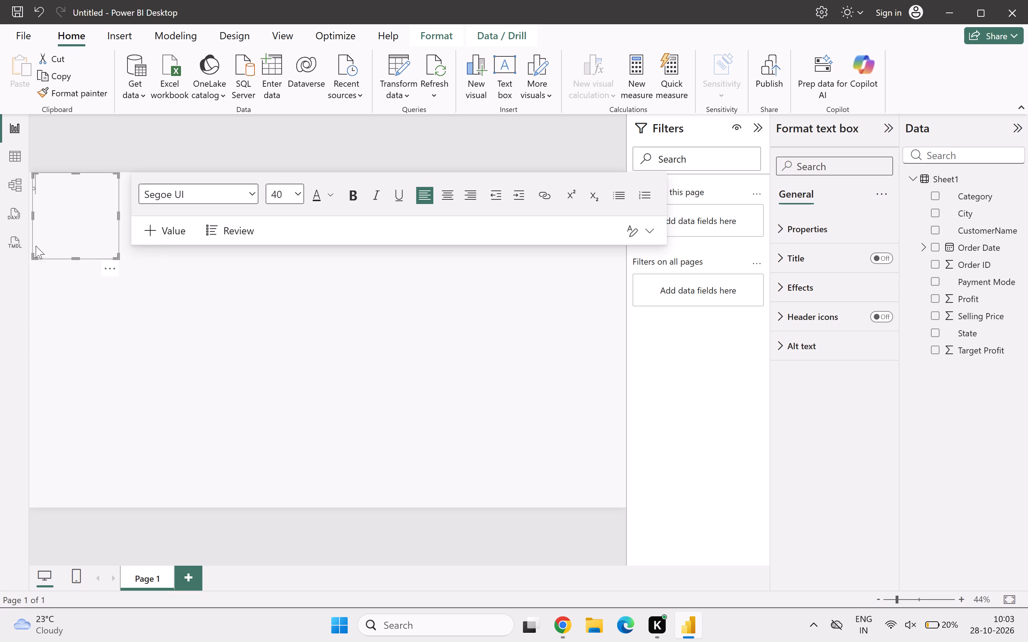
# Replace the content of the upper text box with the title "Online store Dashboard".
pyautogui.click(51, 219)
pyautogui.press('BackSpace')
pyautogui.hotkey('shift', 'o')
pyautogui.write('nline')
pyautogui.press('space')
pyautogui.write('st')
pyautogui.write('ore')
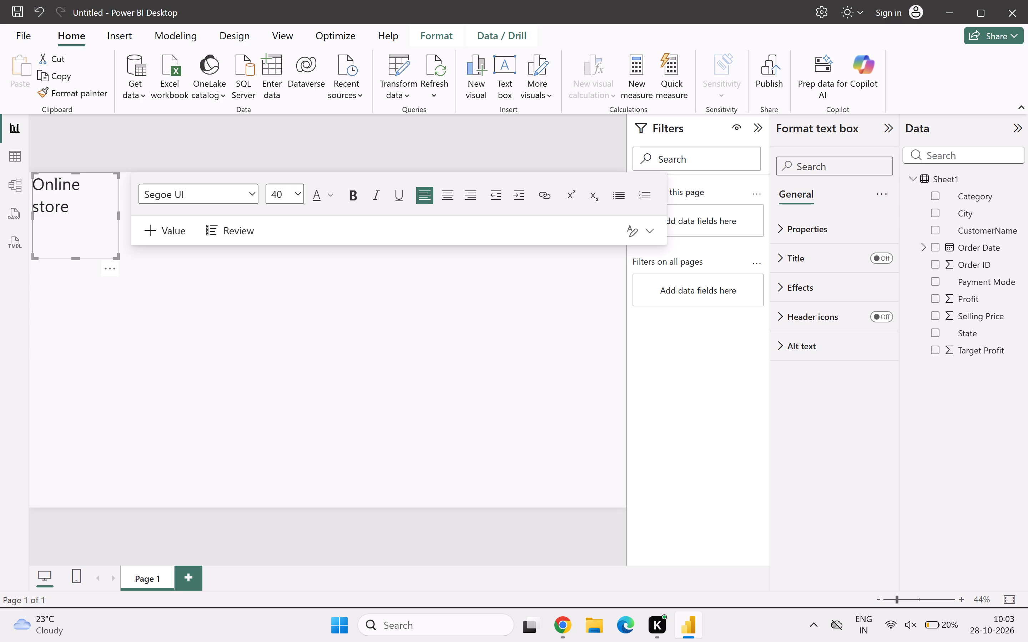
pyautogui.press('space')
pyautogui.write('Dash')
pyautogui.press('b')
pyautogui.write('oard')
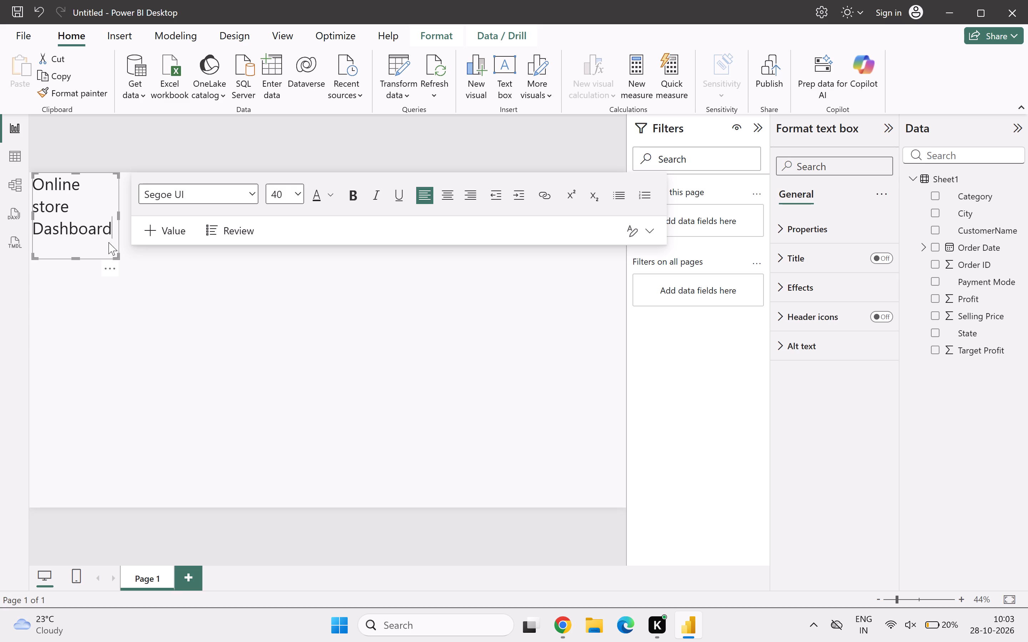
# Resize the title text box wider and shorter so "Online store Dashboard" fits on one line, and deselect it.
pyautogui.moveTo(116, 255); pyautogui.dragTo(154, 221)
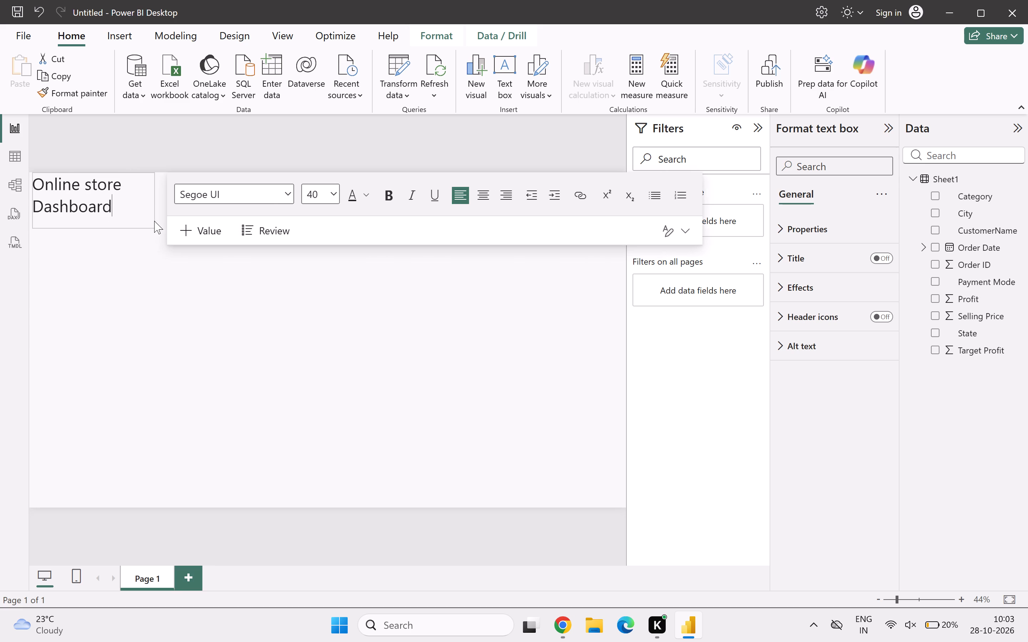
pyautogui.moveTo(154, 221); pyautogui.dragTo(196, 210)
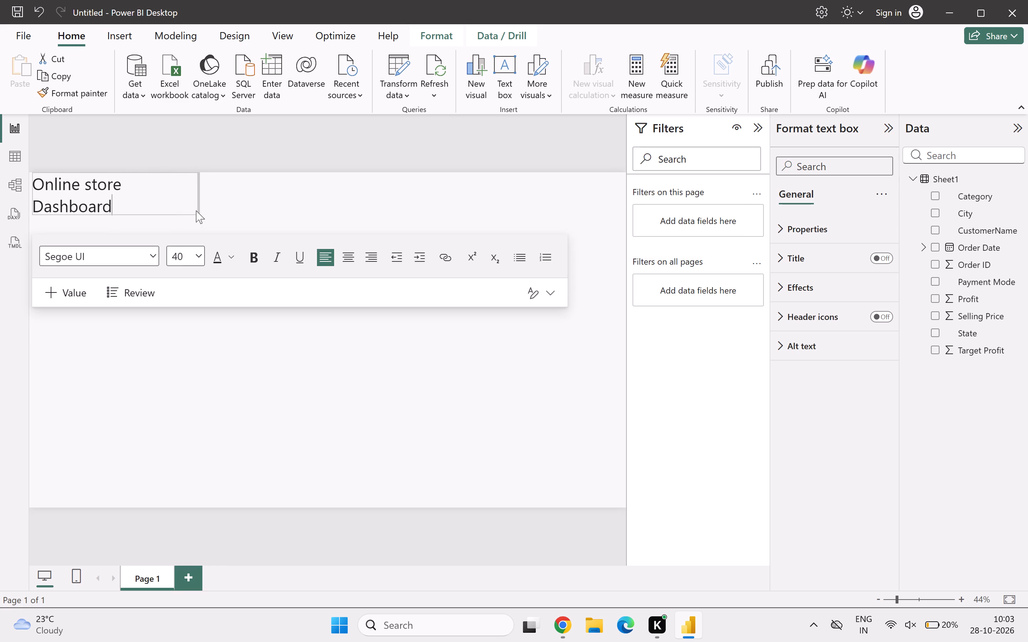
pyautogui.moveTo(196, 210); pyautogui.dragTo(207, 208)
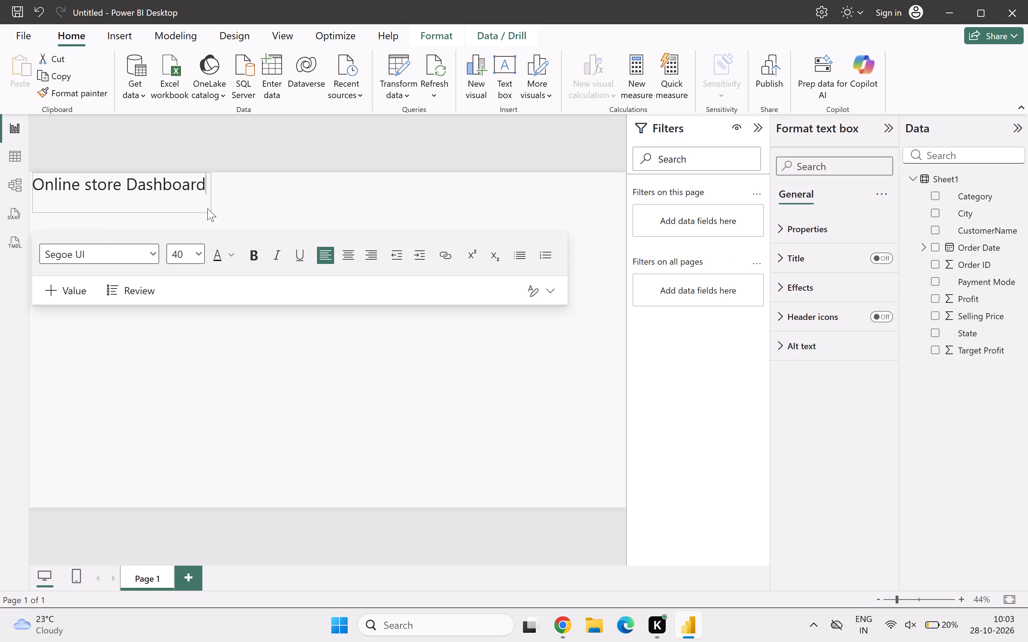
pyautogui.moveTo(207, 208); pyautogui.dragTo(210, 212)
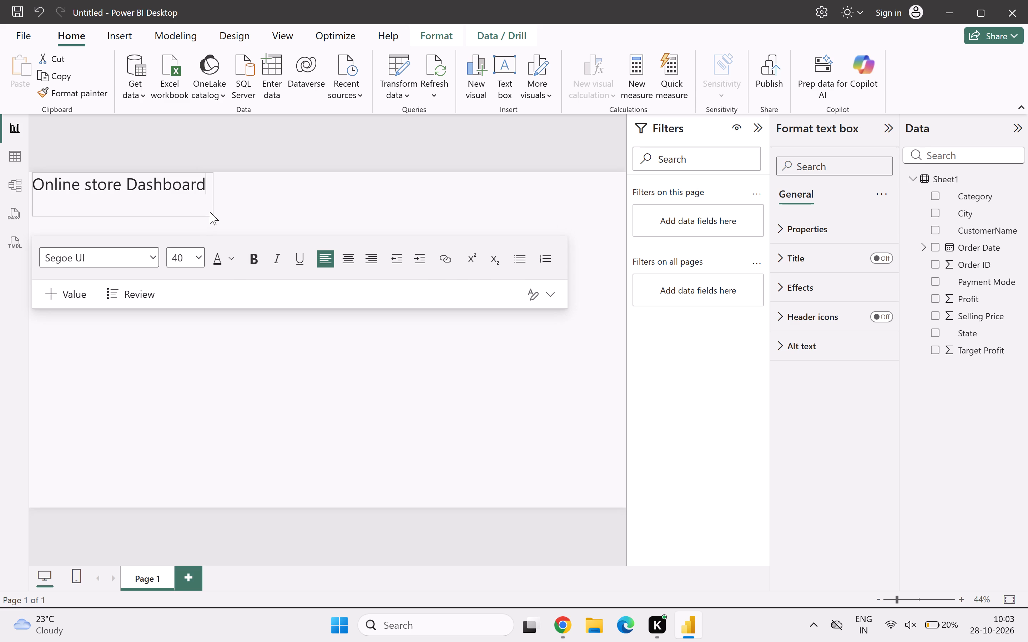
pyautogui.moveTo(210, 212); pyautogui.dragTo(220, 211)
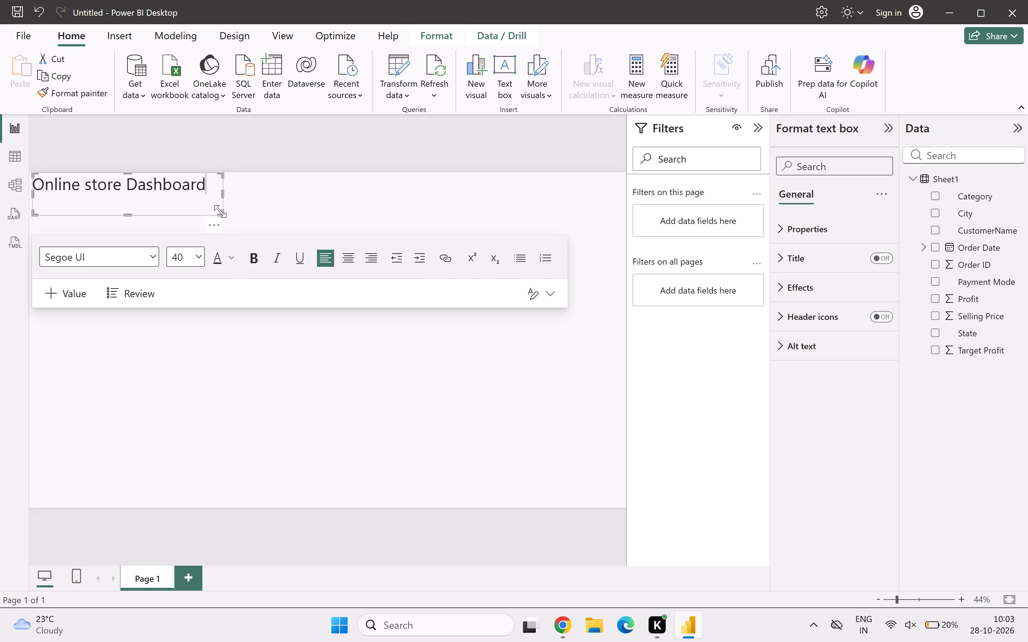
pyautogui.click(160, 183)
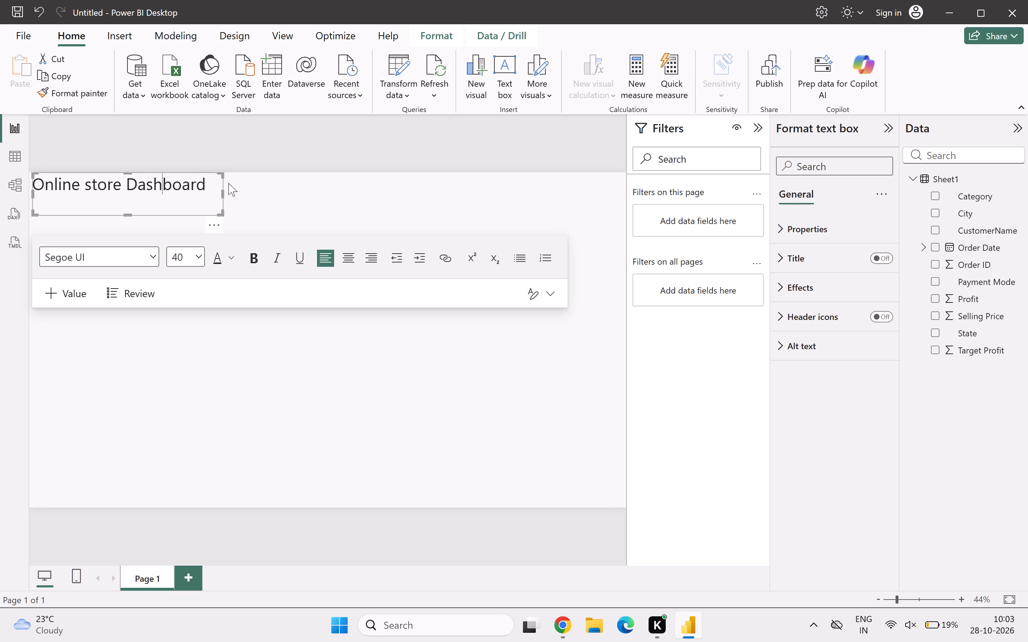
pyautogui.scroll(3, 351, 282)
pyautogui.click(479, 158)
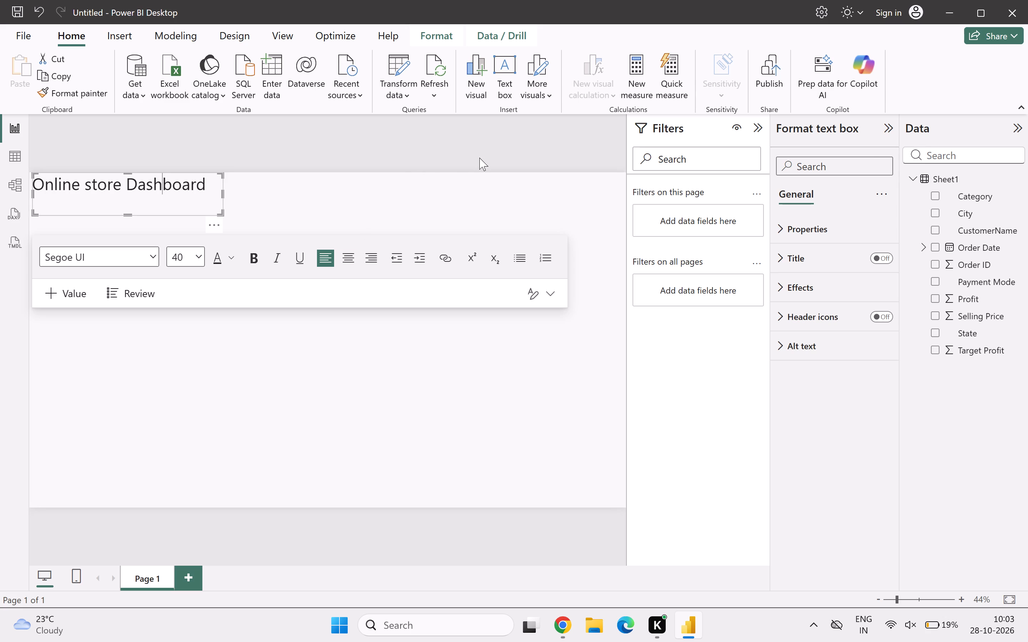
pyautogui.click(484, 161)
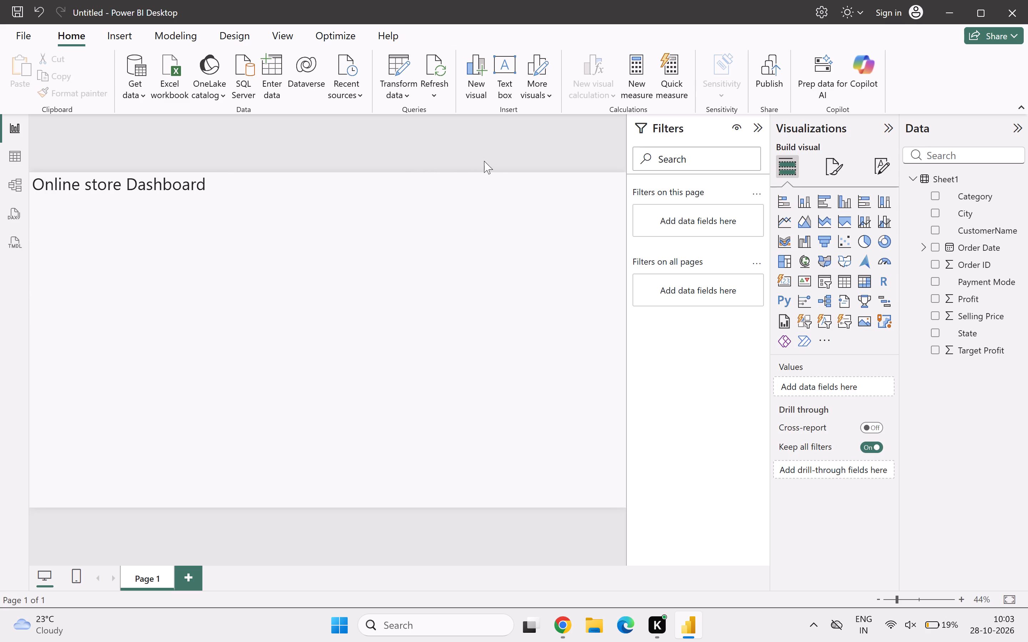
pyautogui.click(484, 161)
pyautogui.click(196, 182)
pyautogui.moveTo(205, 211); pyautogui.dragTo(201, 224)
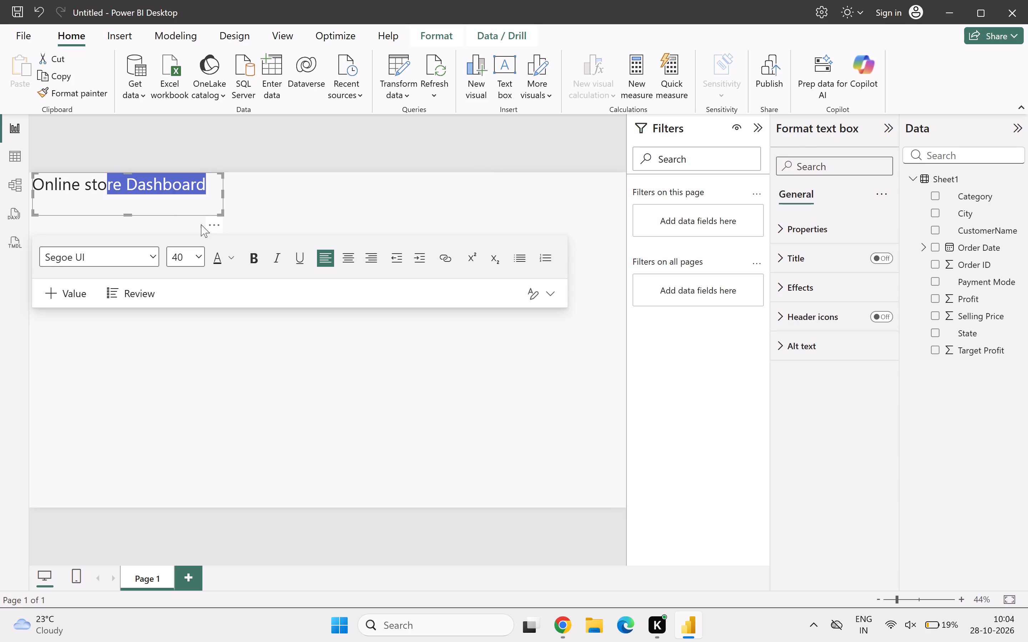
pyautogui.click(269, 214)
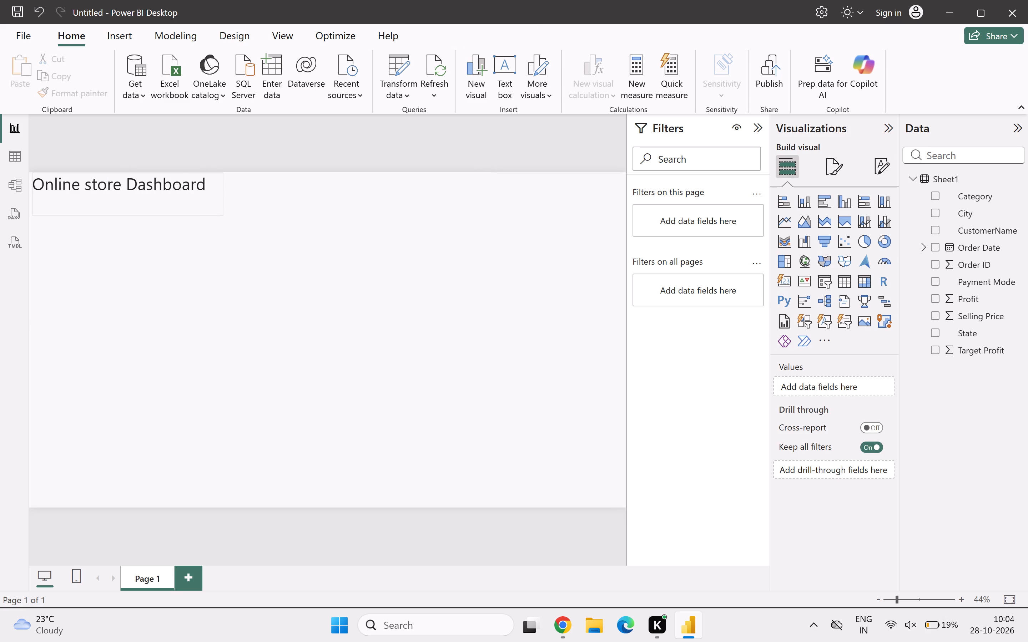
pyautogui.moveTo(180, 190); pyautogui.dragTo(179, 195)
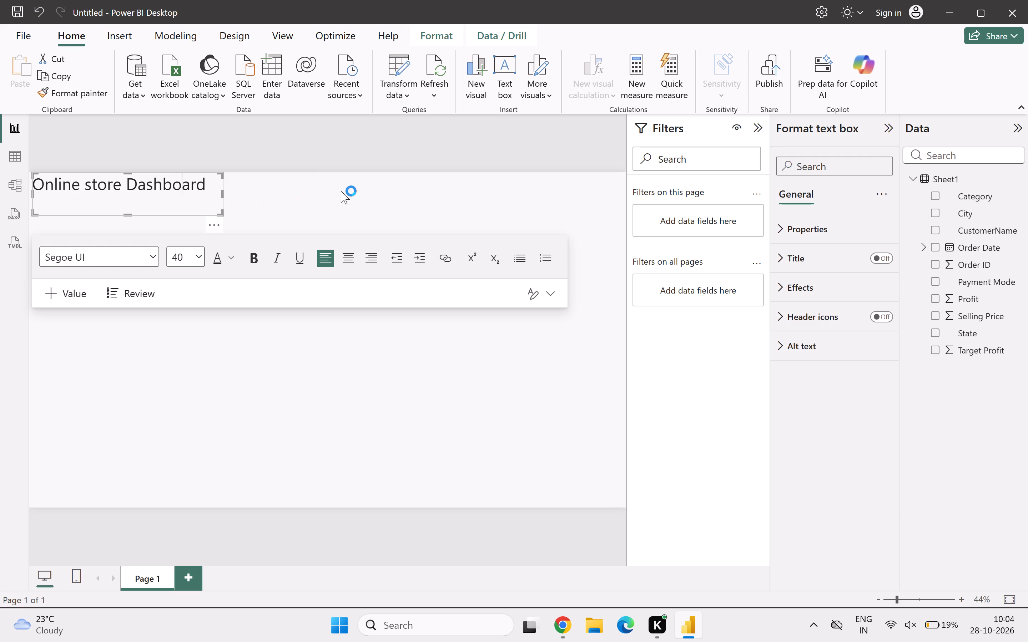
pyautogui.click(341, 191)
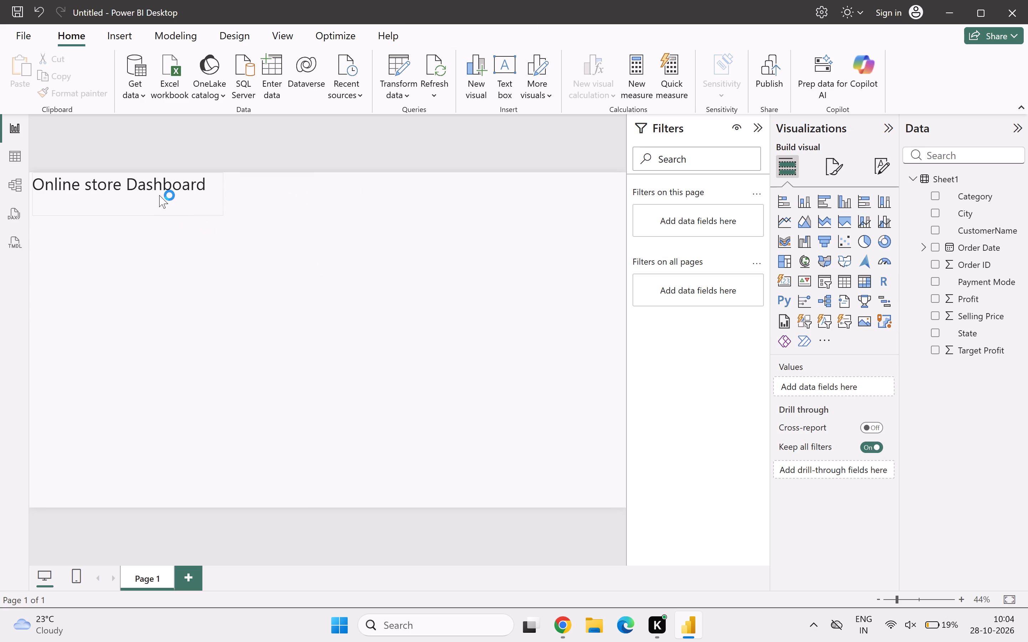
# Widen the "Online store Dashboard" text box slightly, keeping its upper edge at the top of the page.
pyautogui.click(159, 195)
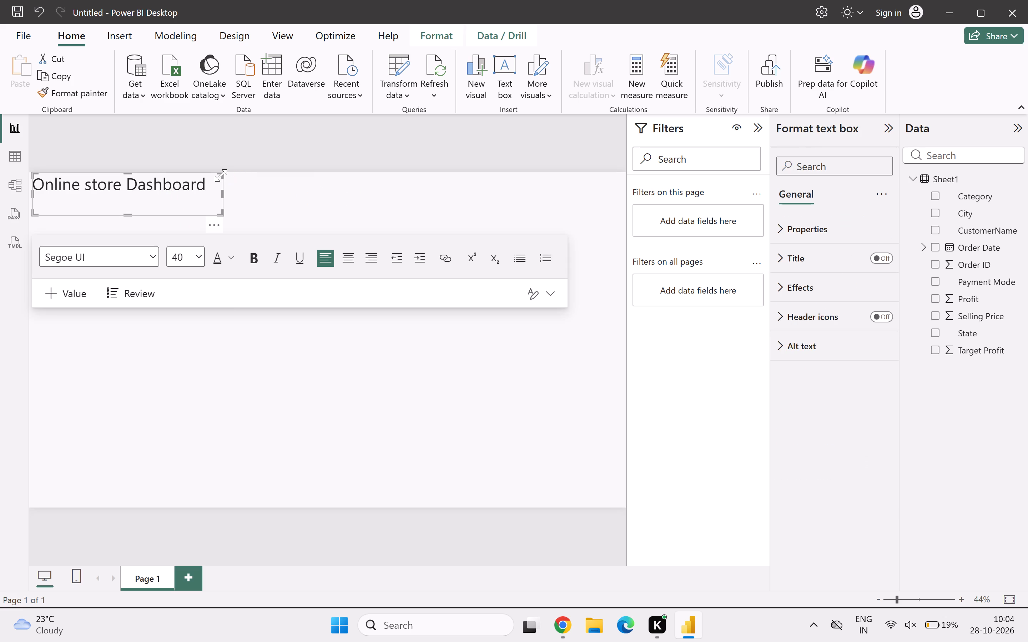
pyautogui.moveTo(221, 175); pyautogui.dragTo(219, 179)
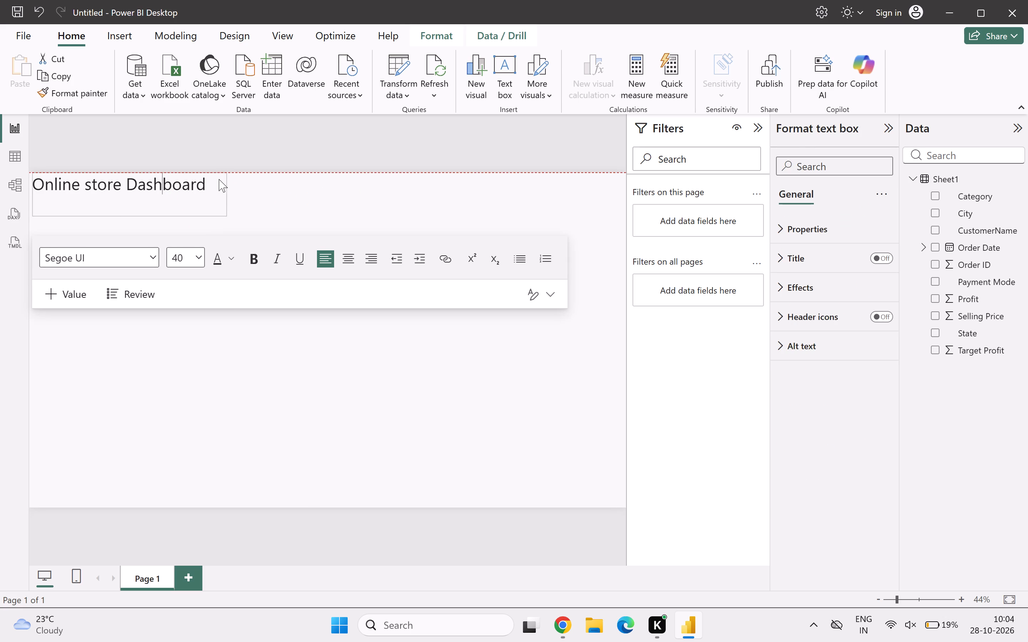
pyautogui.moveTo(219, 179); pyautogui.dragTo(232, 184)
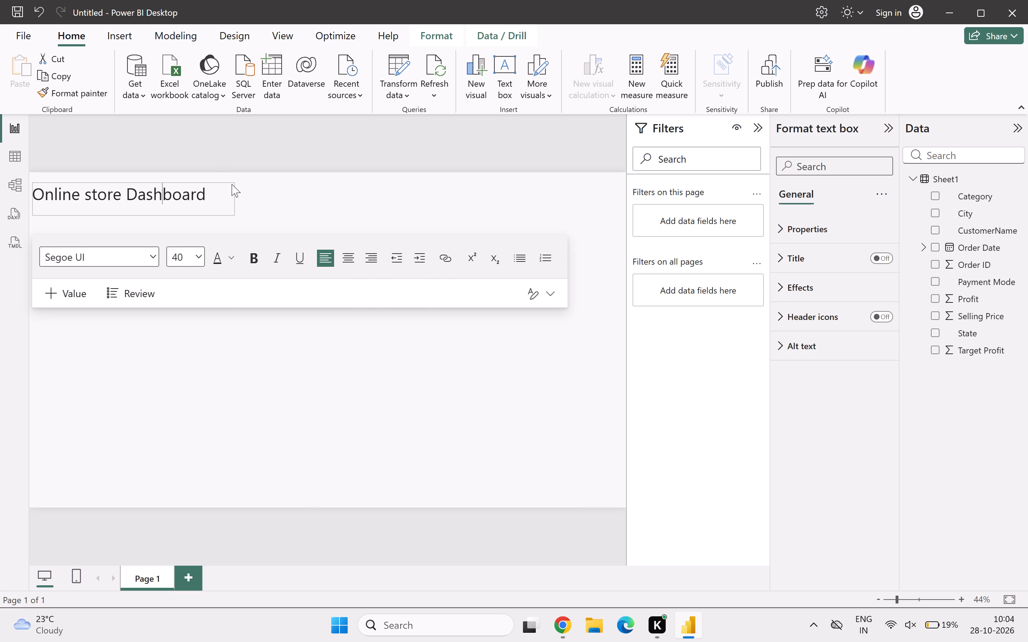
pyautogui.moveTo(232, 184); pyautogui.dragTo(227, 177)
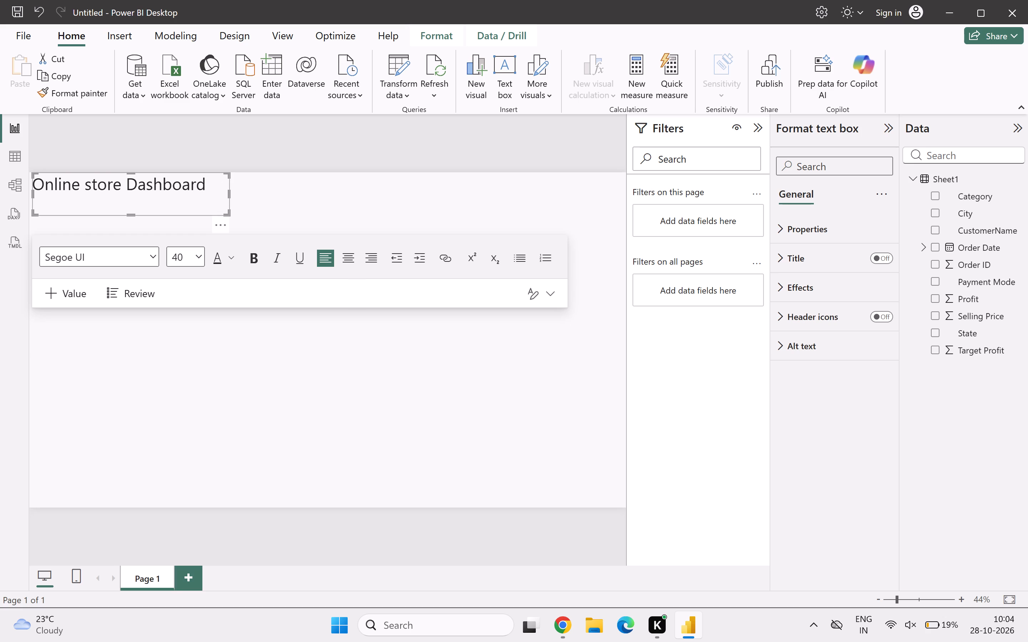
pyautogui.click(220, 193)
pyautogui.click(274, 197)
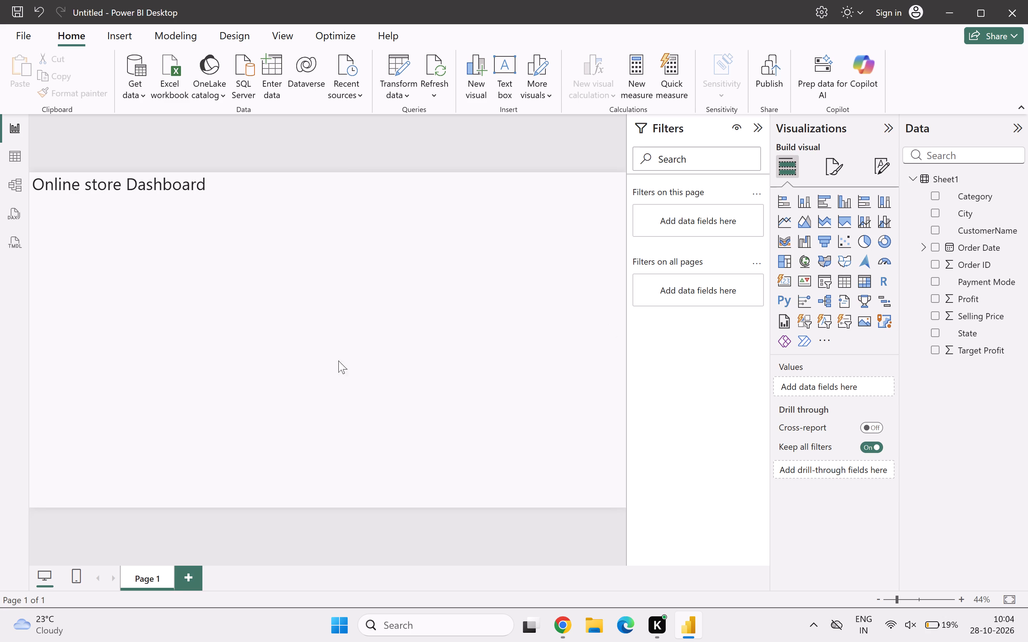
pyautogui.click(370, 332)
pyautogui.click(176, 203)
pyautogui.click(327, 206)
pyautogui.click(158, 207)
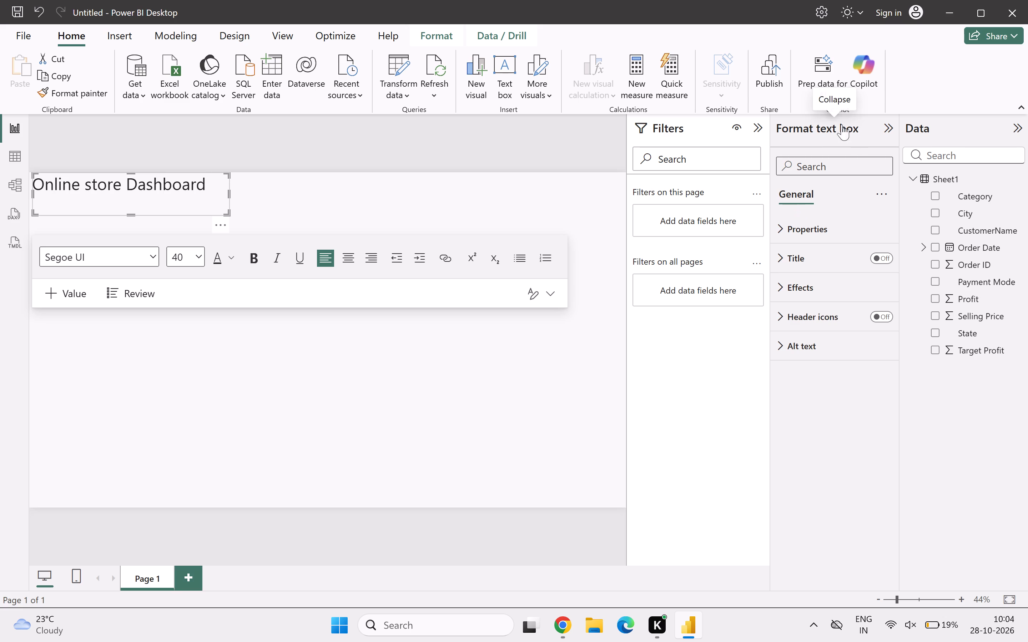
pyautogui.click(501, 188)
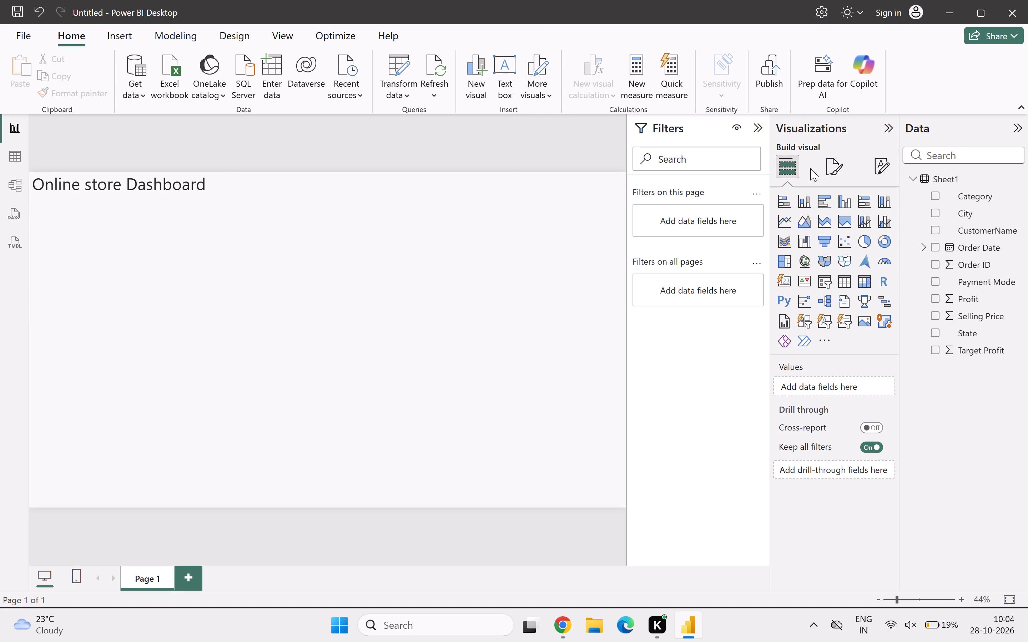
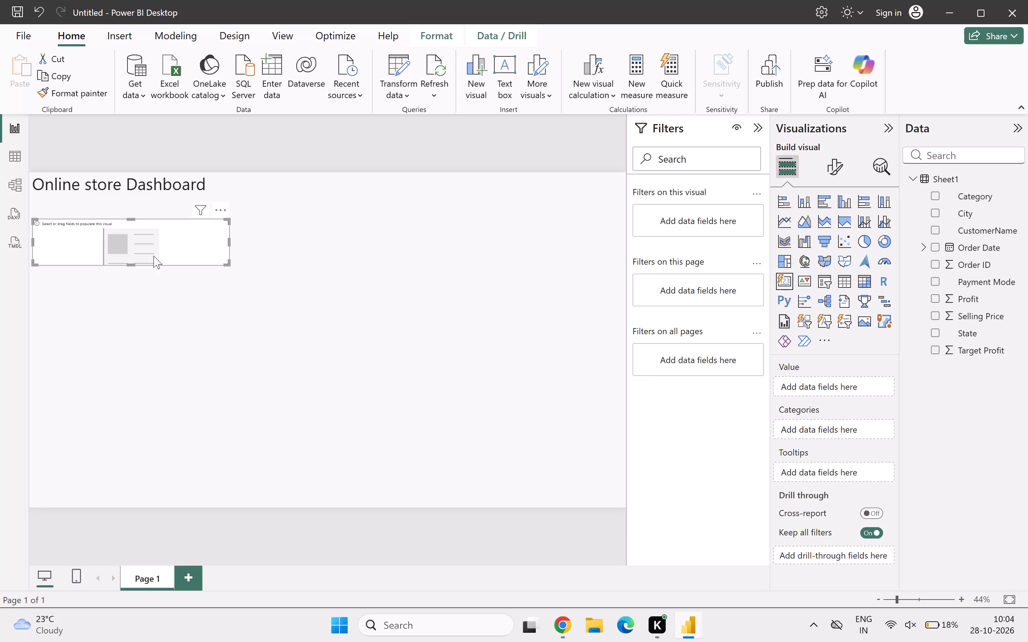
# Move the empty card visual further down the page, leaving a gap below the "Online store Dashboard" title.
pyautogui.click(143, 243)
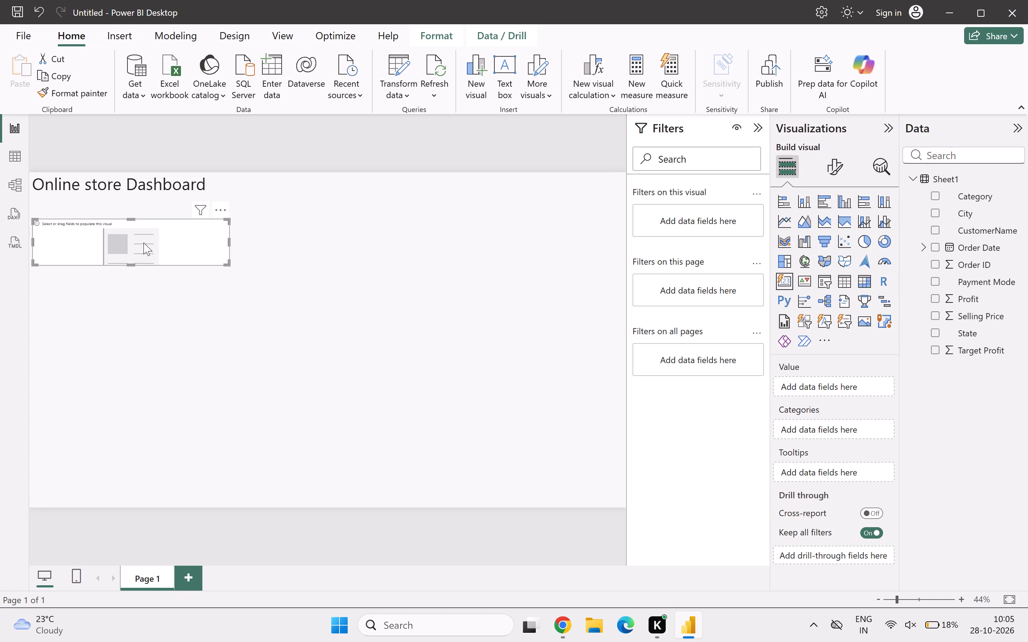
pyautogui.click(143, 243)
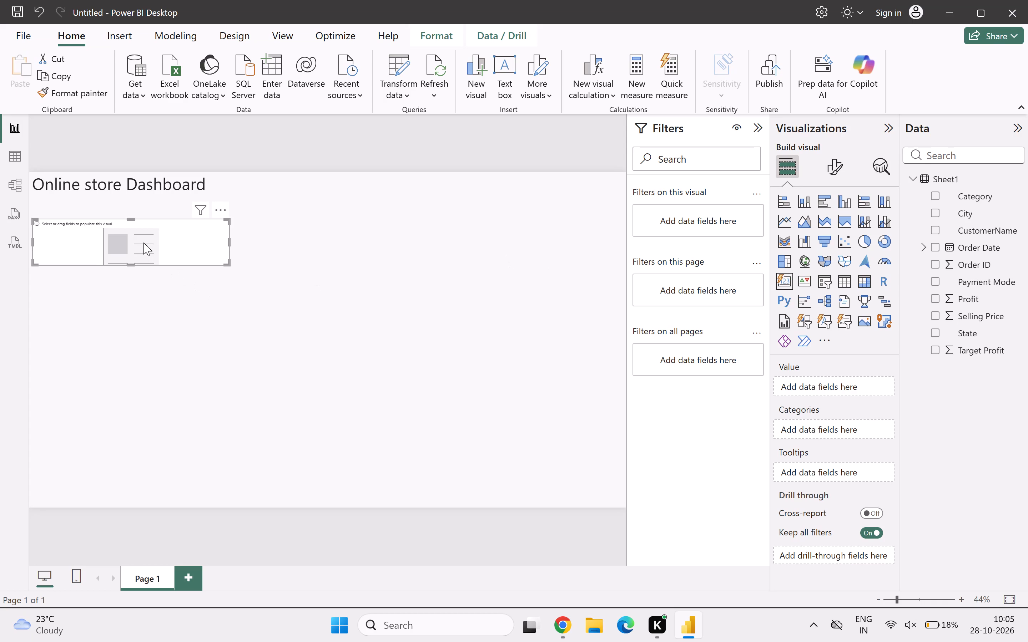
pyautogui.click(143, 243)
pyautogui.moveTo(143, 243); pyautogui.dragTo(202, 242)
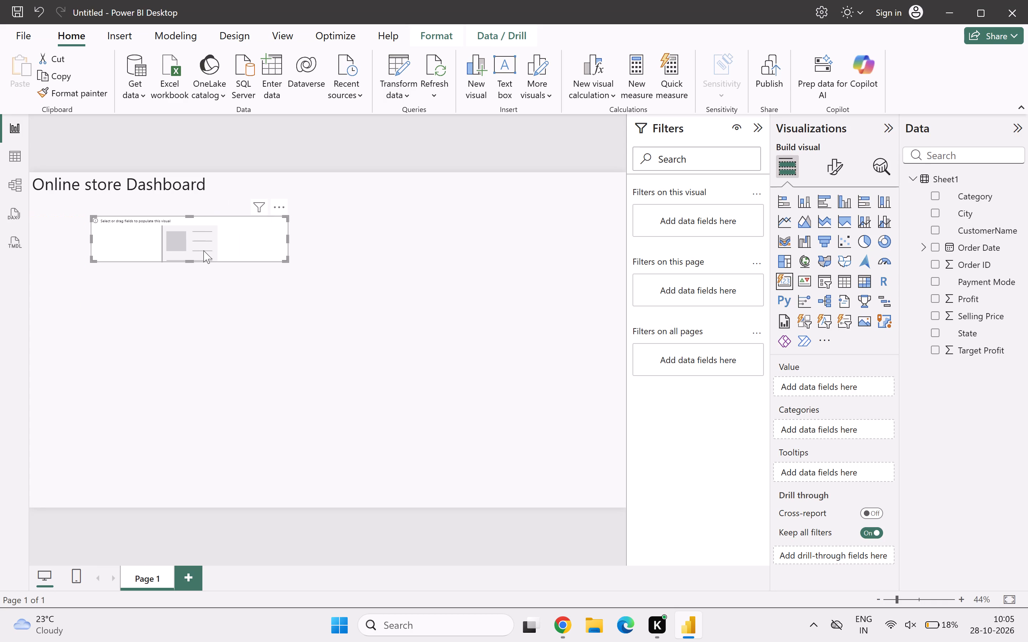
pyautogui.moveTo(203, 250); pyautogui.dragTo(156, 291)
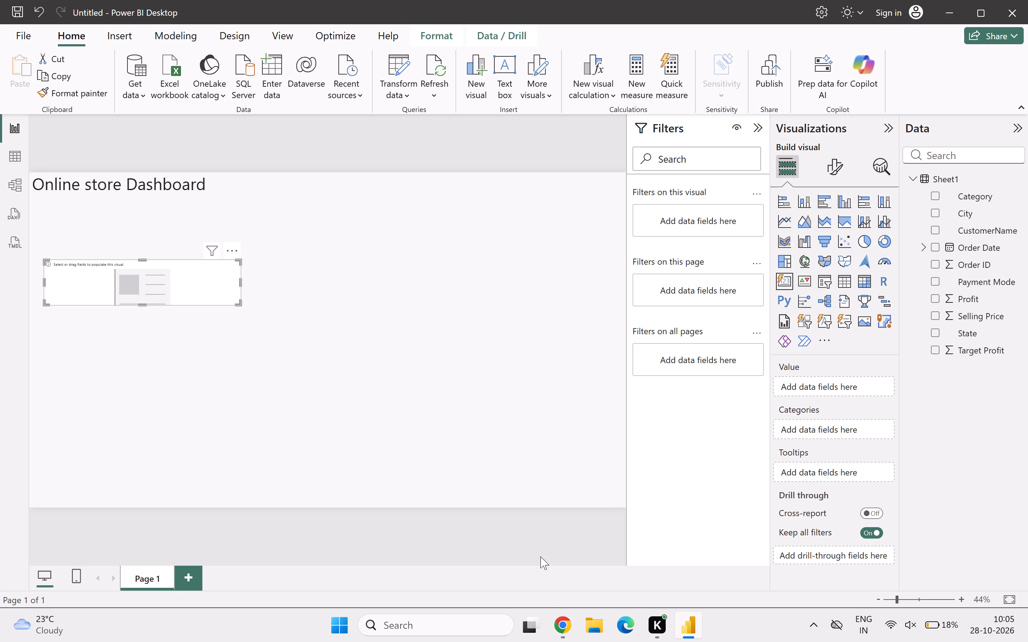
# Switch to Chrome and look through the "Adding a Combo Chart" lesson slides for the sample dashboard layout and combo chart customization.
pyautogui.click(562, 620)
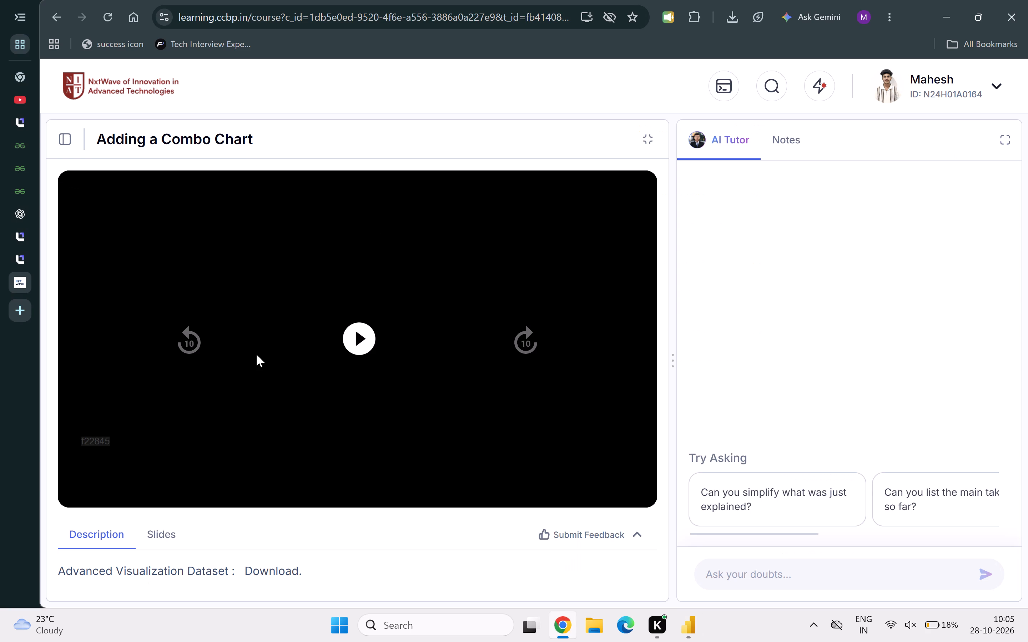
pyautogui.scroll(-3, 256, 354)
pyautogui.scroll(3, 256, 354)
pyautogui.click(168, 534)
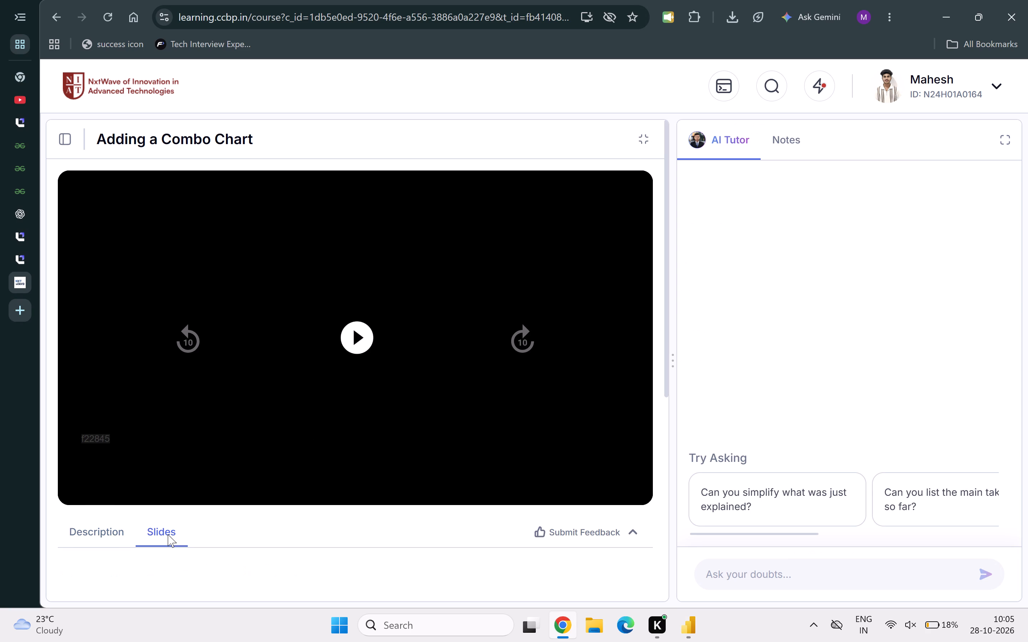
pyautogui.scroll(-11, 168, 534)
pyautogui.scroll(-2, 285, 463)
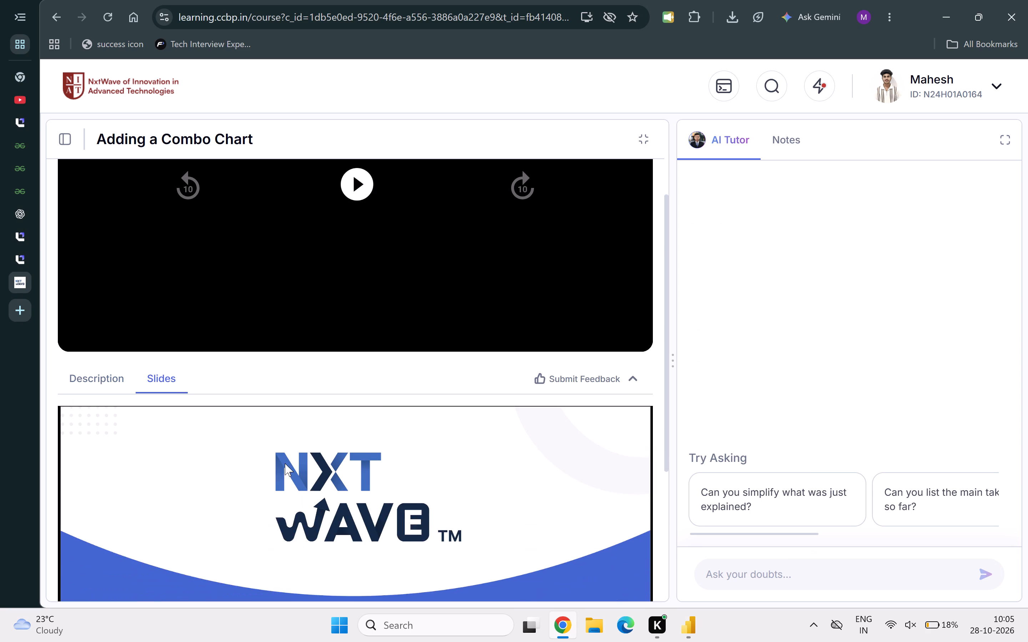
pyautogui.scroll(-4, 285, 463)
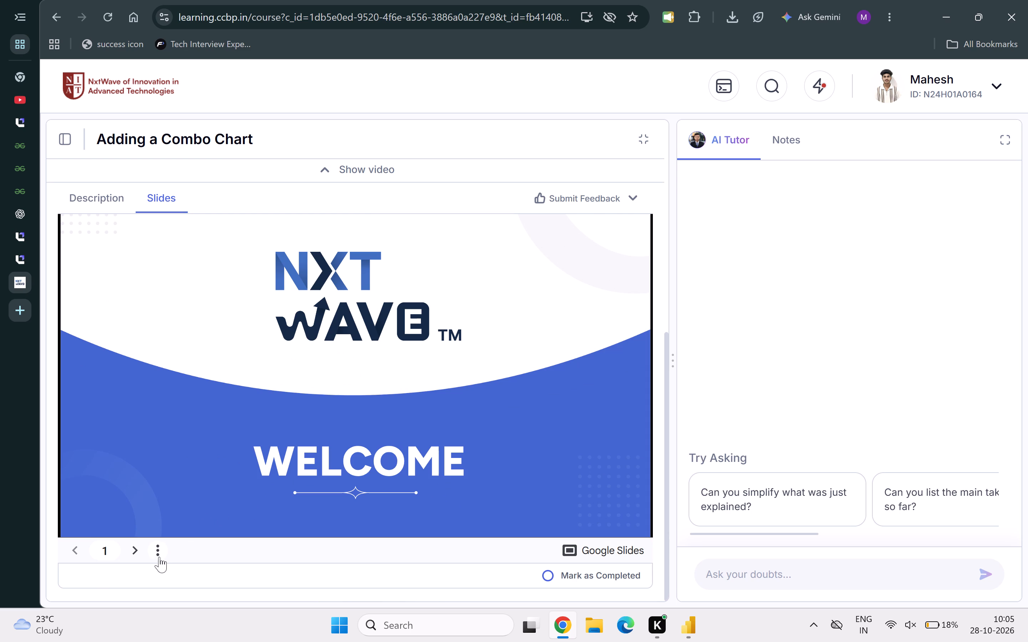
pyautogui.click(139, 551)
pyautogui.click(139, 551)
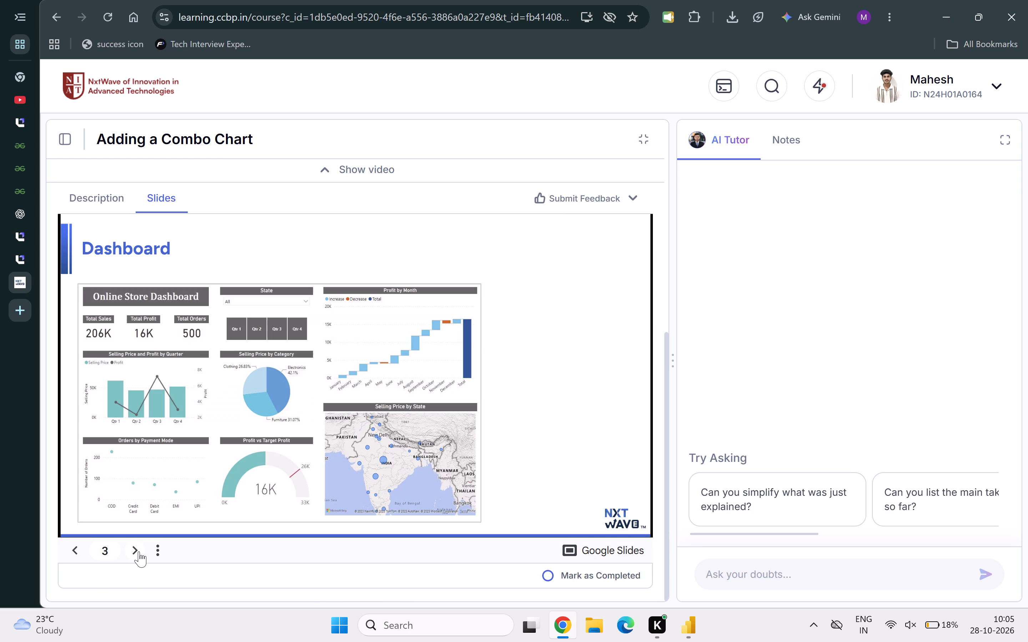
pyautogui.click(139, 551)
pyautogui.click(139, 551)
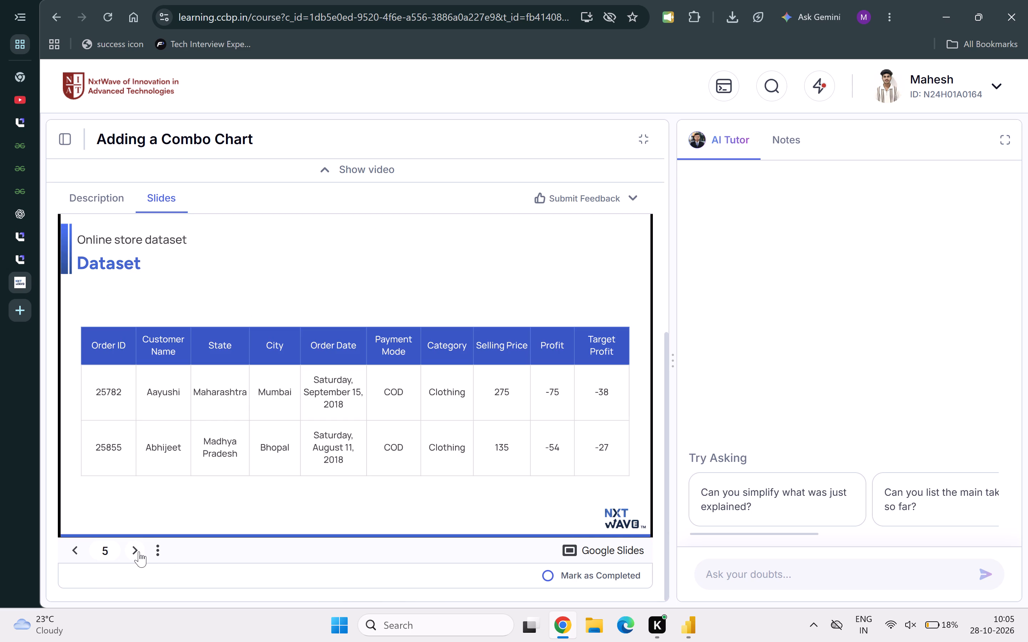
pyautogui.click(139, 551)
pyautogui.click(139, 551)
pyautogui.click(139, 551)
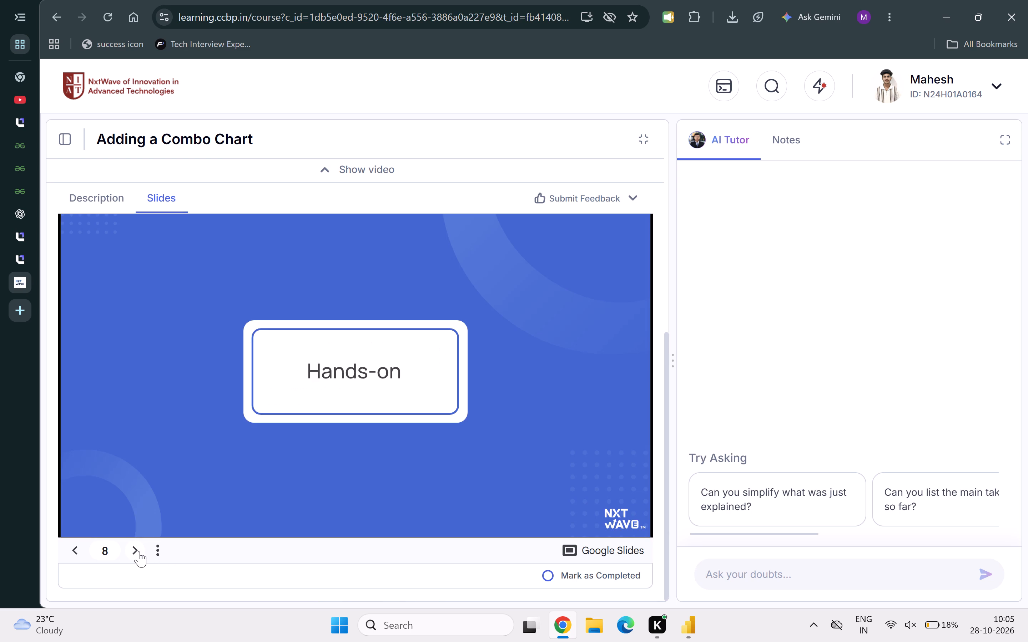
pyautogui.click(139, 551)
pyautogui.click(139, 551)
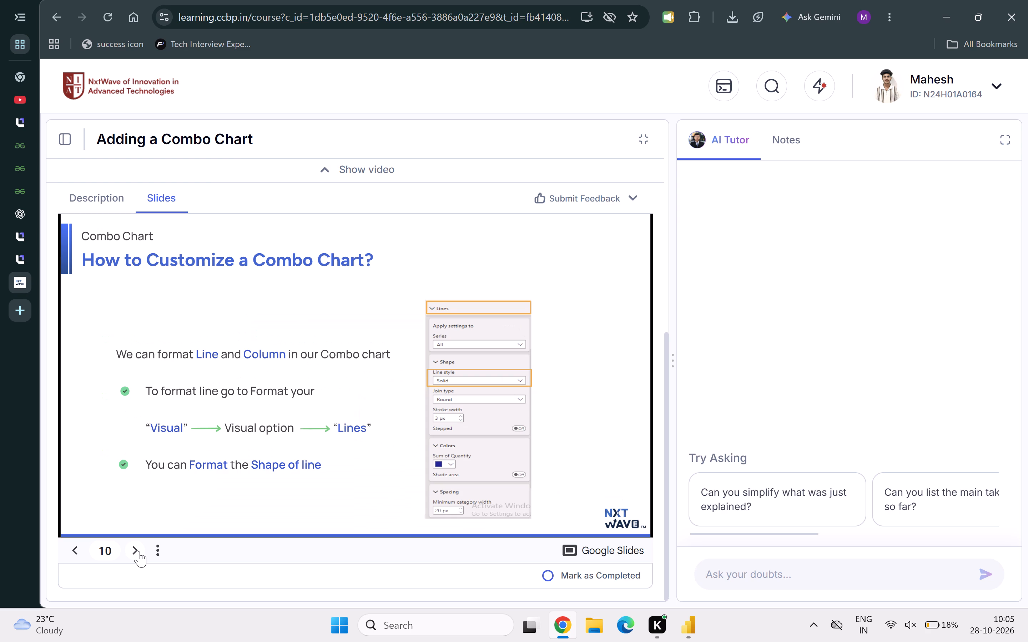
pyautogui.click(139, 551)
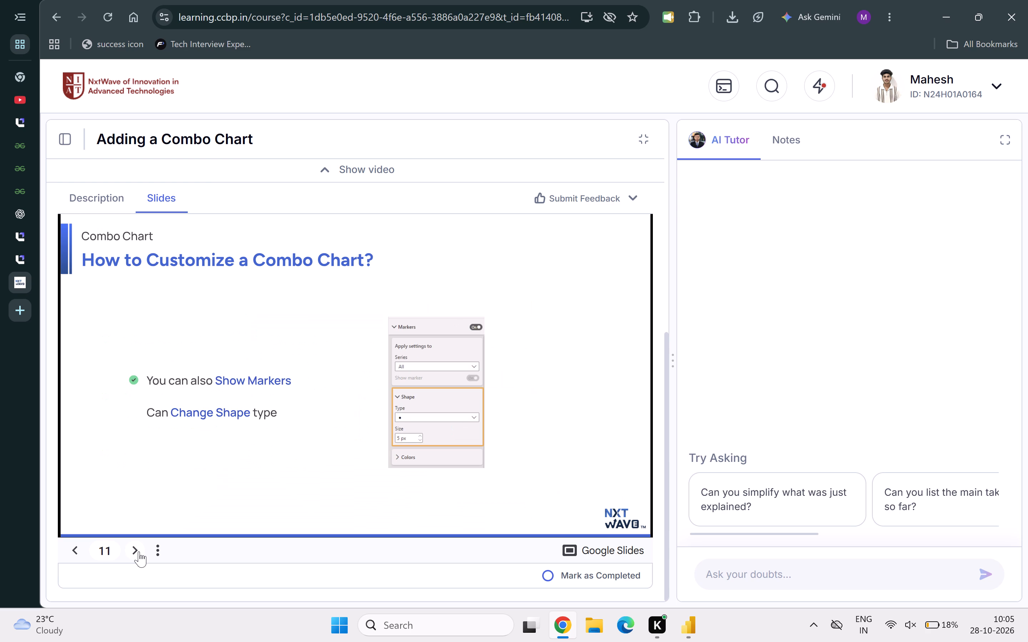
pyautogui.click(139, 551)
pyautogui.click(139, 551)
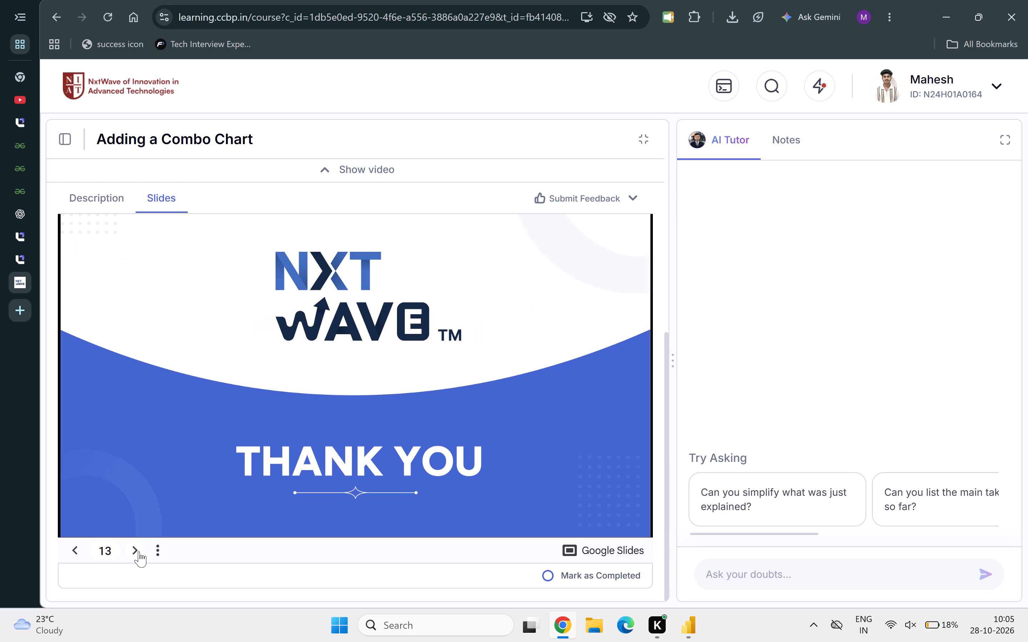
pyautogui.click(139, 551)
pyautogui.click(139, 551)
pyautogui.scroll(-3, 139, 551)
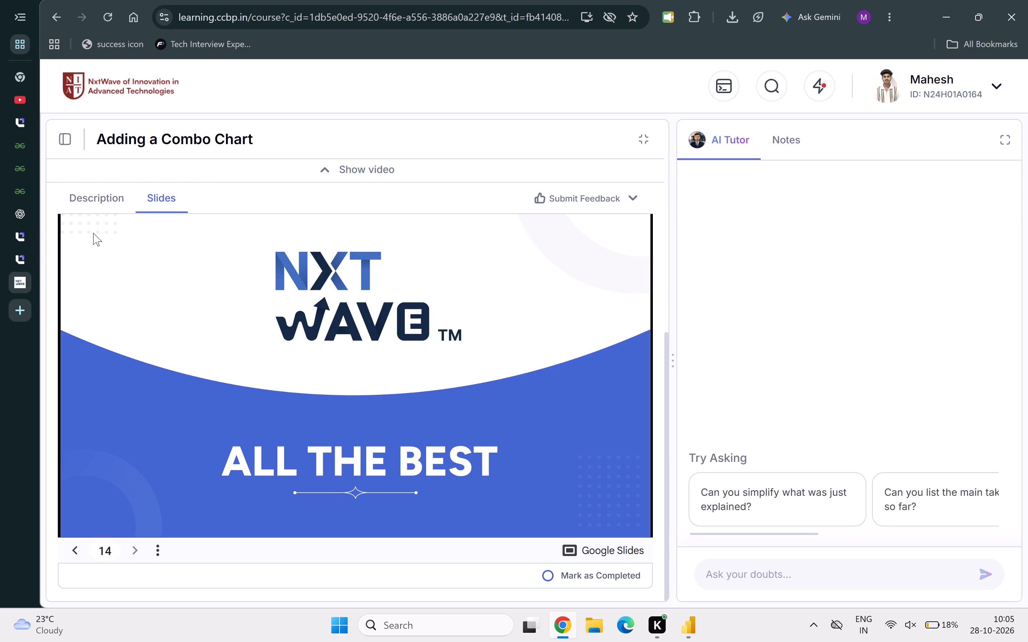
# Open the "Adding a Scatter Chart" lesson and look through its slides on adding and customizing a scatter chart.
pyautogui.click(67, 137)
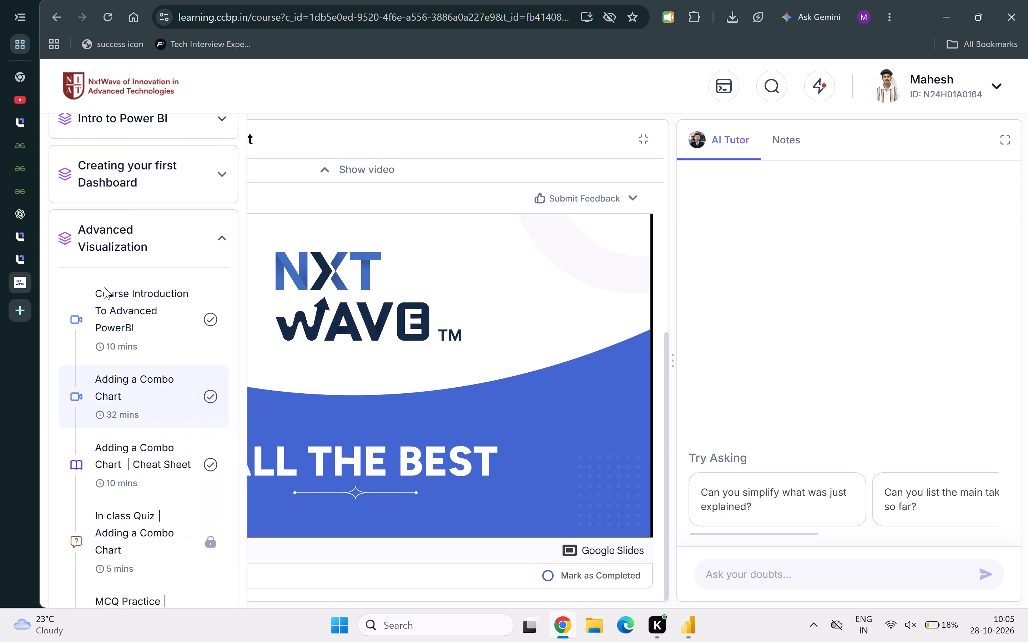
pyautogui.scroll(-3, 133, 458)
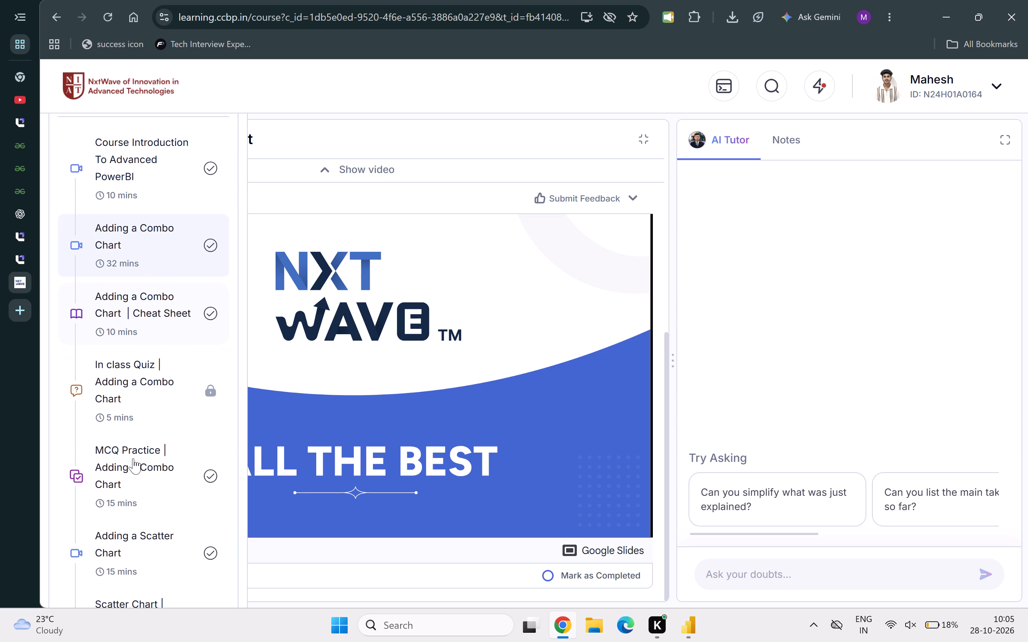
pyautogui.scroll(-1, 133, 458)
pyautogui.click(141, 516)
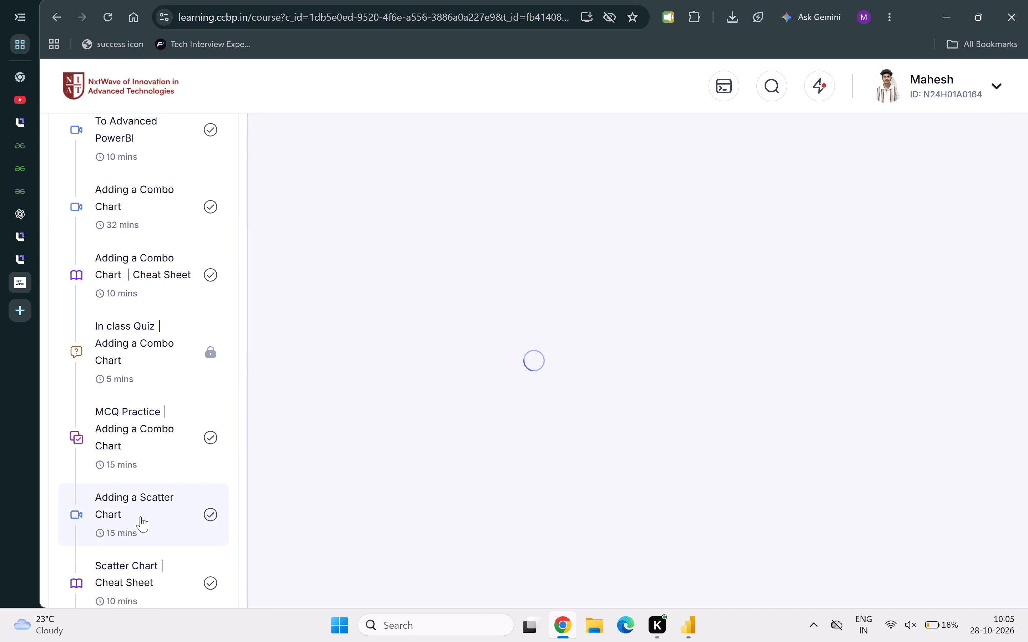
pyautogui.scroll(-2, 292, 452)
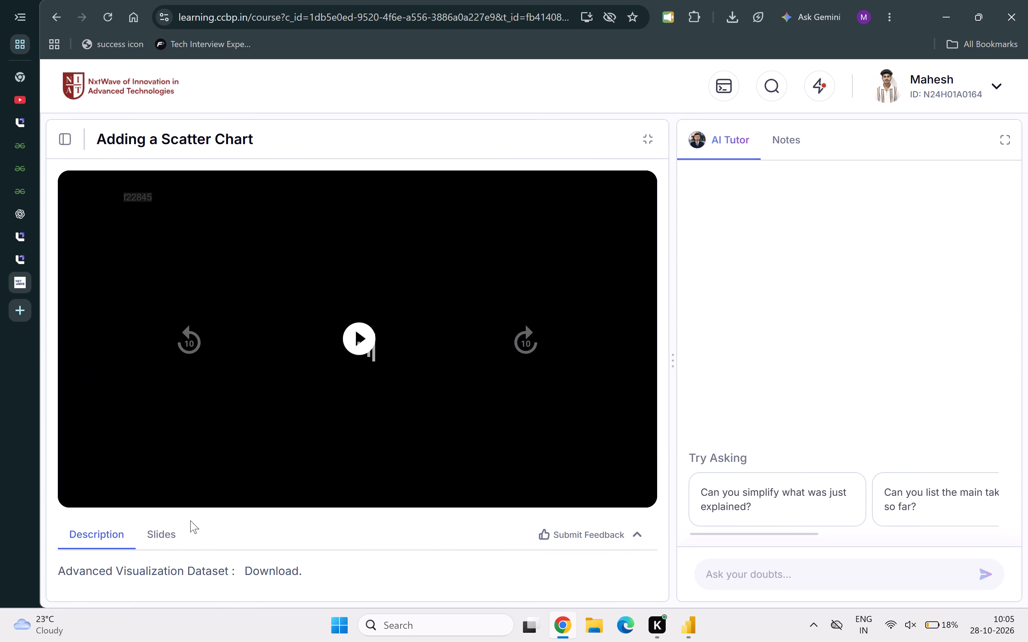
pyautogui.click(165, 530)
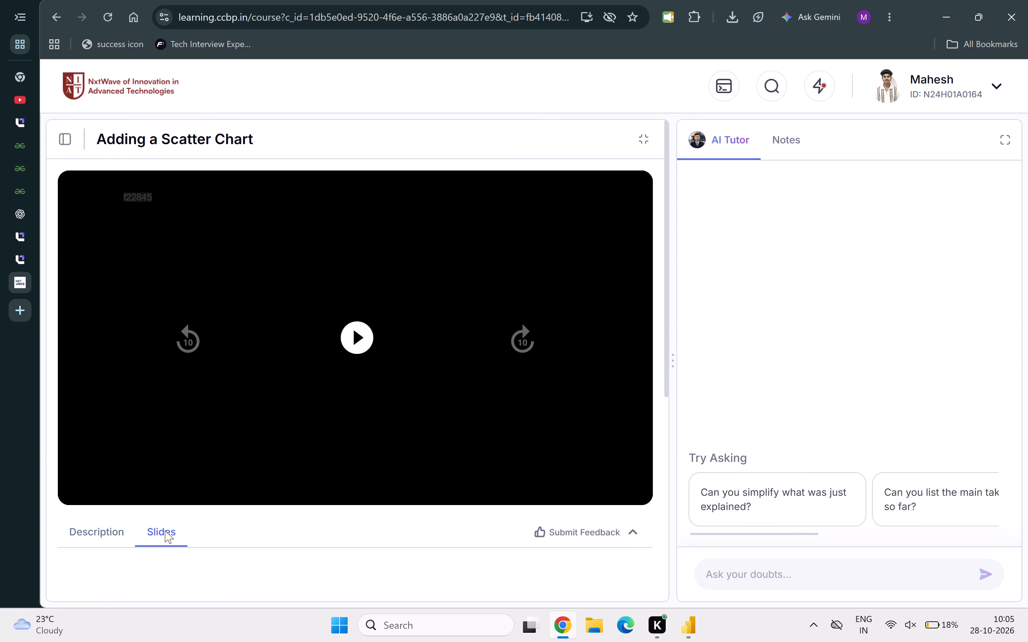
pyautogui.scroll(-2, 217, 521)
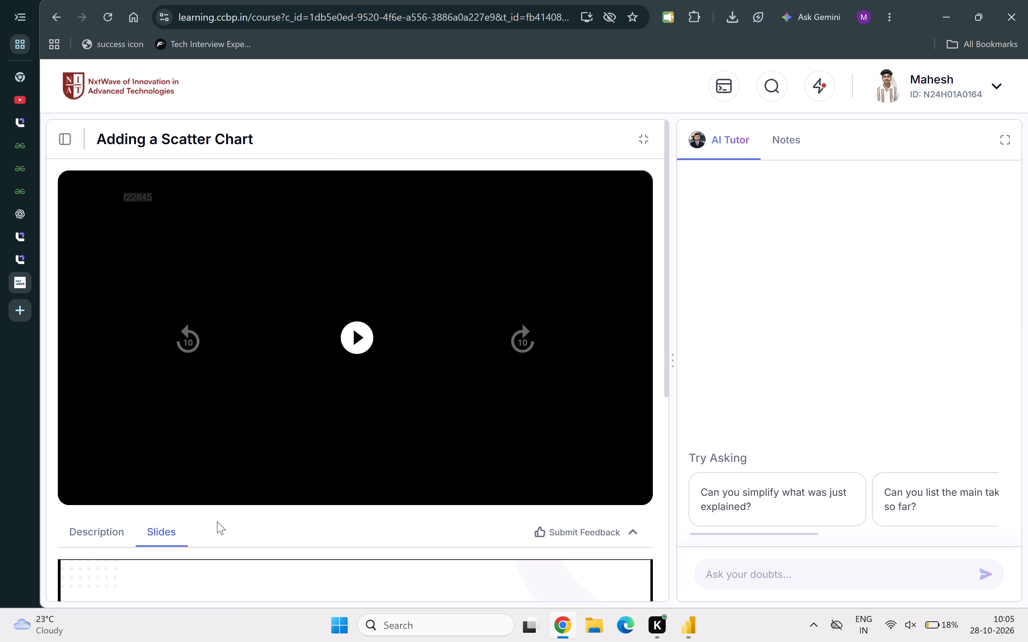
pyautogui.scroll(-5, 217, 521)
pyautogui.scroll(-5, 381, 467)
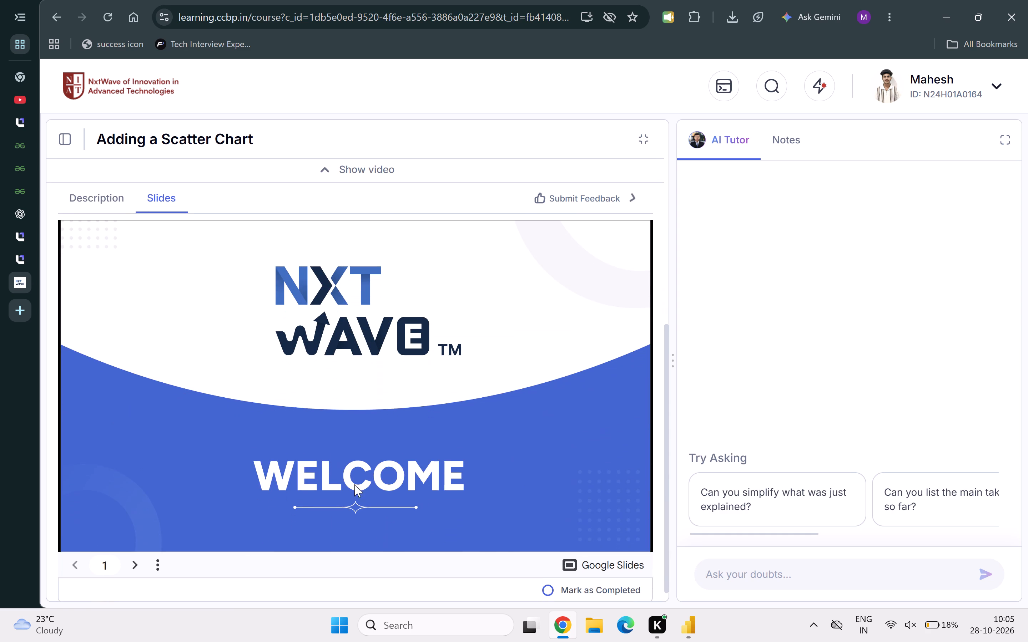
pyautogui.tripleClick(141, 565)
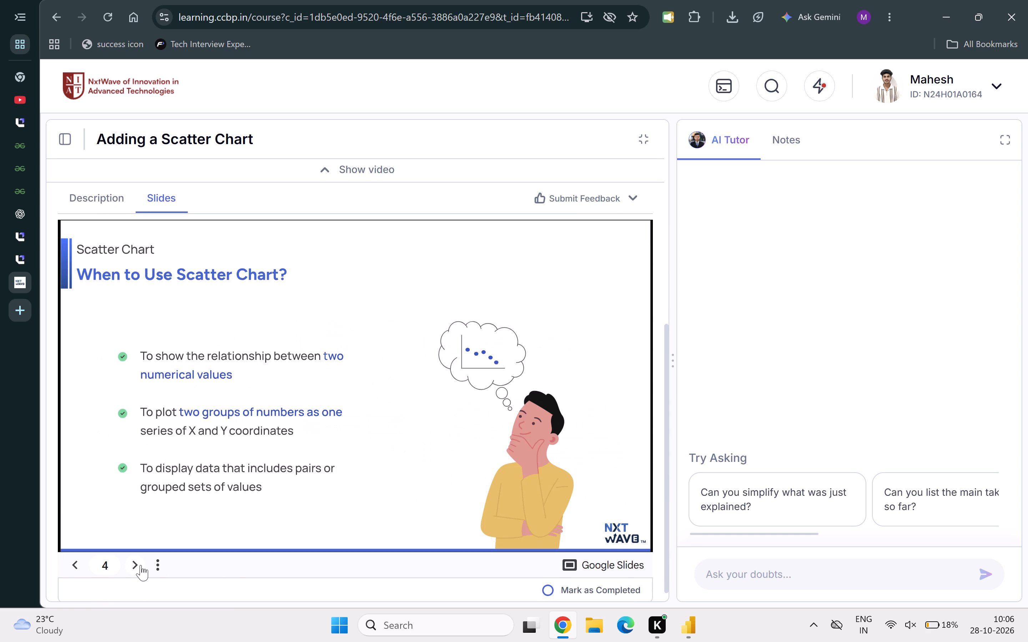
pyautogui.click(141, 565)
pyautogui.click(141, 565)
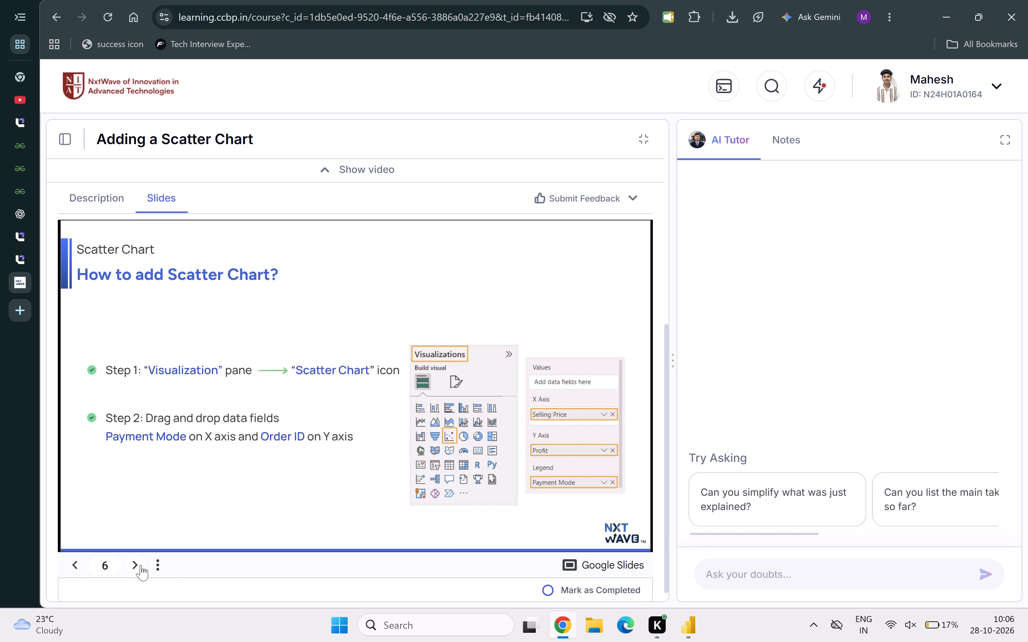
pyautogui.click(141, 565)
pyautogui.click(141, 565)
pyautogui.tripleClick(141, 565)
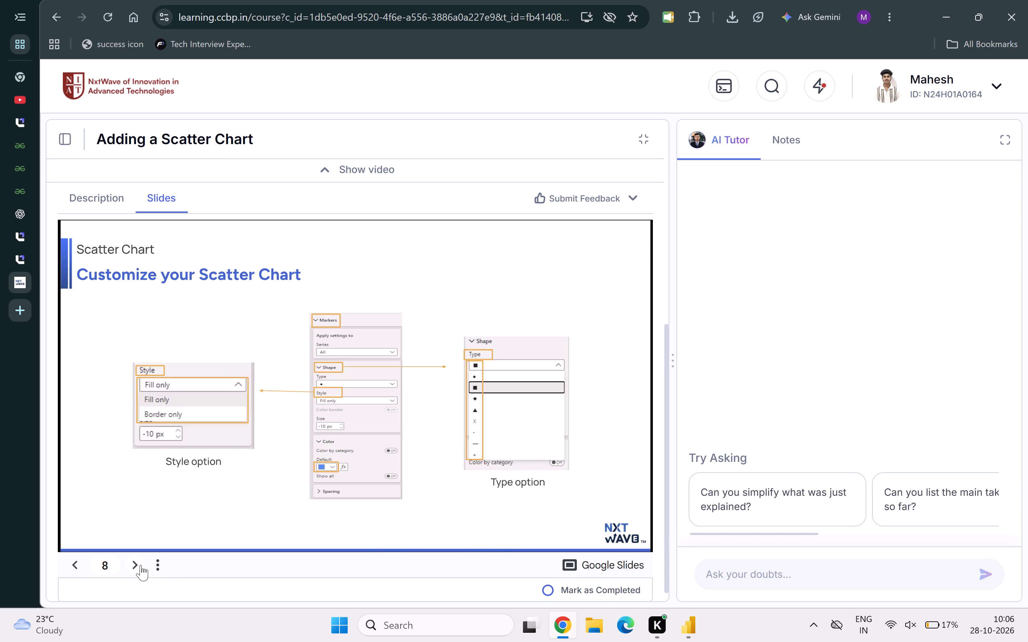
pyautogui.click(141, 565)
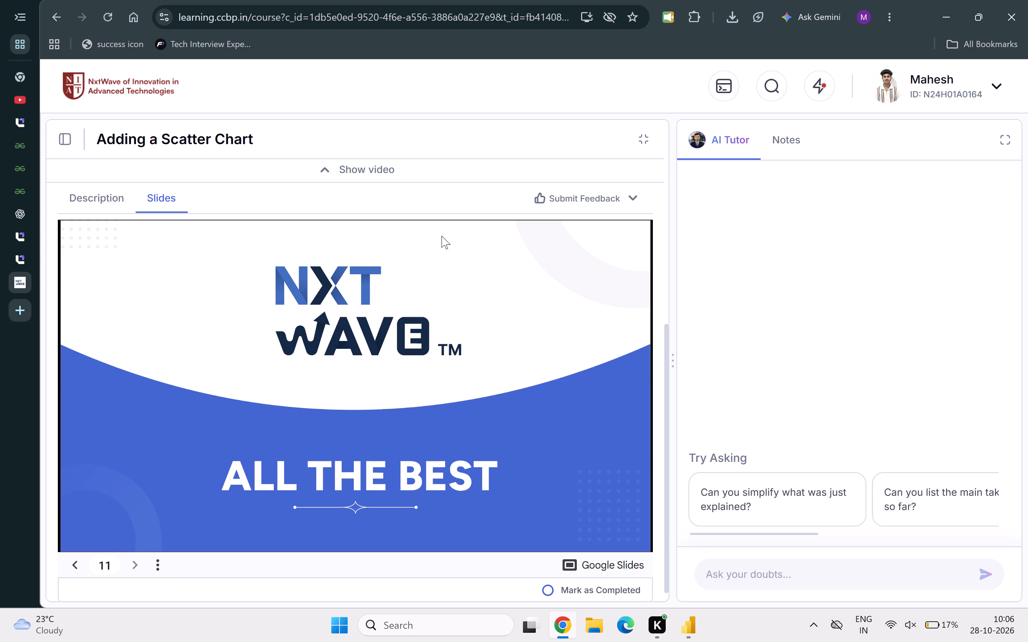
# Switch back to Power BI Desktop and delete the empty card visual below the title.
pyautogui.click(693, 619)
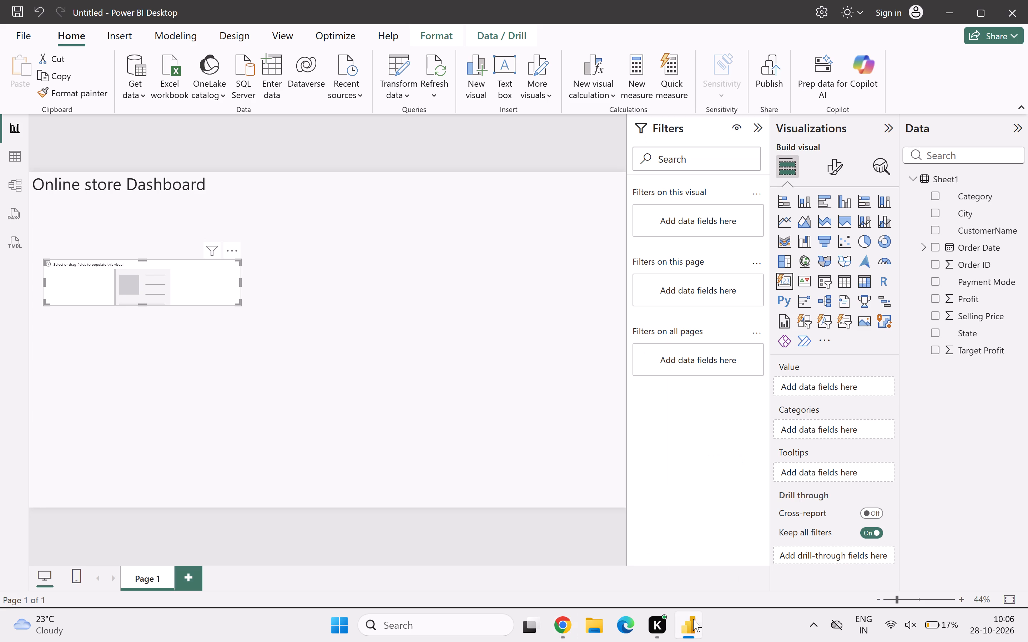
pyautogui.click(217, 274)
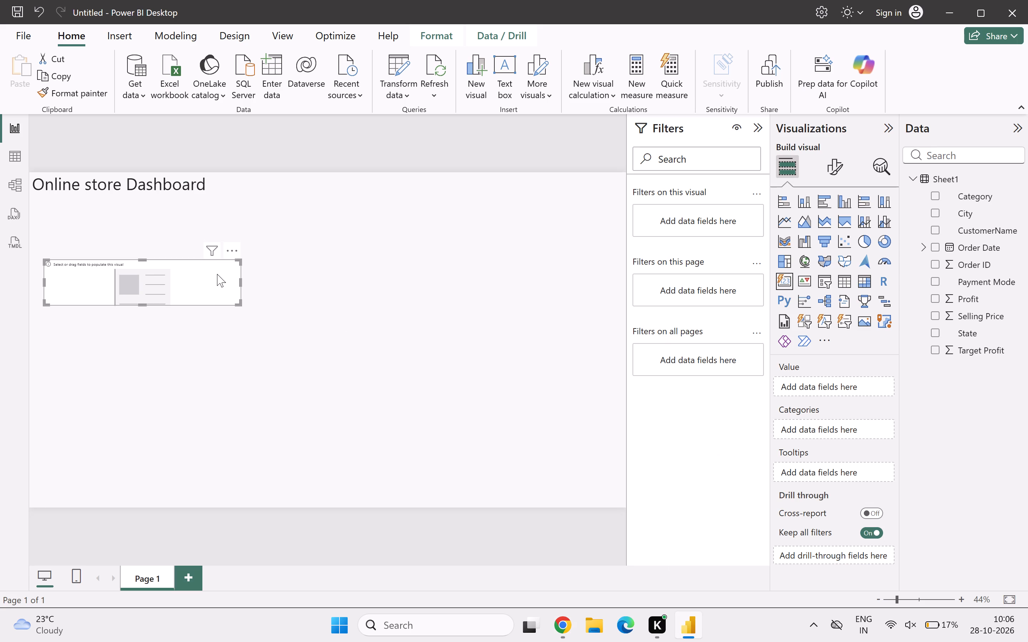
pyautogui.press('Delete')
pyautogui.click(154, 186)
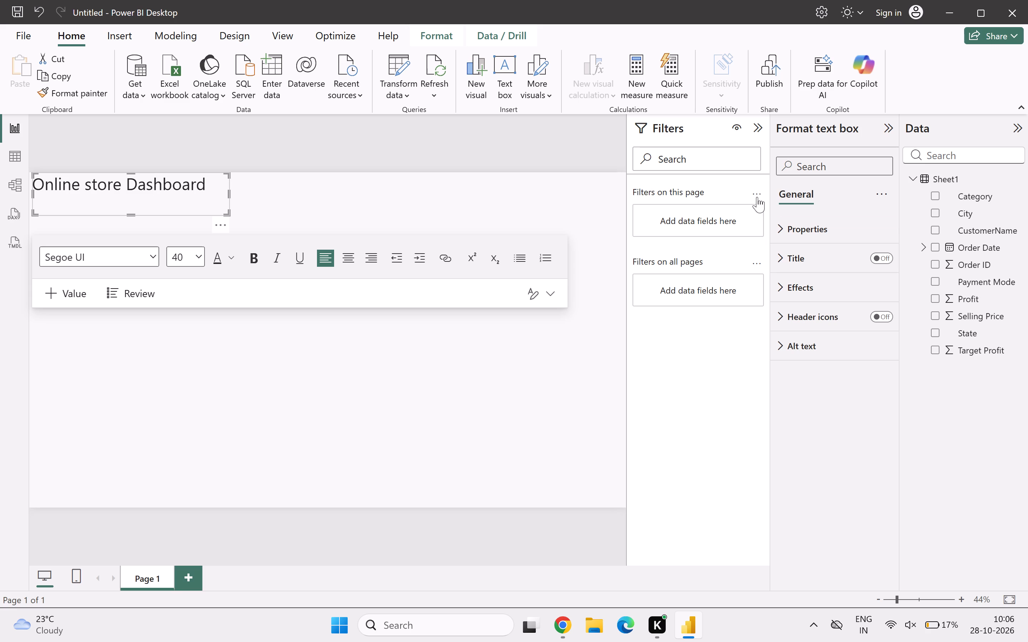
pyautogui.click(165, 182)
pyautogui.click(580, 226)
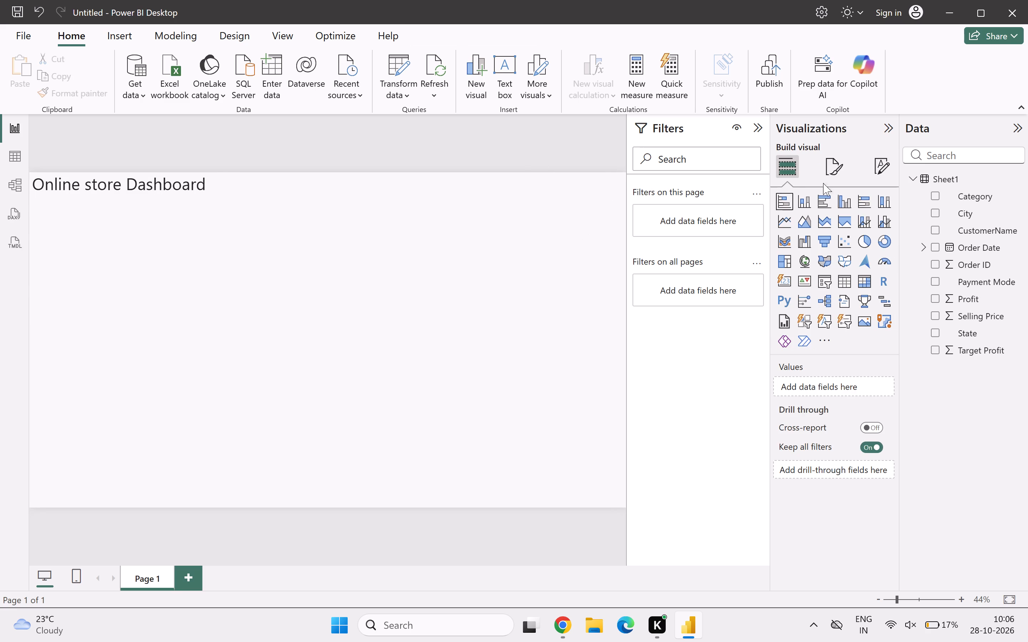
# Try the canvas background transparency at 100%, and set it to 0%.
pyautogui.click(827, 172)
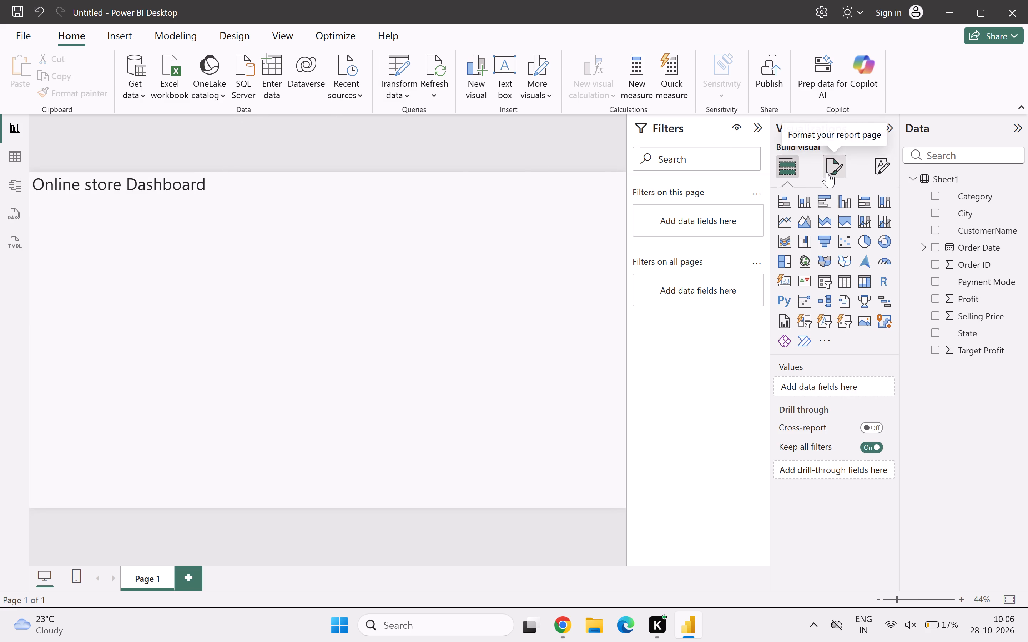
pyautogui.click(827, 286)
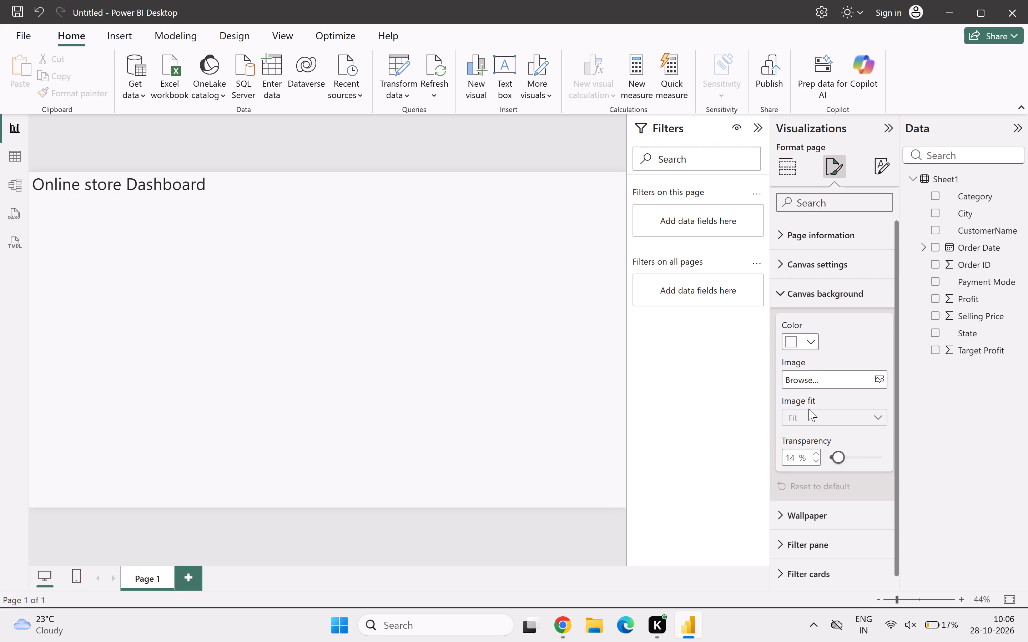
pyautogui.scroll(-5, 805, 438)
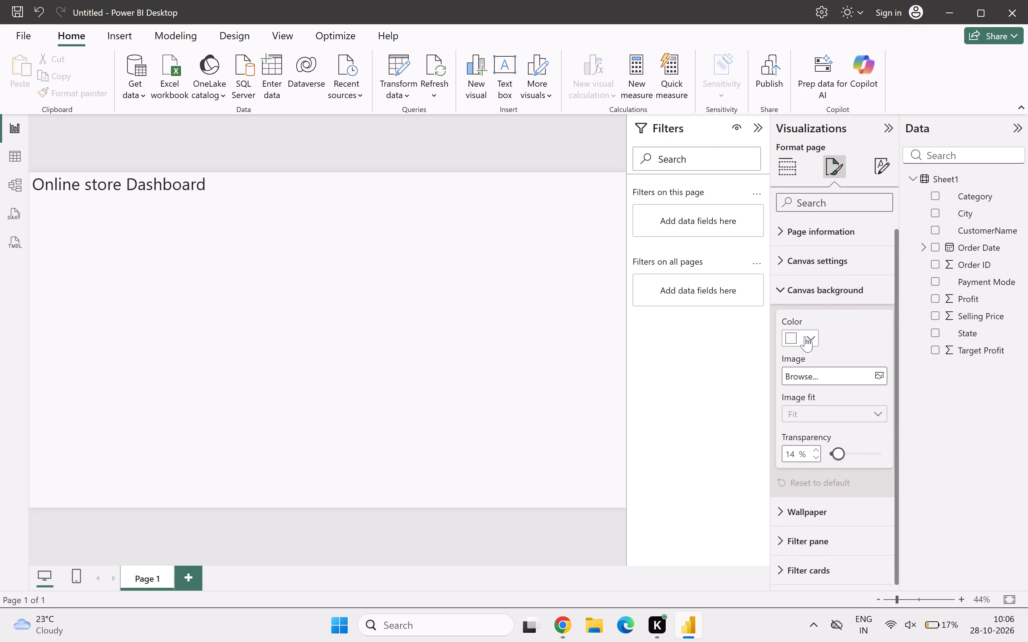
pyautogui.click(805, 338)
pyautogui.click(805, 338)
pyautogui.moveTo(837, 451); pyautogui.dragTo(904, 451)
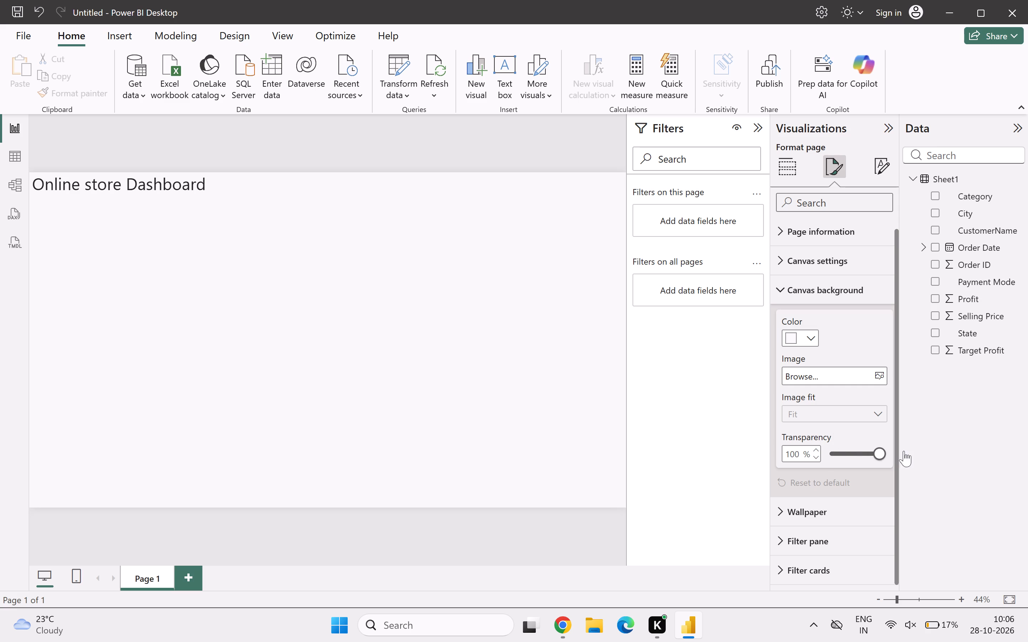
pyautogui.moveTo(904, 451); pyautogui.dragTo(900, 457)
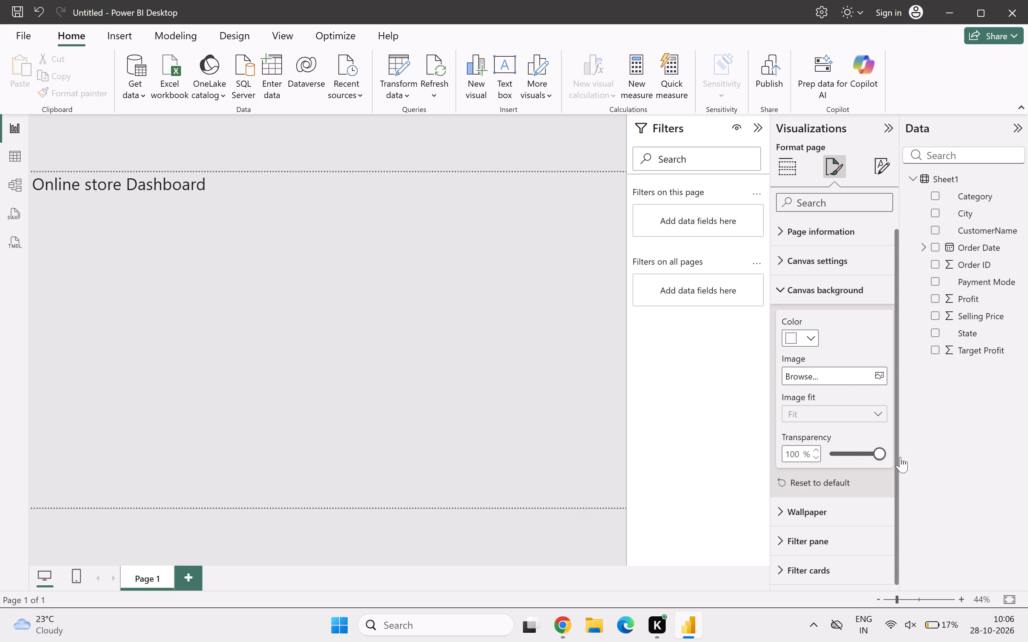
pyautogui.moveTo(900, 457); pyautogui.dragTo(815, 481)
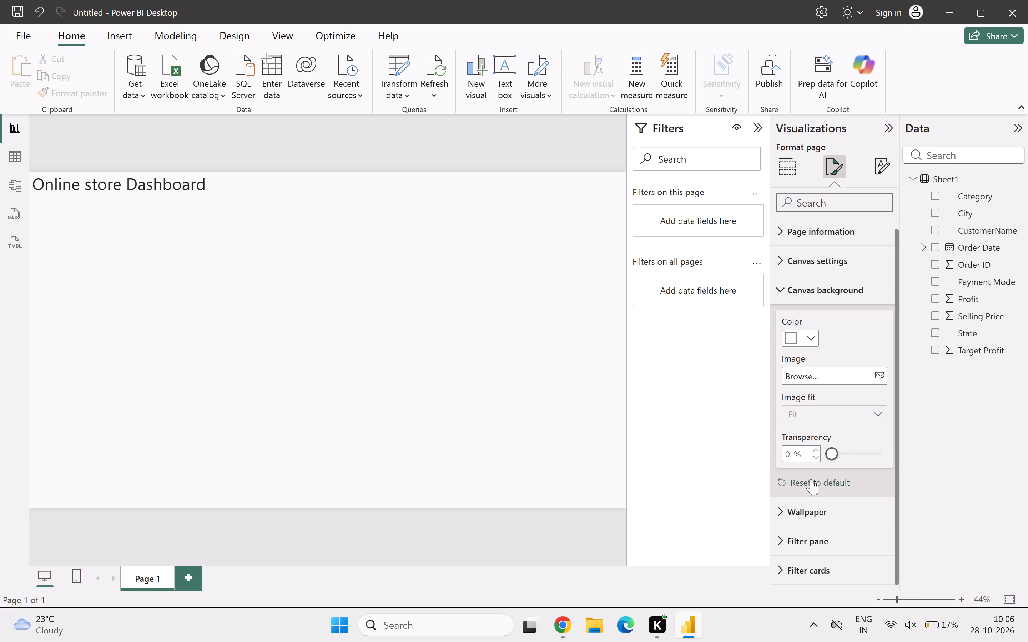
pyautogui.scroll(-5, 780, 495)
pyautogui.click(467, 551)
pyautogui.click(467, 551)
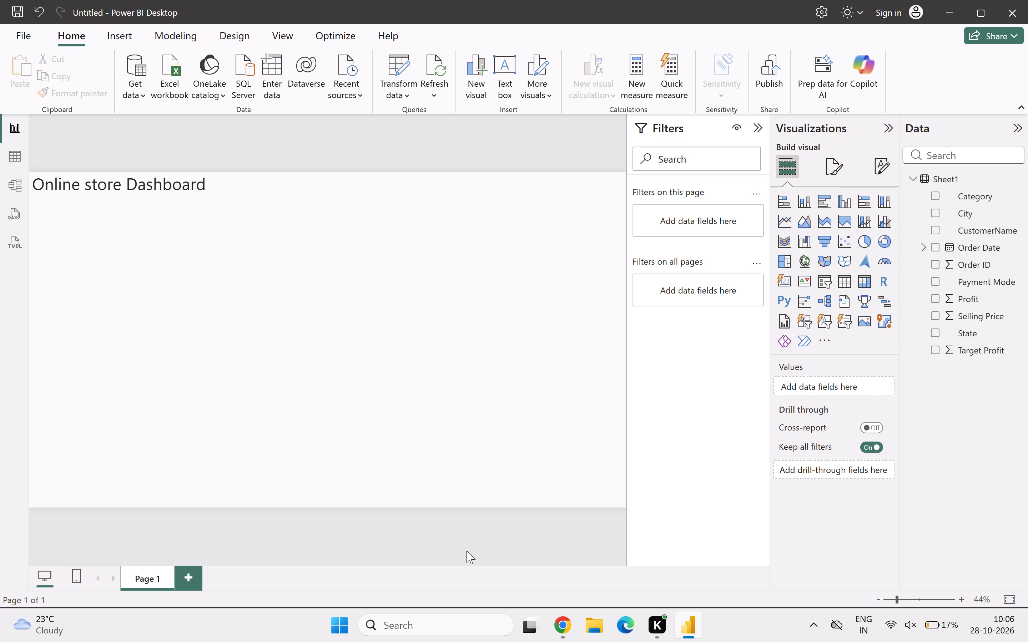
# Set the report page's wallpaper color to white.
pyautogui.tripleClick(507, 539)
pyautogui.moveTo(507, 539); pyautogui.dragTo(839, 166)
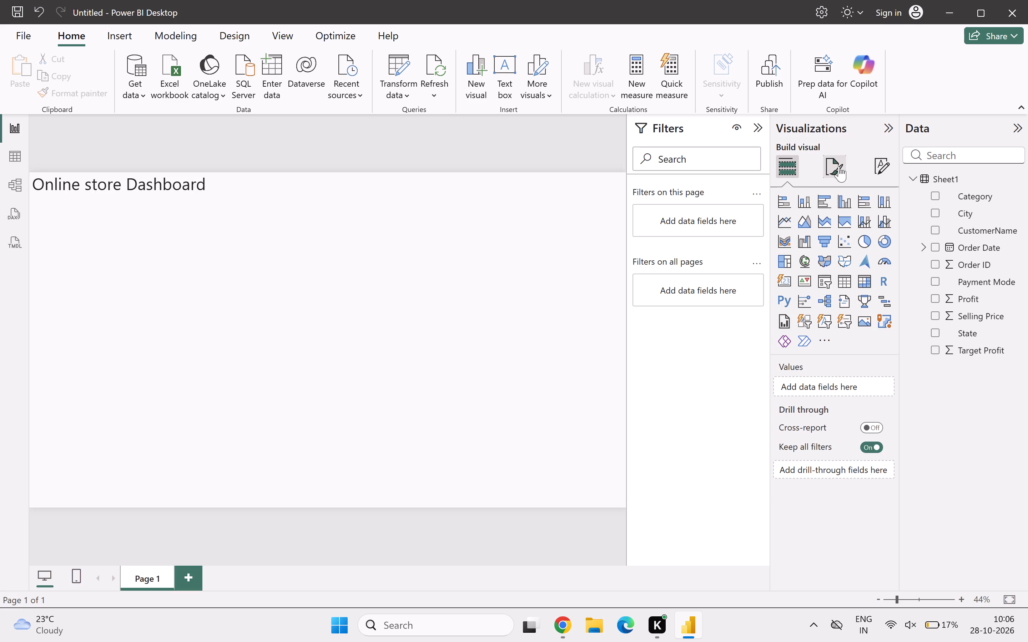
pyautogui.moveTo(839, 166); pyautogui.dragTo(847, 164)
pyautogui.click(835, 171)
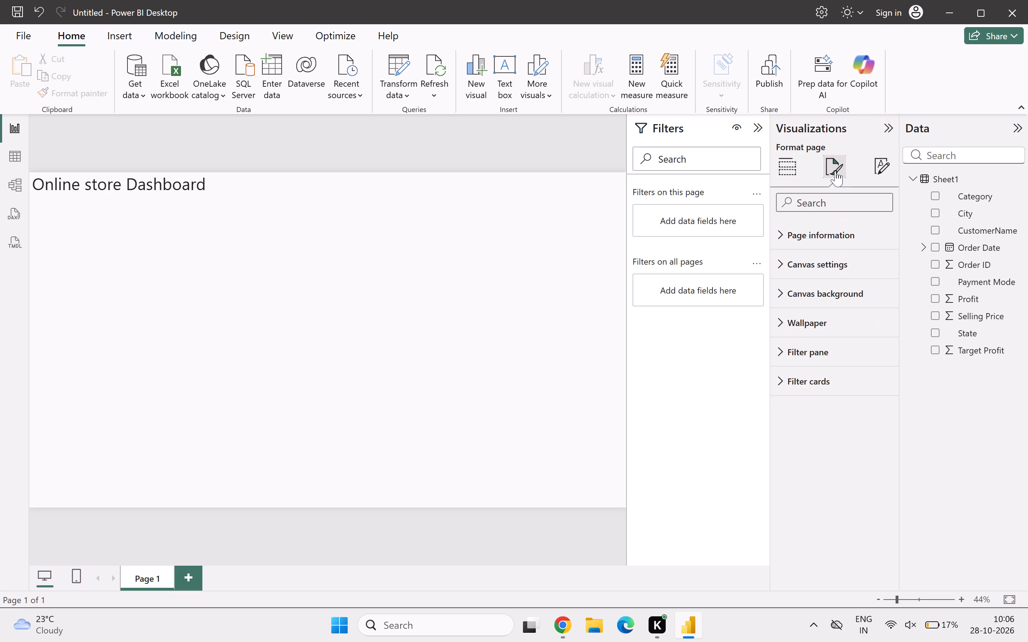
pyautogui.click(822, 289)
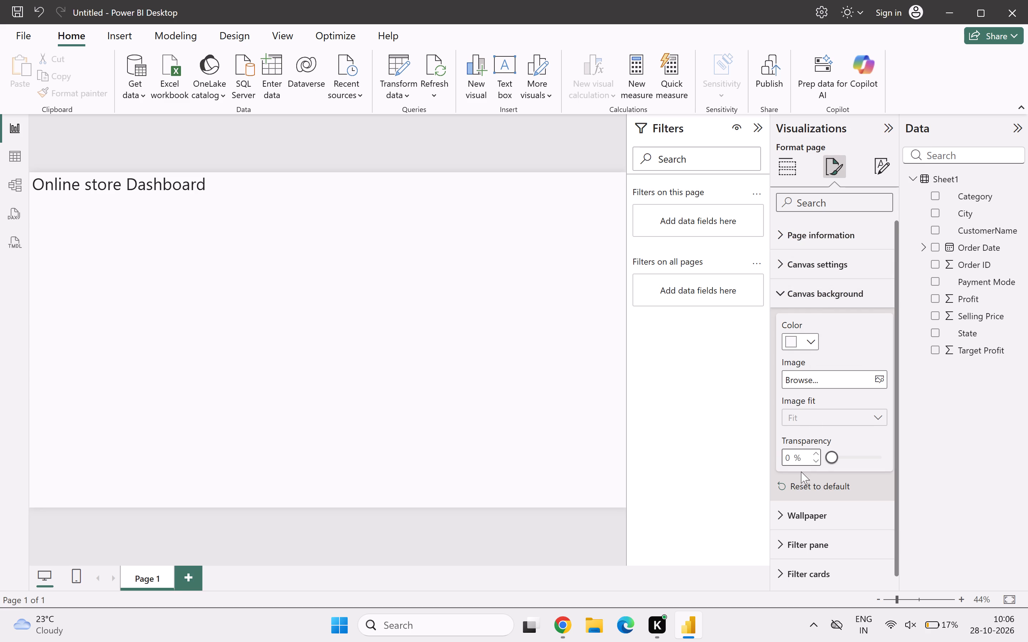
pyautogui.scroll(-1, 801, 472)
pyautogui.click(807, 504)
pyautogui.scroll(-1, 807, 504)
pyautogui.click(811, 490)
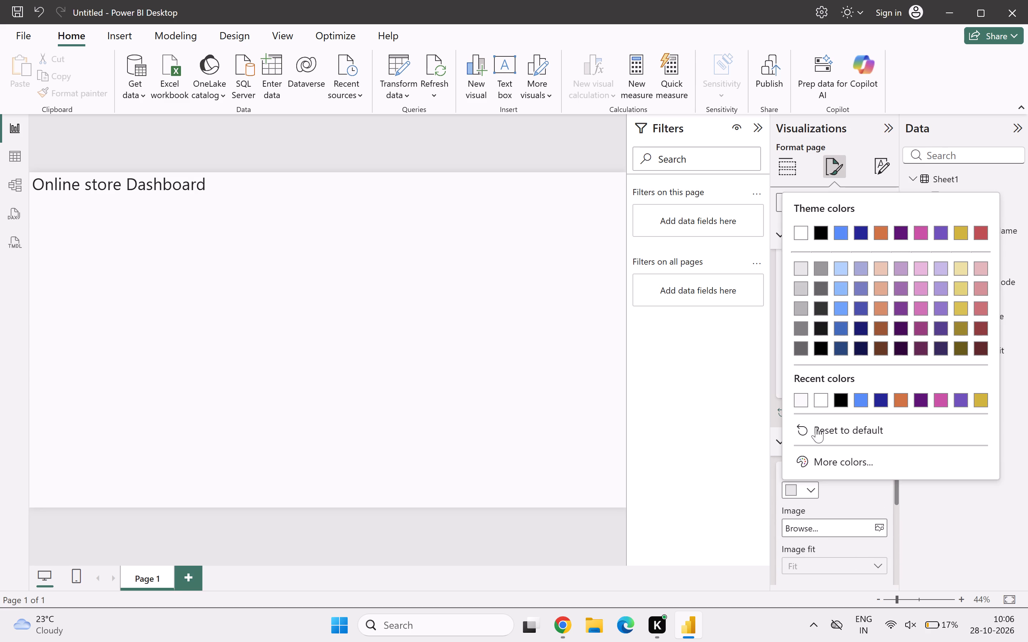
pyautogui.click(815, 405)
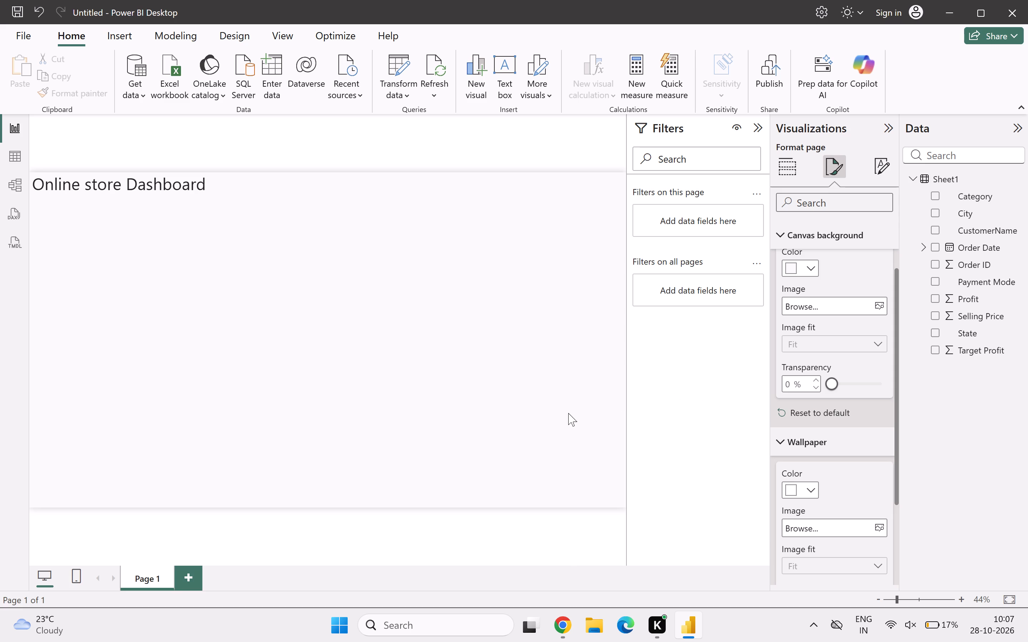
pyautogui.click(543, 408)
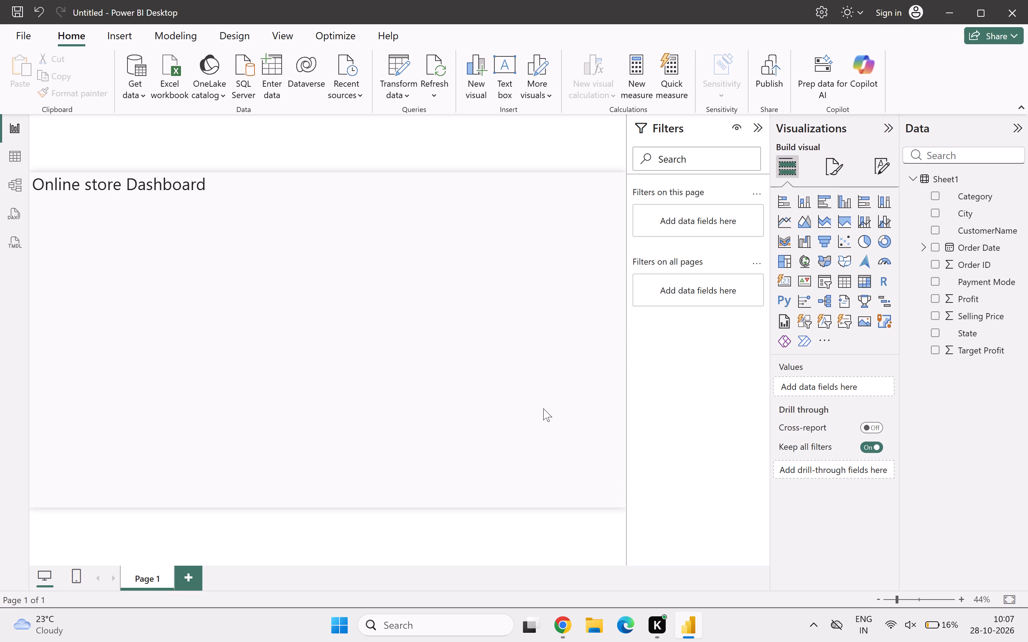
# Set the transparency of the page's canvas background to 100%.
pyautogui.click(836, 170)
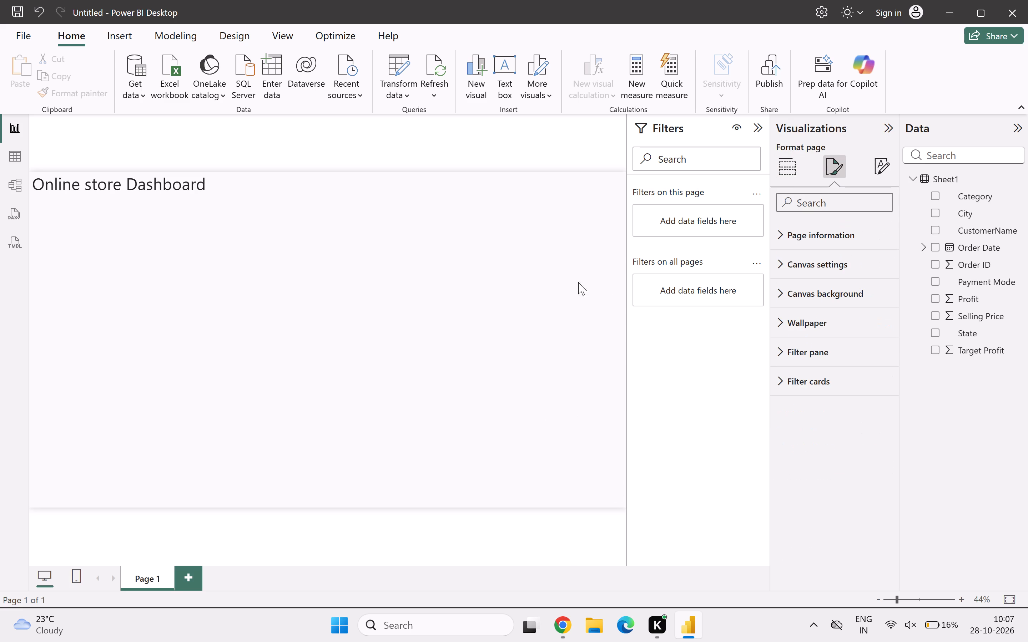
pyautogui.click(567, 281)
pyautogui.click(835, 165)
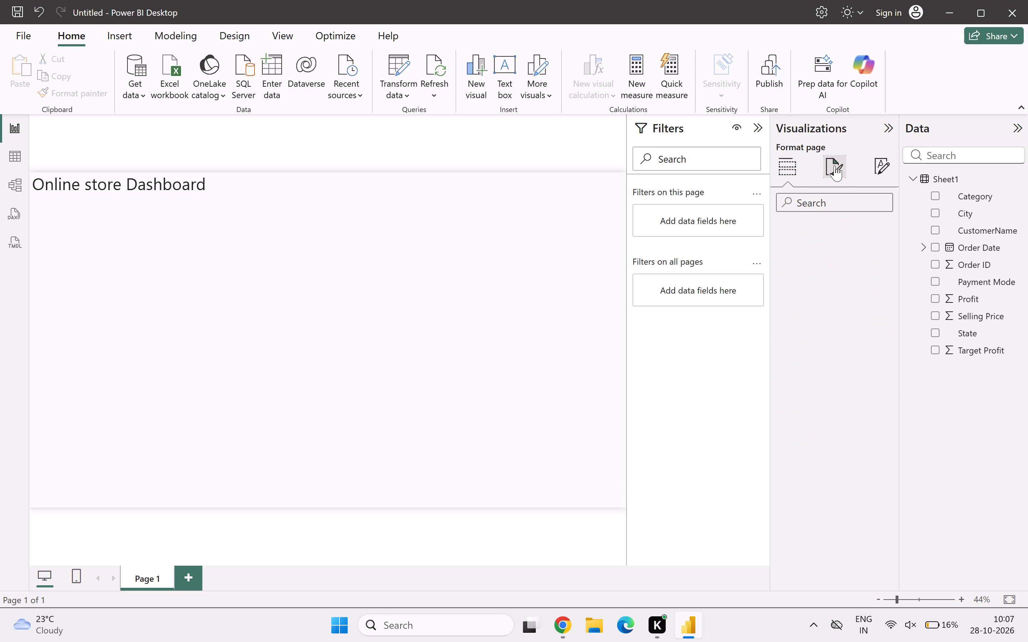
pyautogui.click(843, 289)
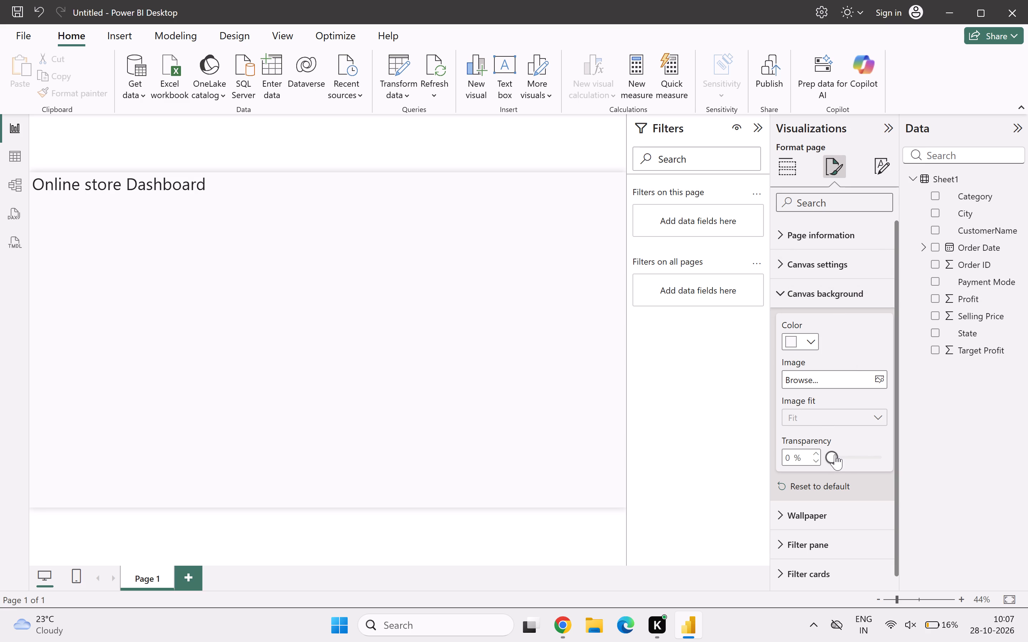
pyautogui.moveTo(835, 454); pyautogui.dragTo(891, 456)
pyautogui.moveTo(891, 456); pyautogui.dragTo(893, 456)
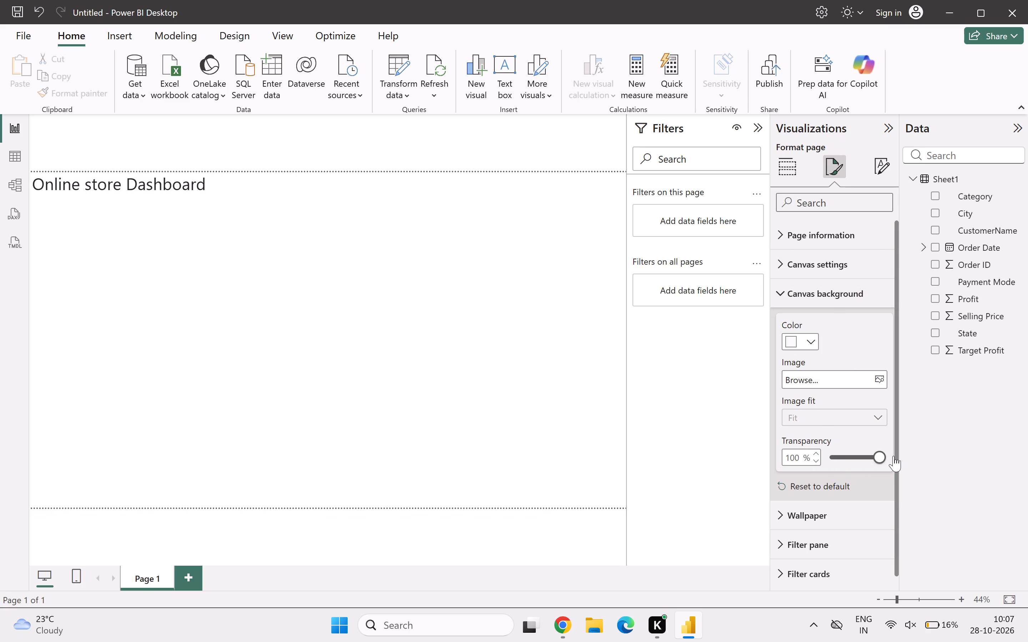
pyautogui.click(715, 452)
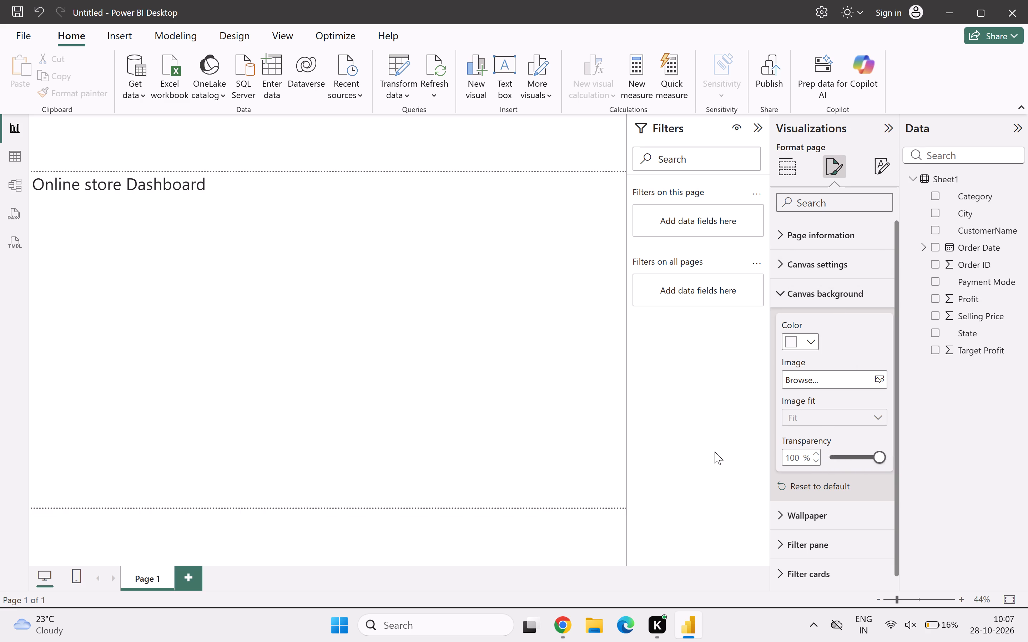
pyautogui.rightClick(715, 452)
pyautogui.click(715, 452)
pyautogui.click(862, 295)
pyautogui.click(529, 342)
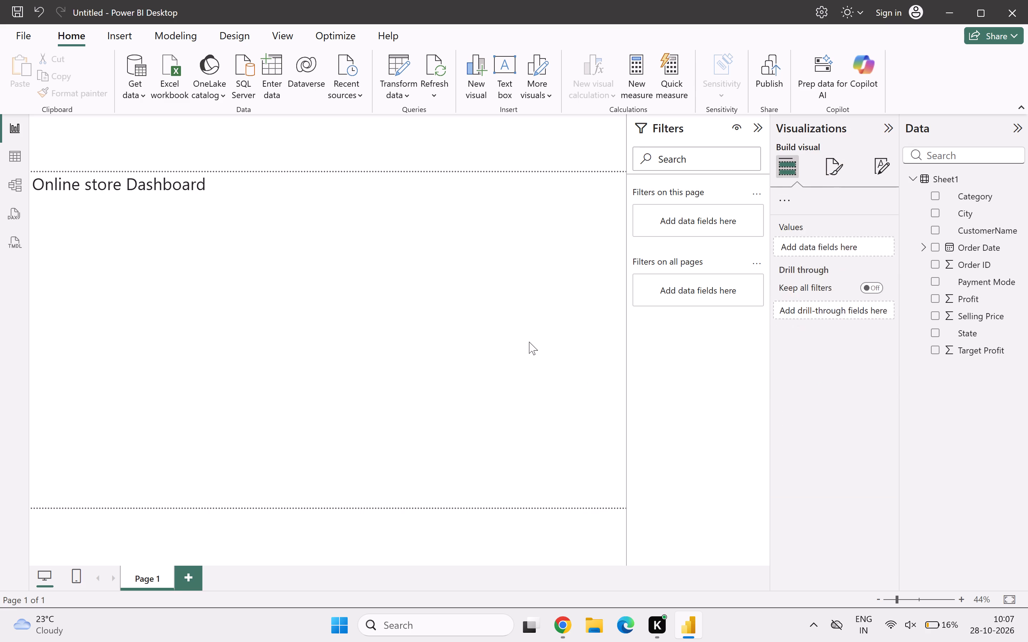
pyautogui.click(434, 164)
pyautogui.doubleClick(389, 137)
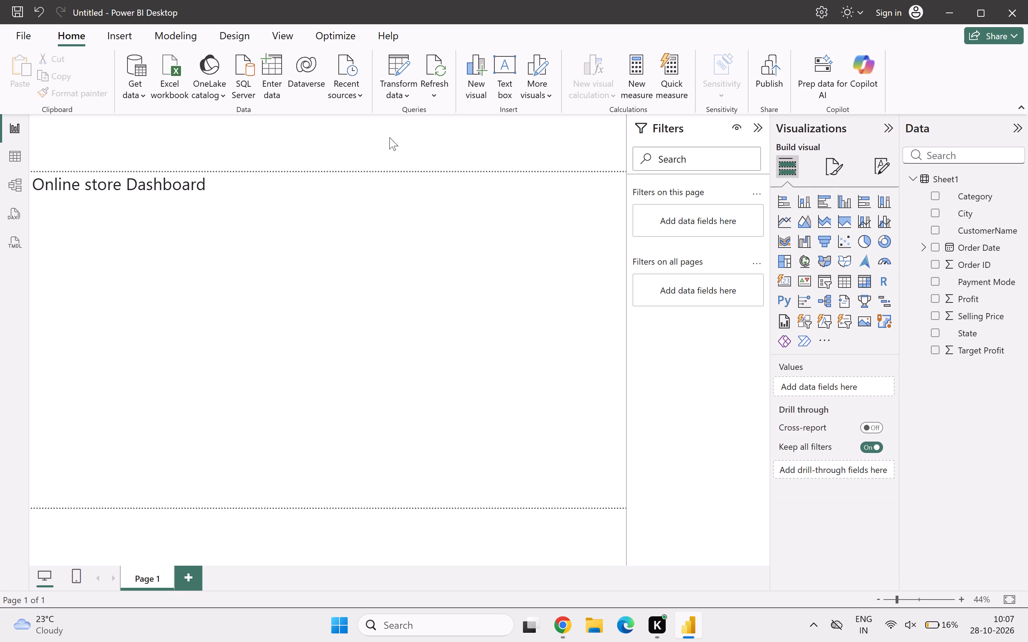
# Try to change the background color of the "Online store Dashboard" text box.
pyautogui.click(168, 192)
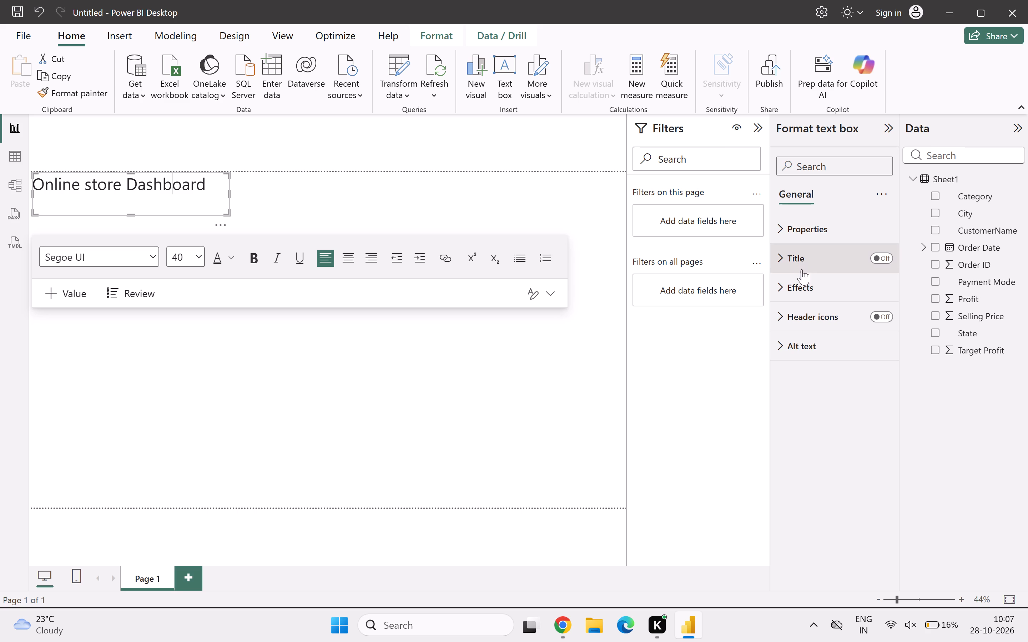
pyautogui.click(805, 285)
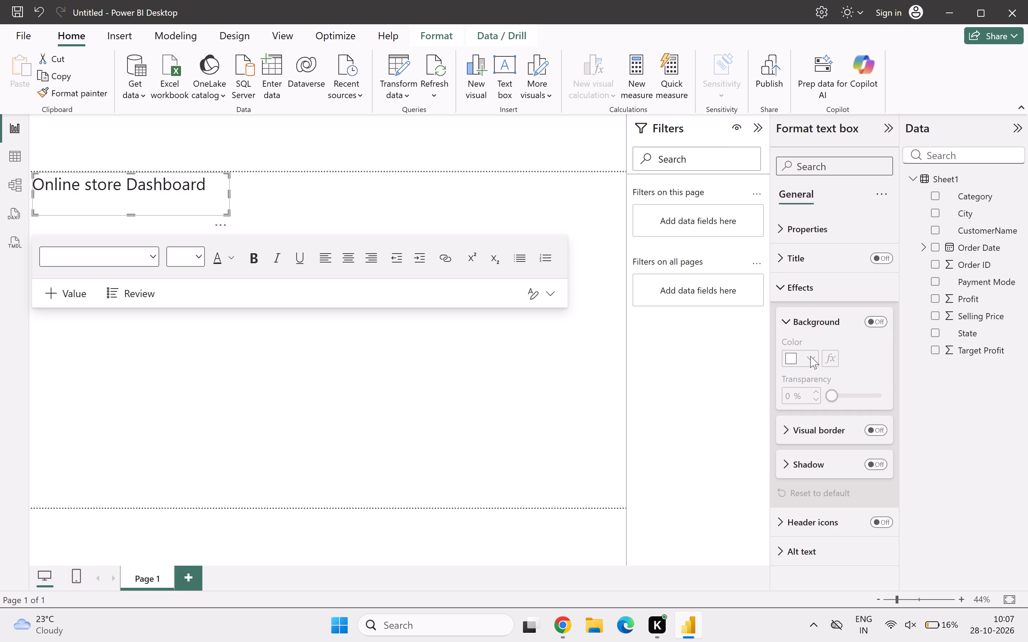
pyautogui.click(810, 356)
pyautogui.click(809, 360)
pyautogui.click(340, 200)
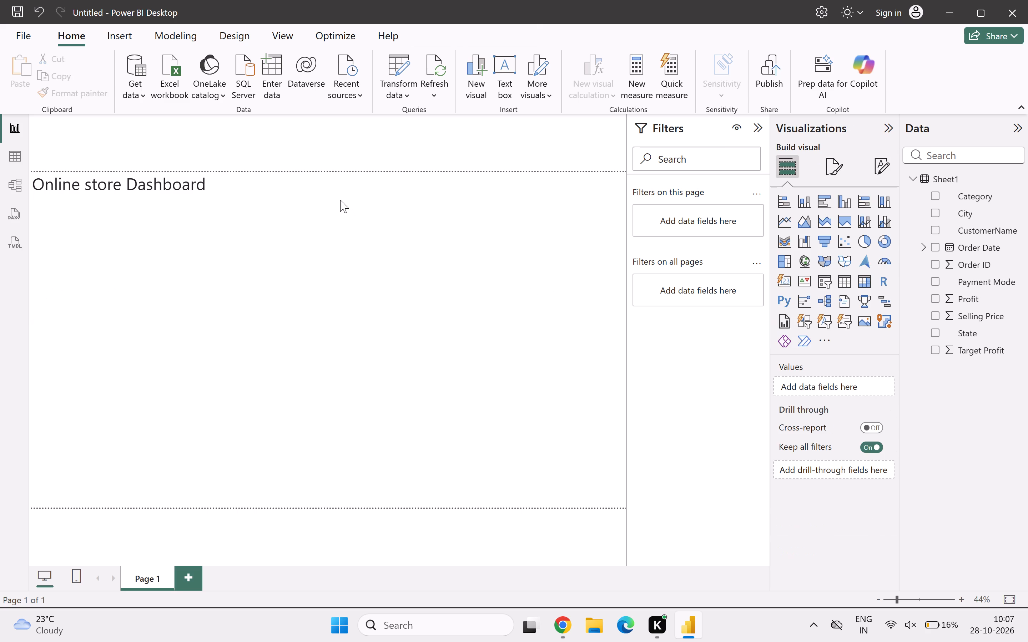
# Turn on the background of the "Online store Dashboard" text box and set its color to dark grey.
pyautogui.click(195, 189)
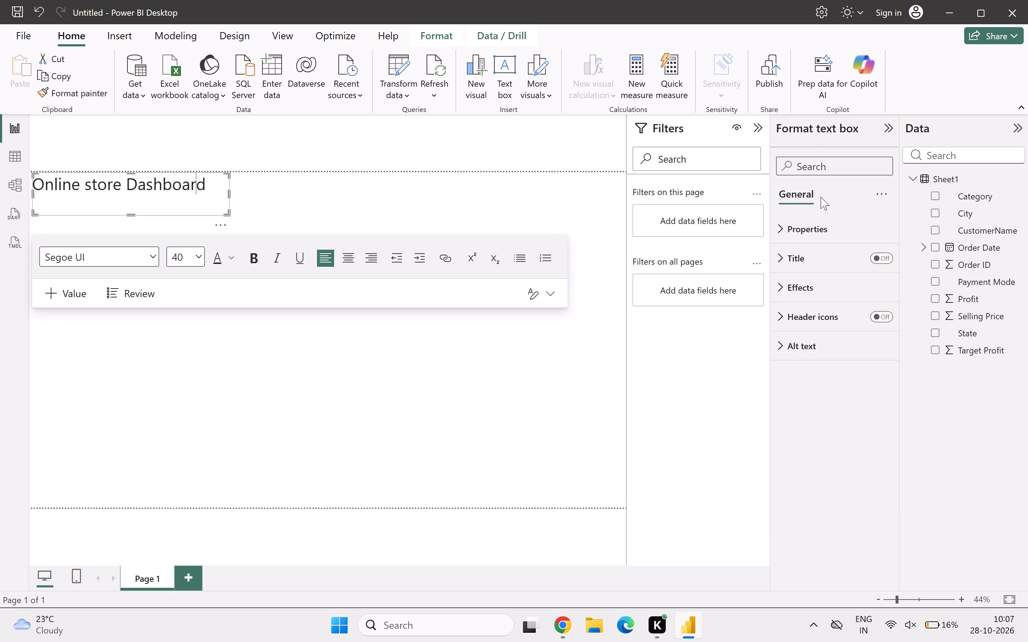
pyautogui.click(807, 289)
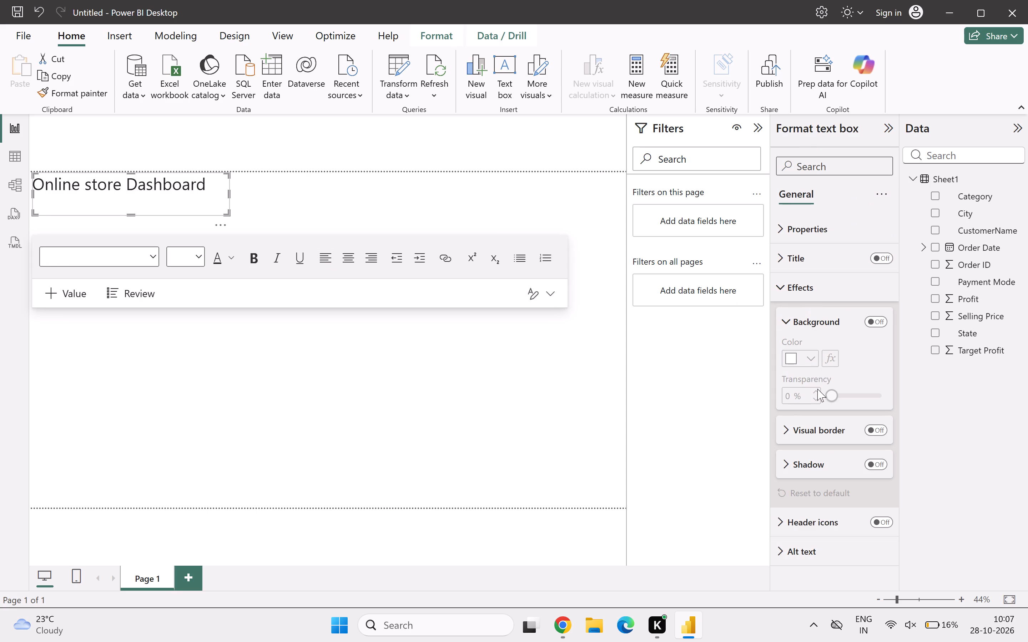
pyautogui.click(867, 326)
pyautogui.click(815, 358)
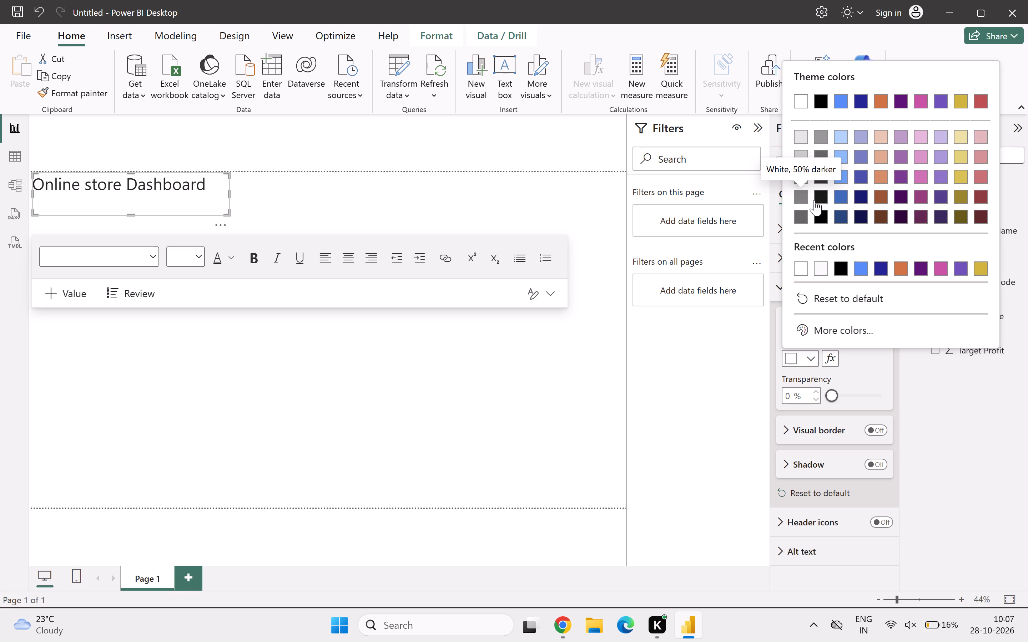
pyautogui.click(803, 219)
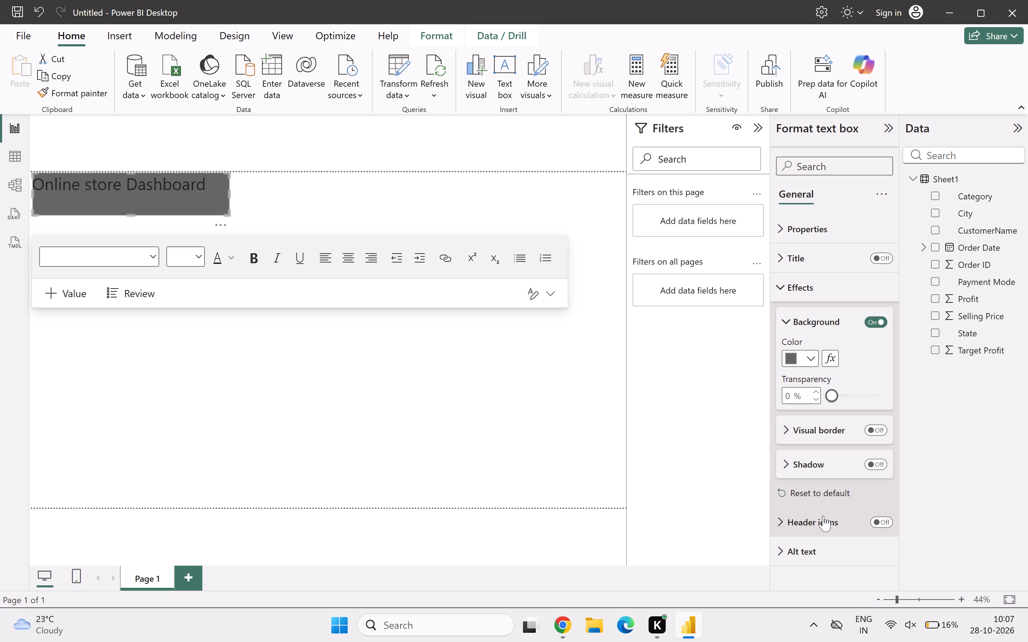
# Turn on the header icons for the "Online store Dashboard" text box.
pyautogui.click(878, 521)
pyautogui.scroll(-2, 878, 521)
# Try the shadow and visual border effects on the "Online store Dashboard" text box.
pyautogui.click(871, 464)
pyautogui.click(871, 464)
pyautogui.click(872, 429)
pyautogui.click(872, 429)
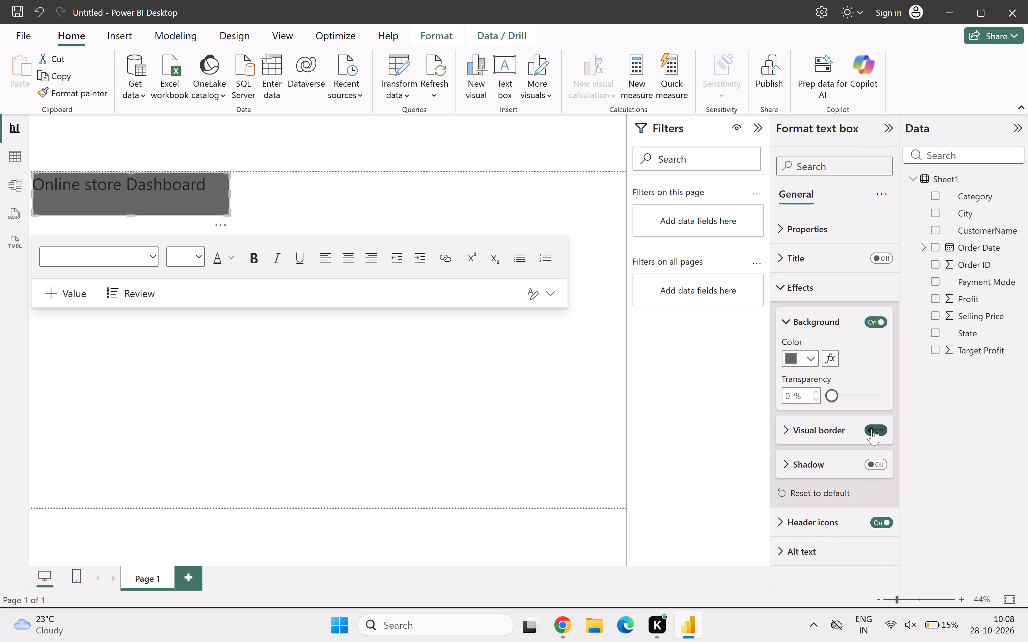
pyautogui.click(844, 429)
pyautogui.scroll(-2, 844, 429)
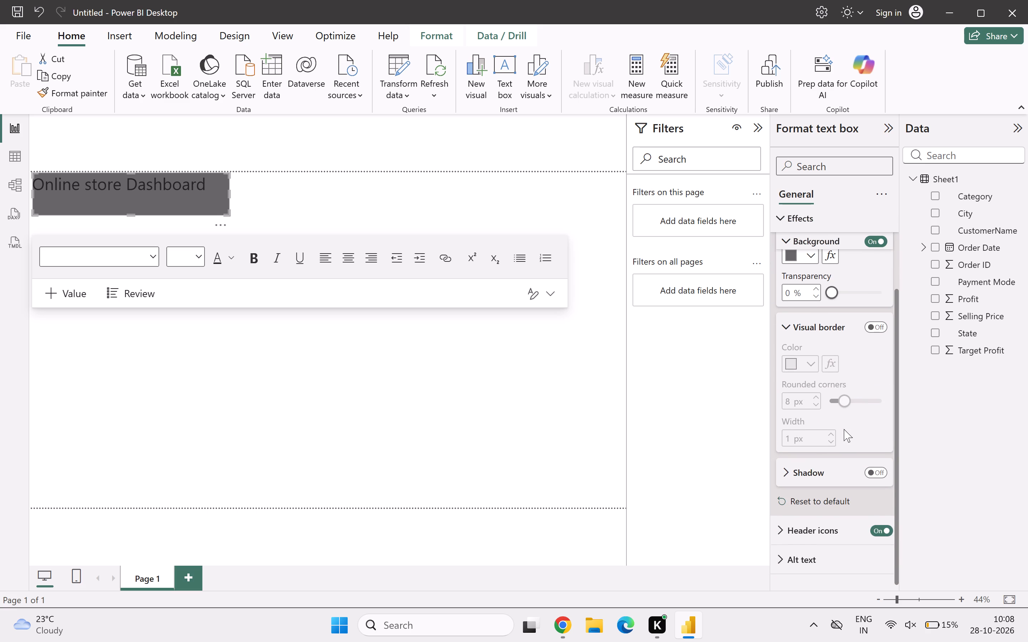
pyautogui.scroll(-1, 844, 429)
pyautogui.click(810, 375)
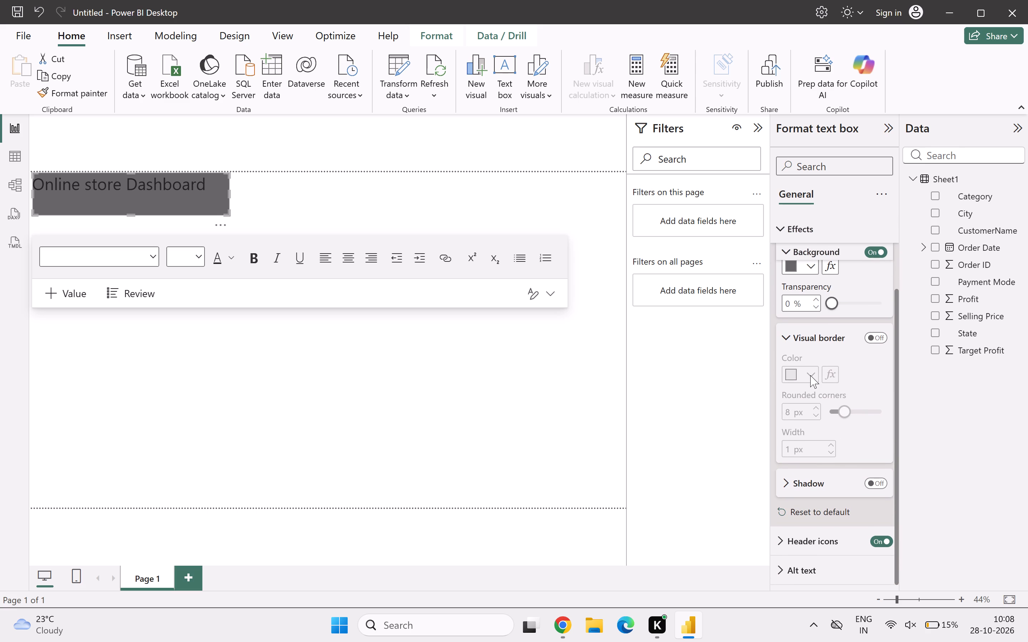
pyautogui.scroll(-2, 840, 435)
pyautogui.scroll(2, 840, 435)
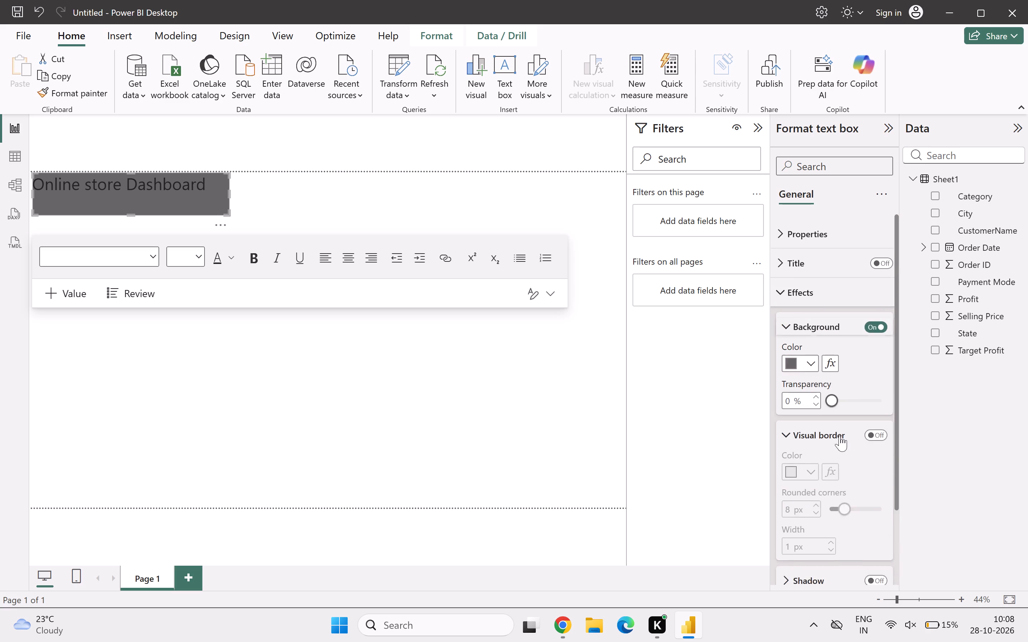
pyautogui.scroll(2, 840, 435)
# Turn on the title option of the "Online store Dashboard" text box and set the title's text color to white.
pyautogui.click(812, 260)
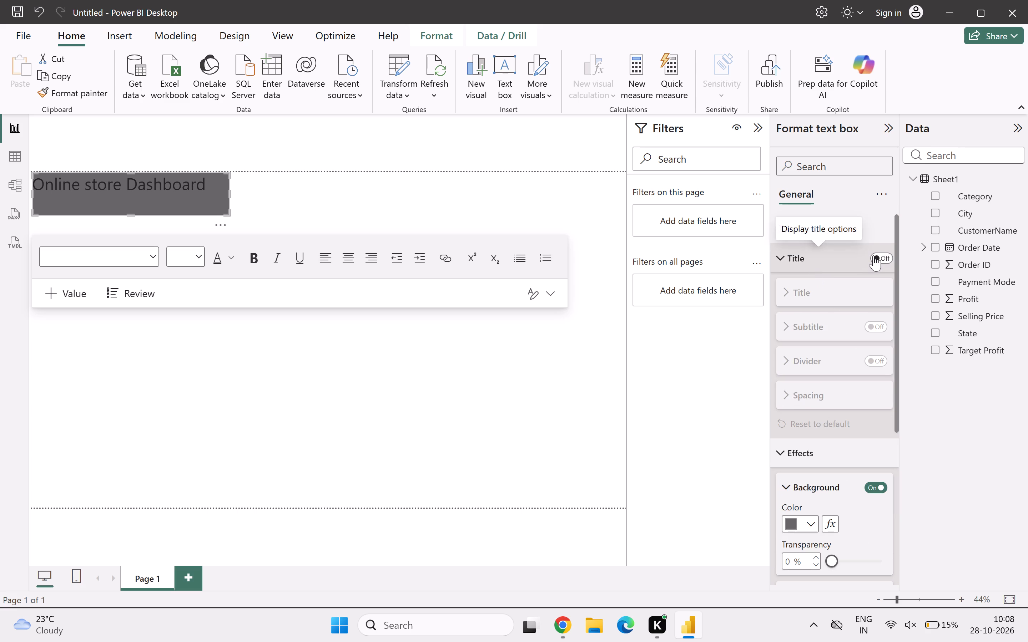
pyautogui.click(873, 255)
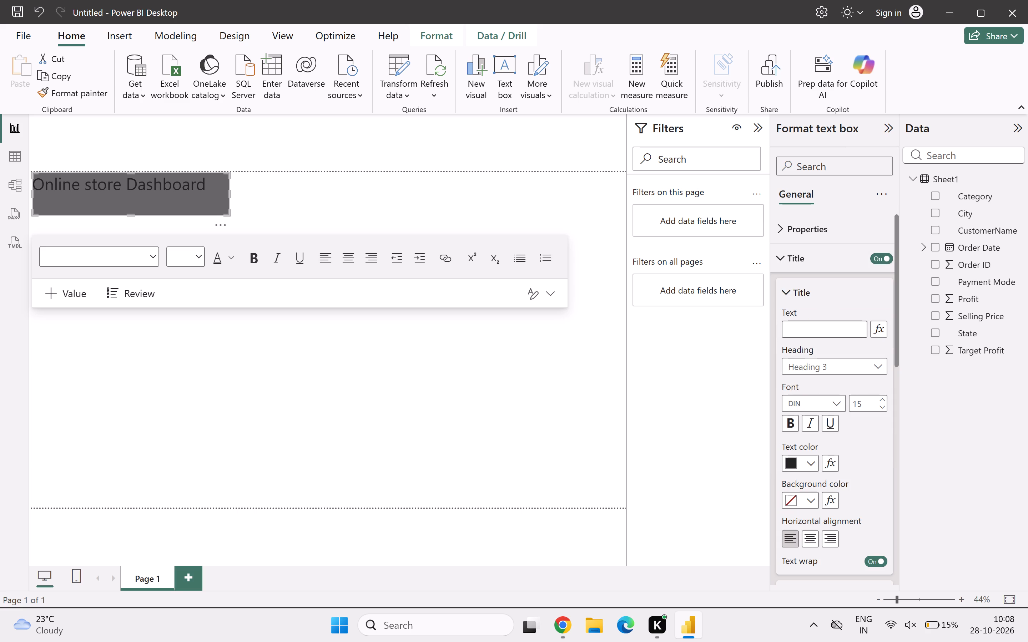
pyautogui.click(841, 331)
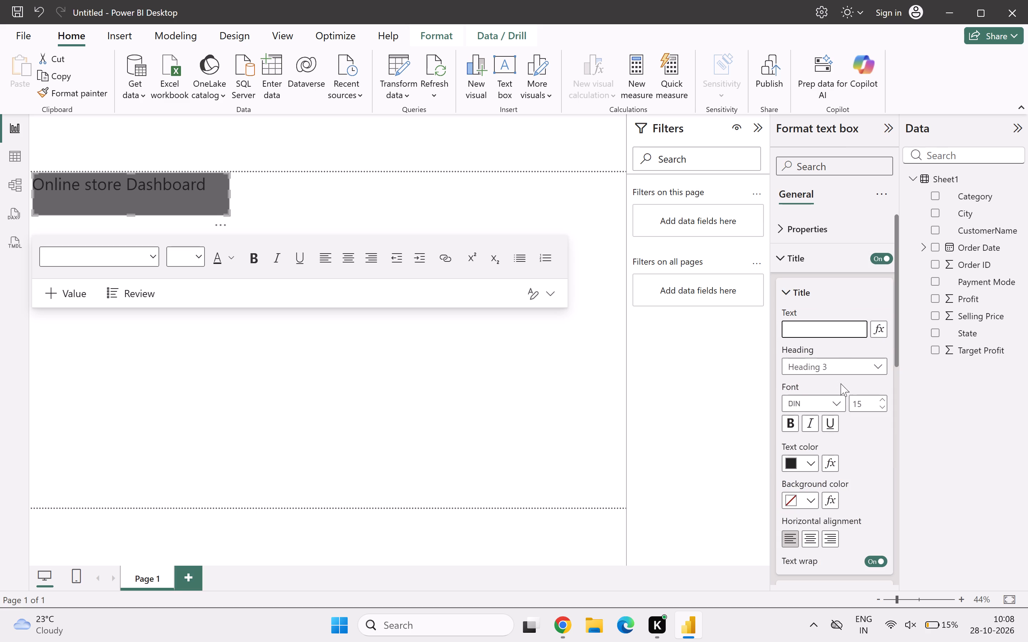
pyautogui.click(812, 456)
pyautogui.click(822, 374)
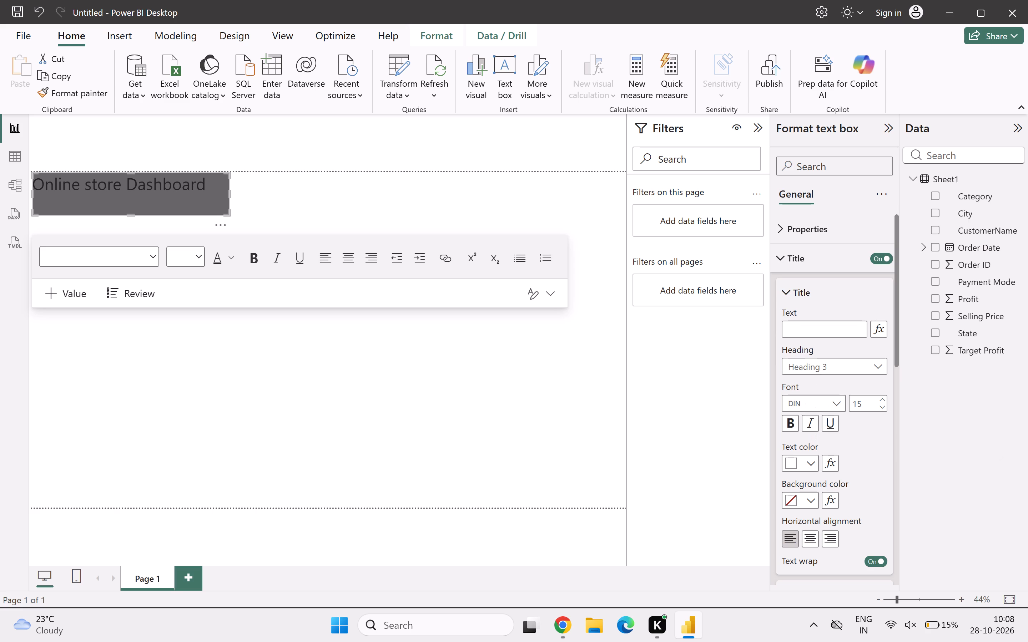
pyautogui.click(810, 460)
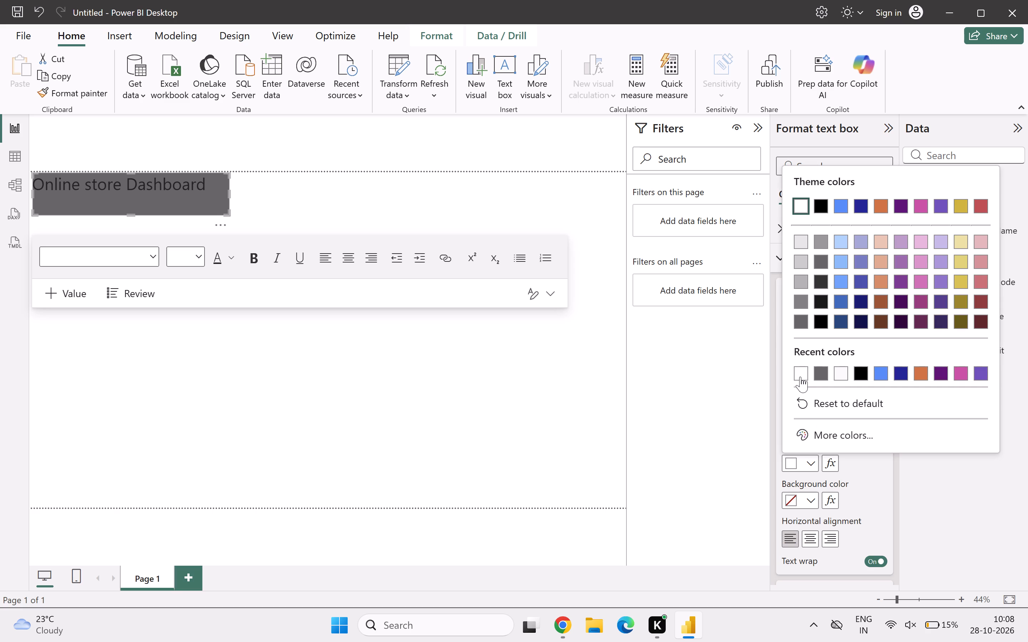
pyautogui.click(799, 377)
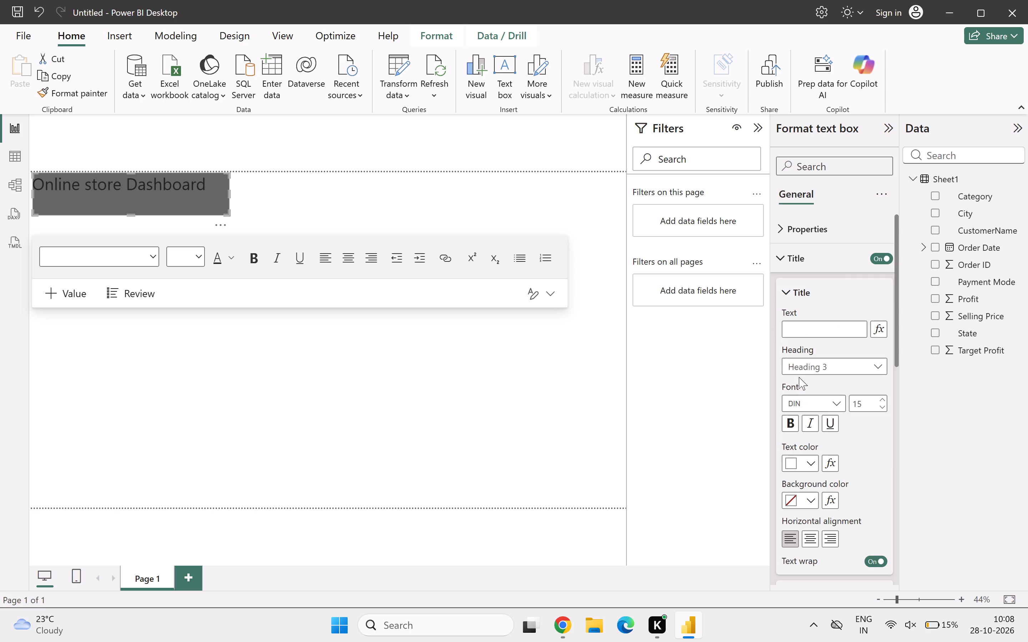
pyautogui.click(466, 374)
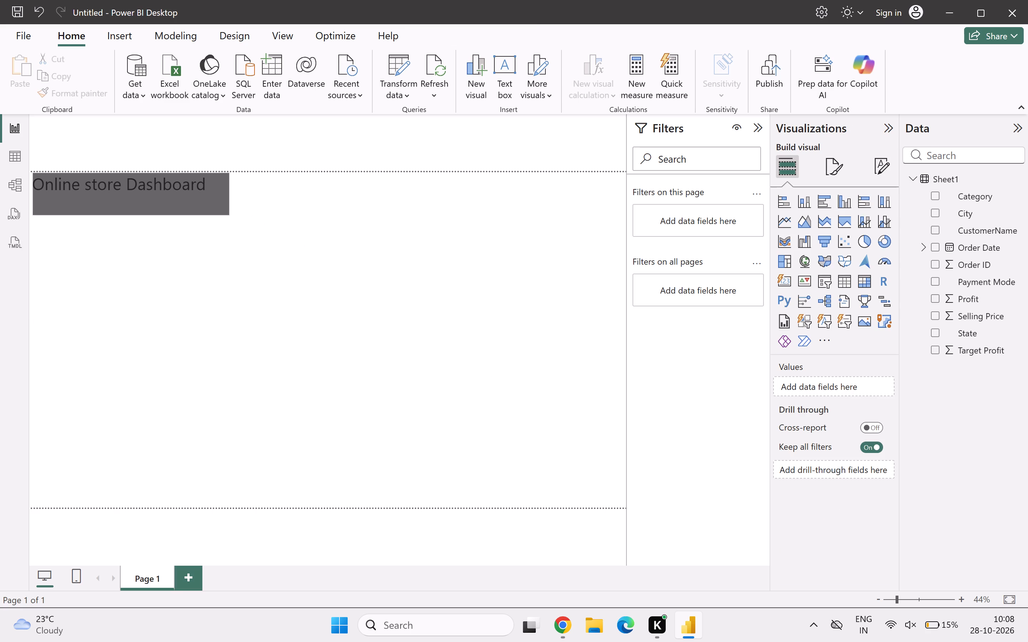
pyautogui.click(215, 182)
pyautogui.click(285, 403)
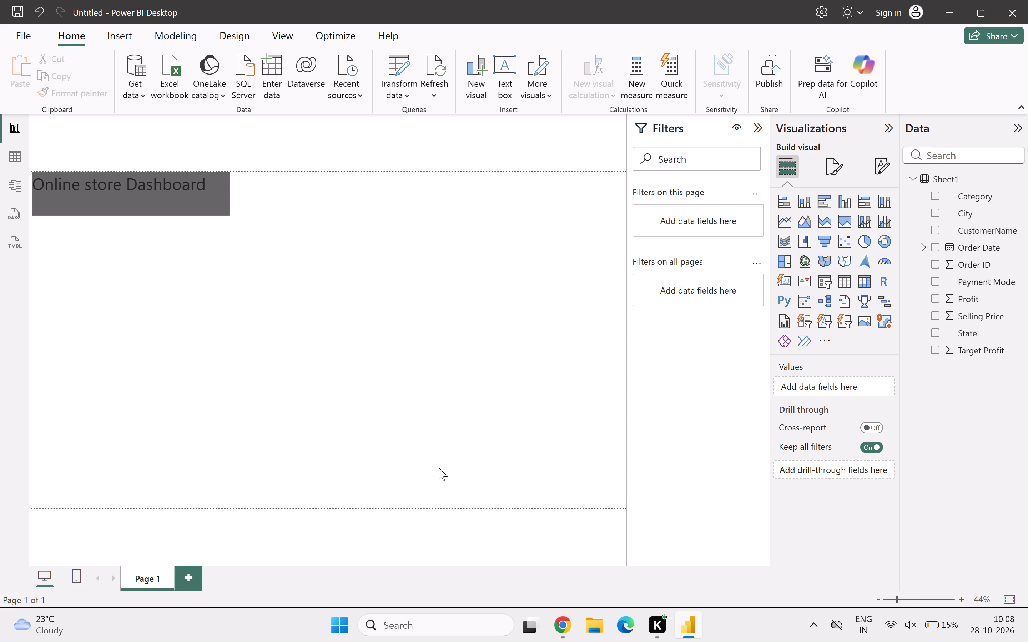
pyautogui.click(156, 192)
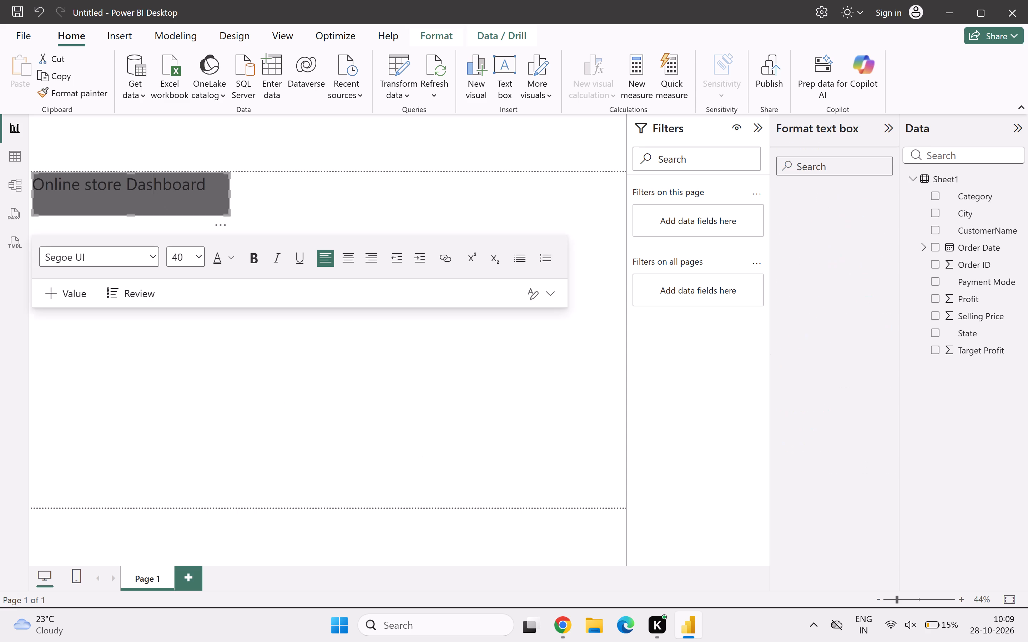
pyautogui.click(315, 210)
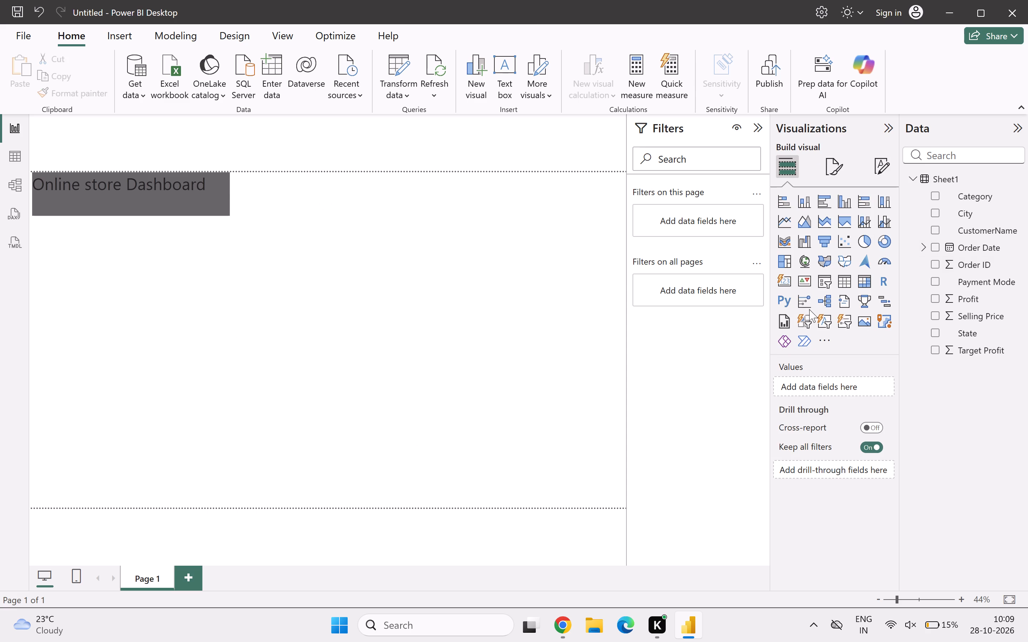
# Add a card visual, move it just below the title text box, and narrow it to less than half the text box's width.
pyautogui.click(786, 281)
pyautogui.click(218, 252)
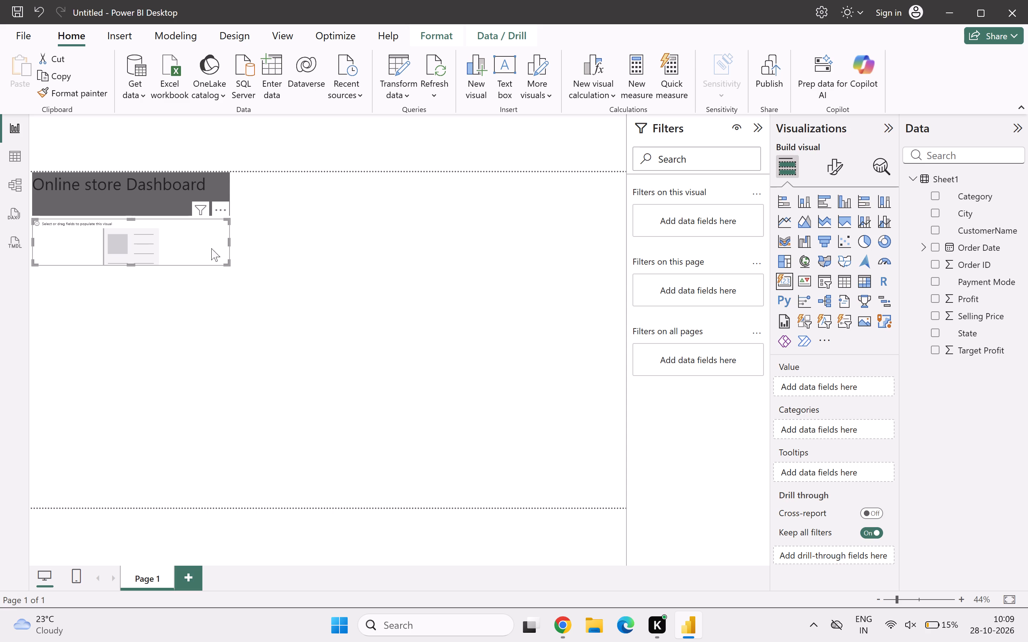
pyautogui.moveTo(195, 244); pyautogui.dragTo(204, 264)
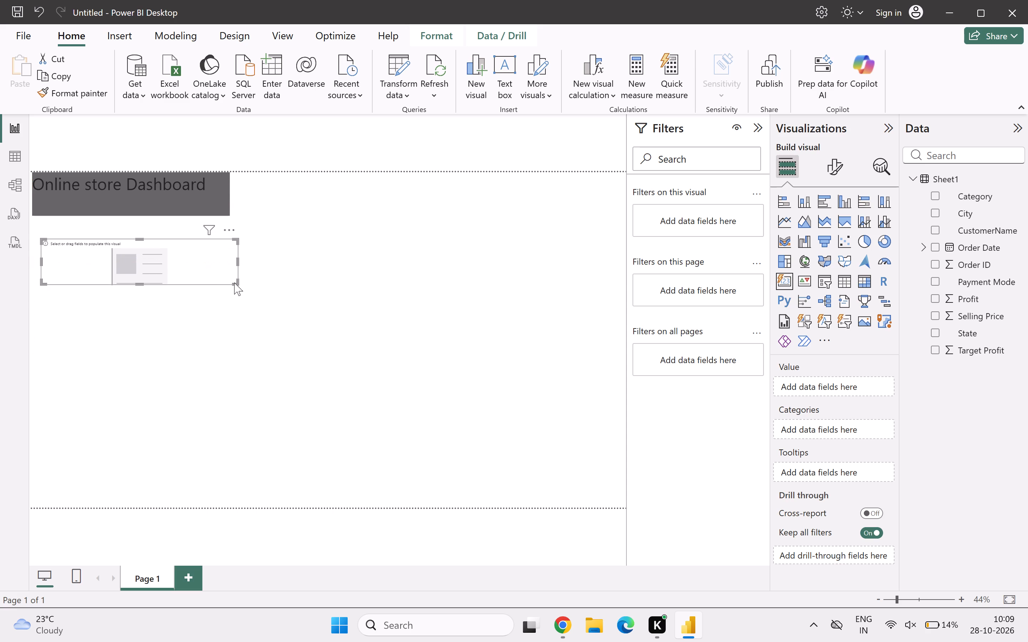
pyautogui.moveTo(235, 283); pyautogui.dragTo(111, 286)
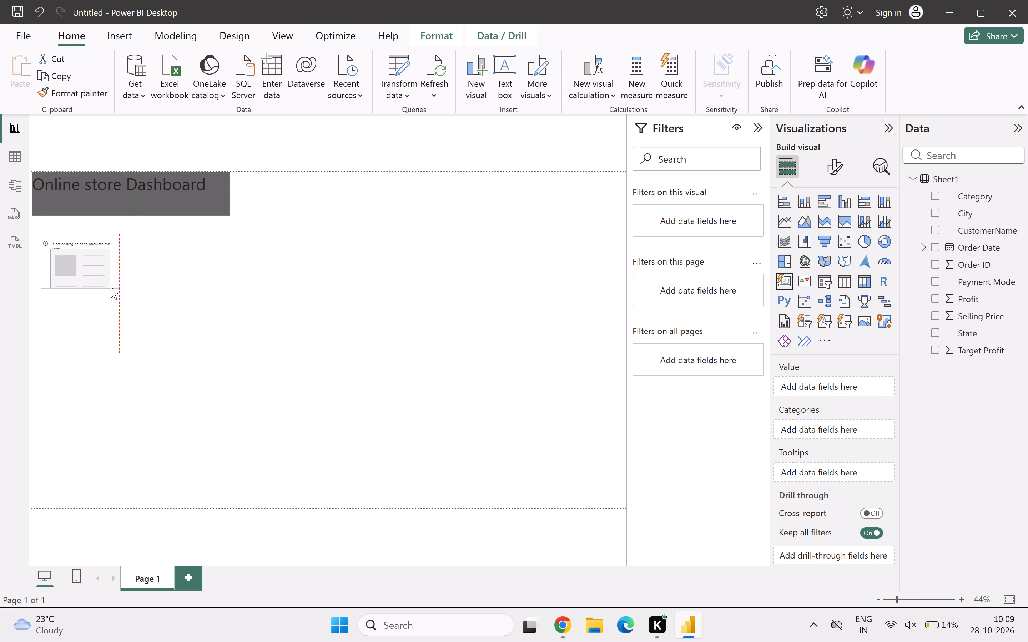
pyautogui.moveTo(111, 286); pyautogui.dragTo(118, 295)
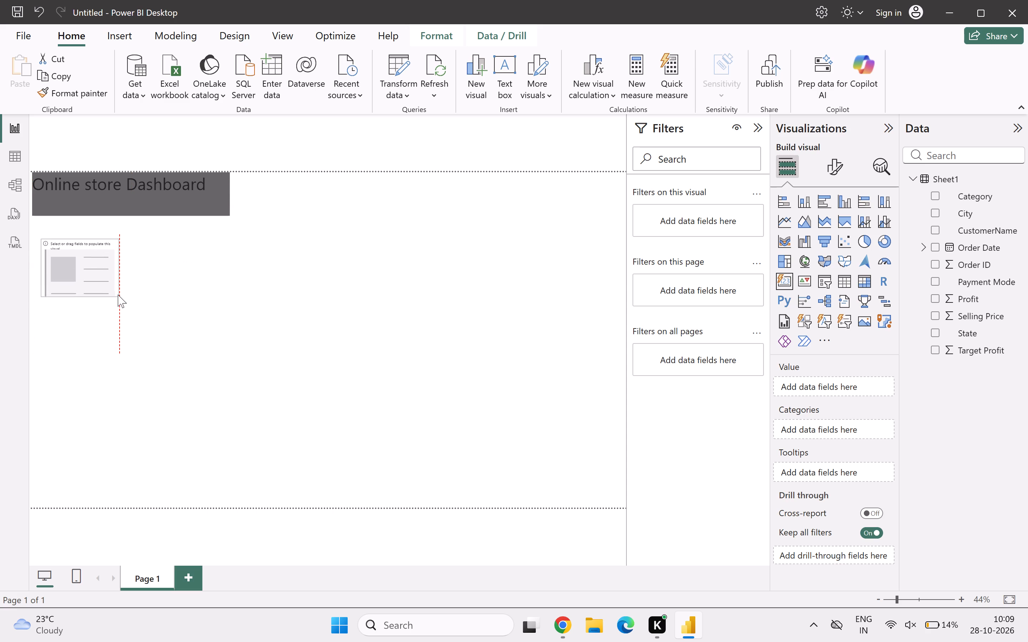
pyautogui.moveTo(118, 295); pyautogui.dragTo(115, 295)
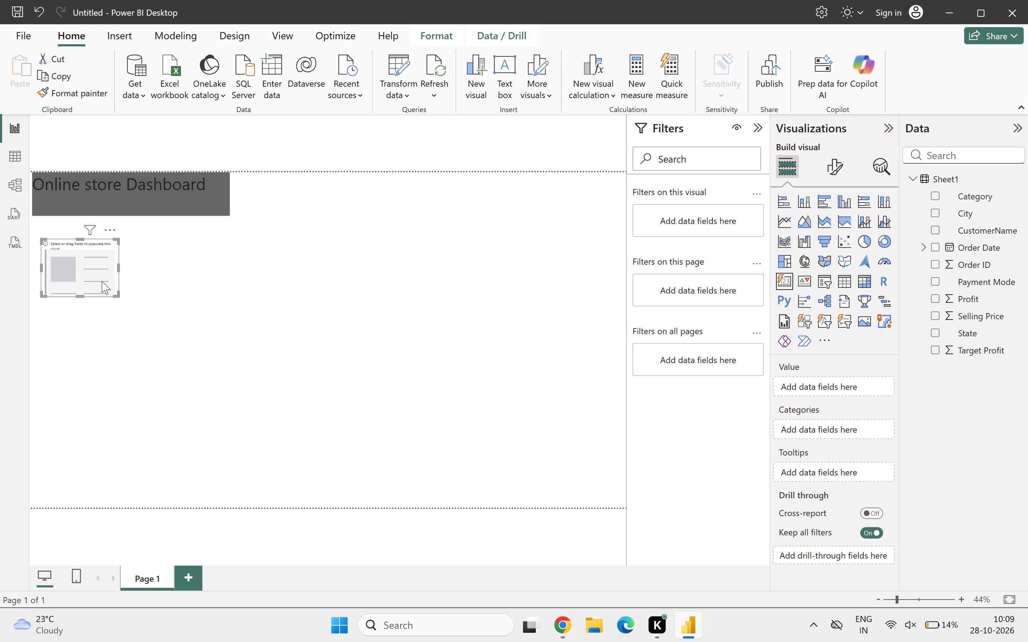
pyautogui.click(102, 281)
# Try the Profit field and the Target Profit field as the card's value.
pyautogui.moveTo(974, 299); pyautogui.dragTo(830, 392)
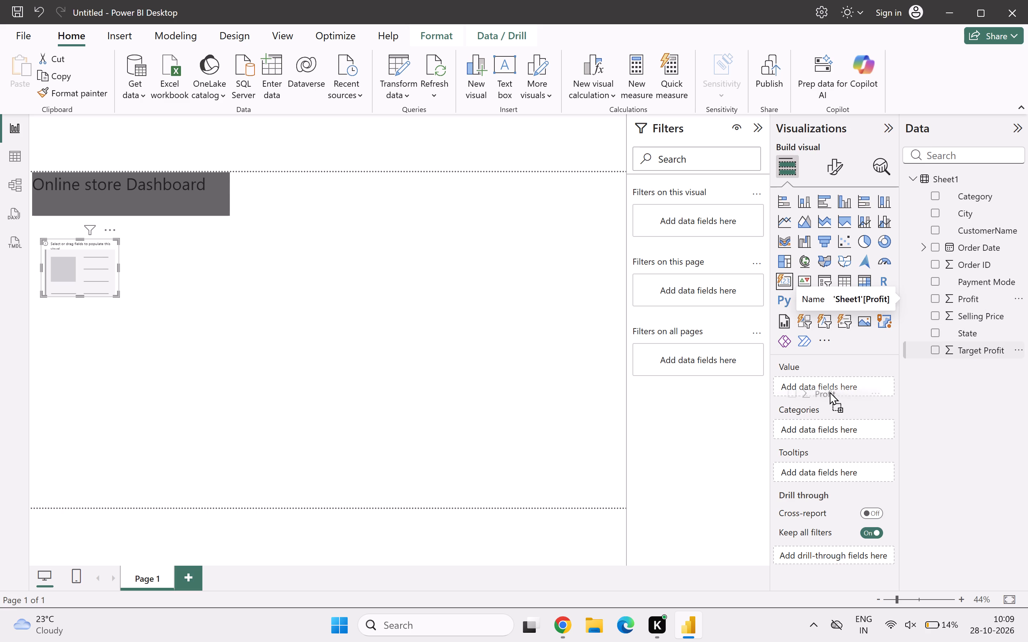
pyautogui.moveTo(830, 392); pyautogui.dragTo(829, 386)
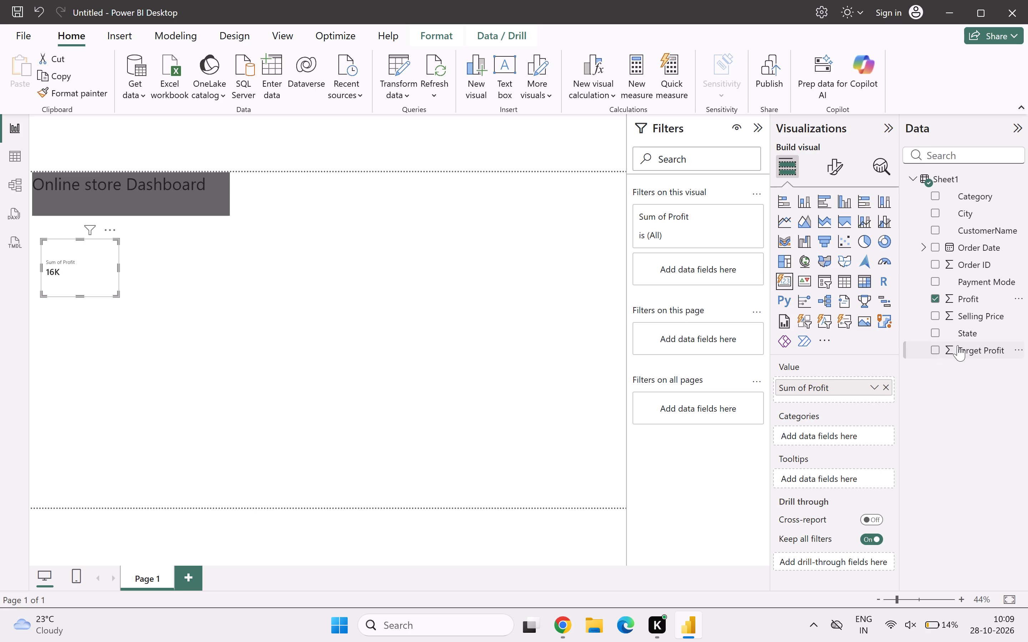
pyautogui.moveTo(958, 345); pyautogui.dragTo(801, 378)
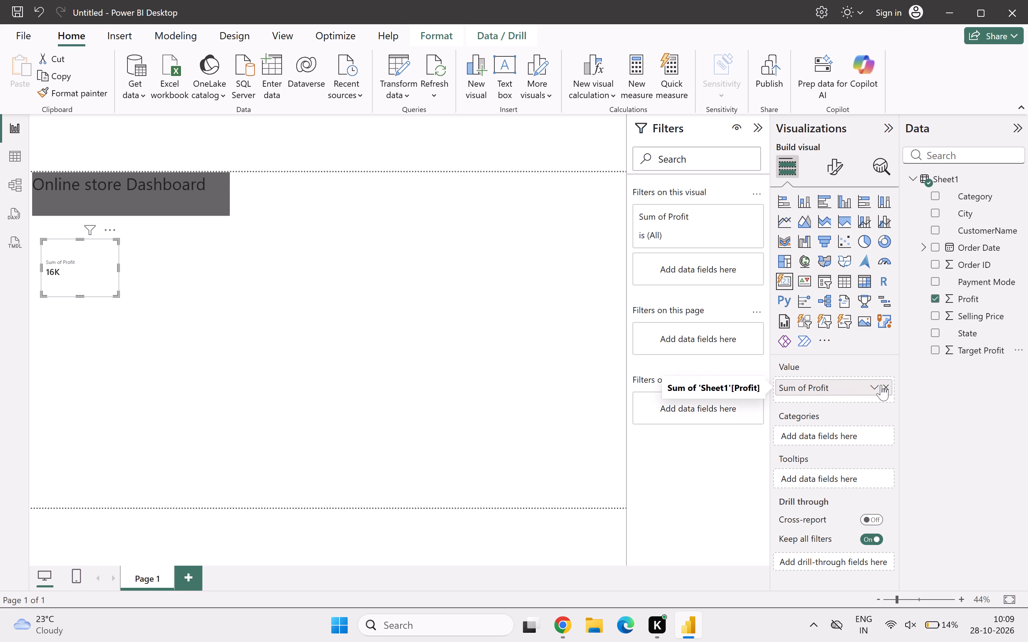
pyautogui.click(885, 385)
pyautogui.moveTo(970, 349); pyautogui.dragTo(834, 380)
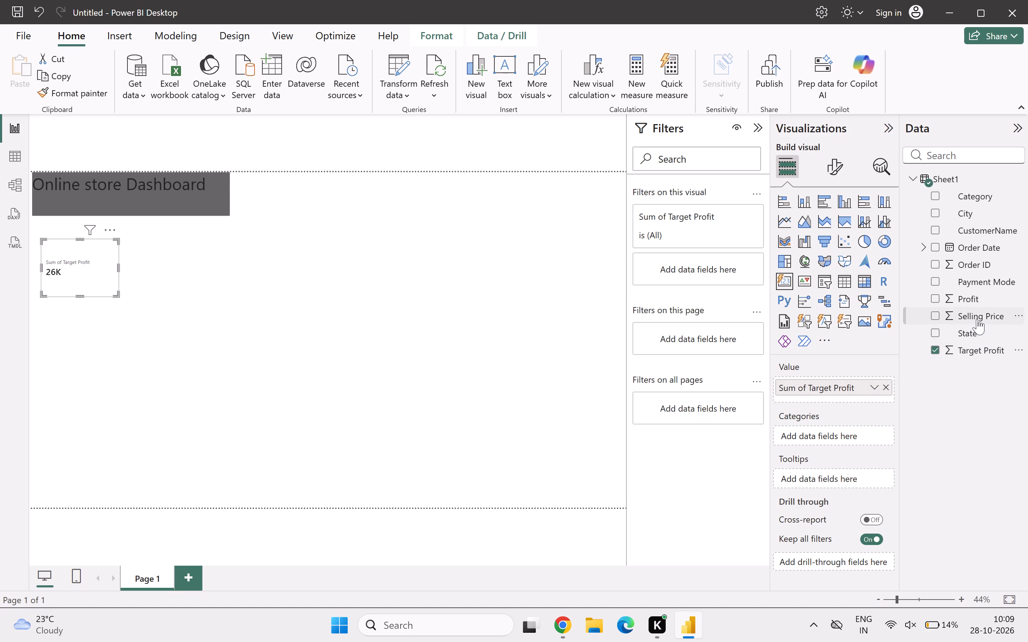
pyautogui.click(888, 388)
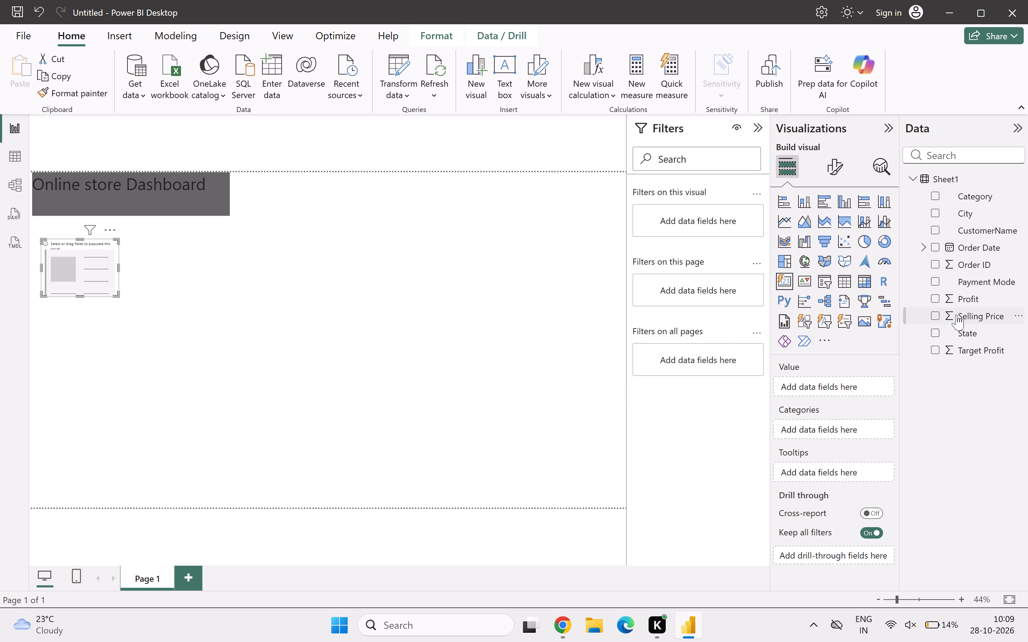
# Add the Selling Price field as the card's value.
pyautogui.moveTo(956, 315); pyautogui.dragTo(840, 375)
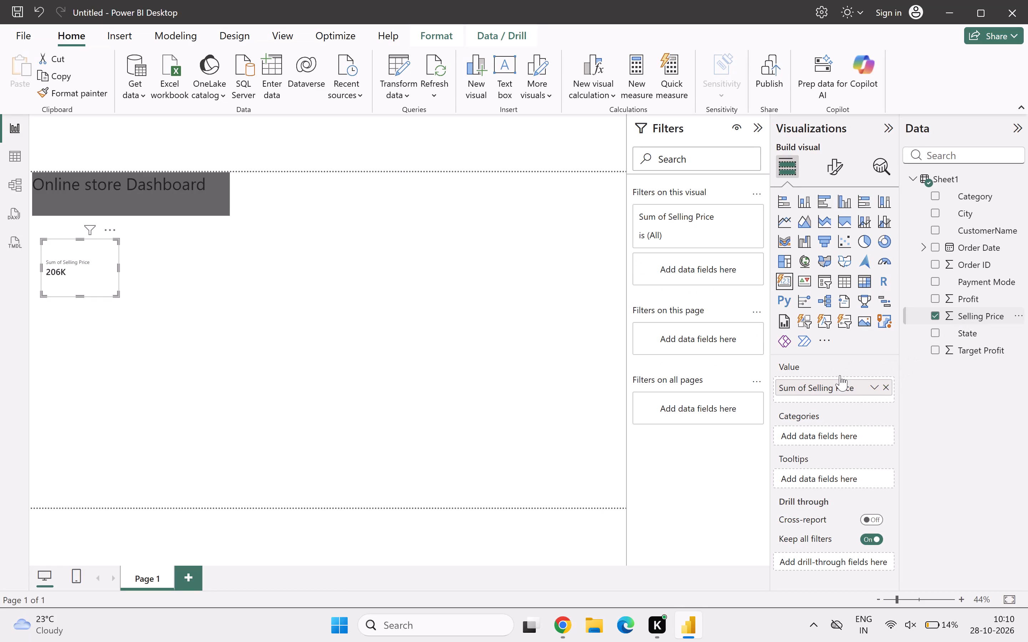
# Copy the Selling Price card and paste a duplicate onto the report page.
pyautogui.click(95, 269)
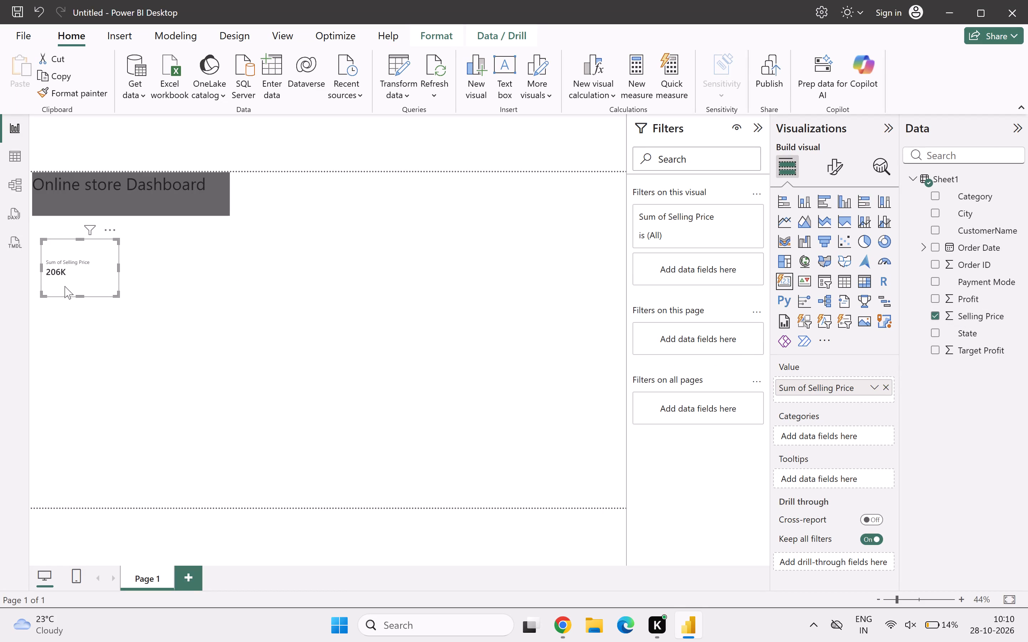
pyautogui.rightClick(64, 281)
pyautogui.click(100, 289)
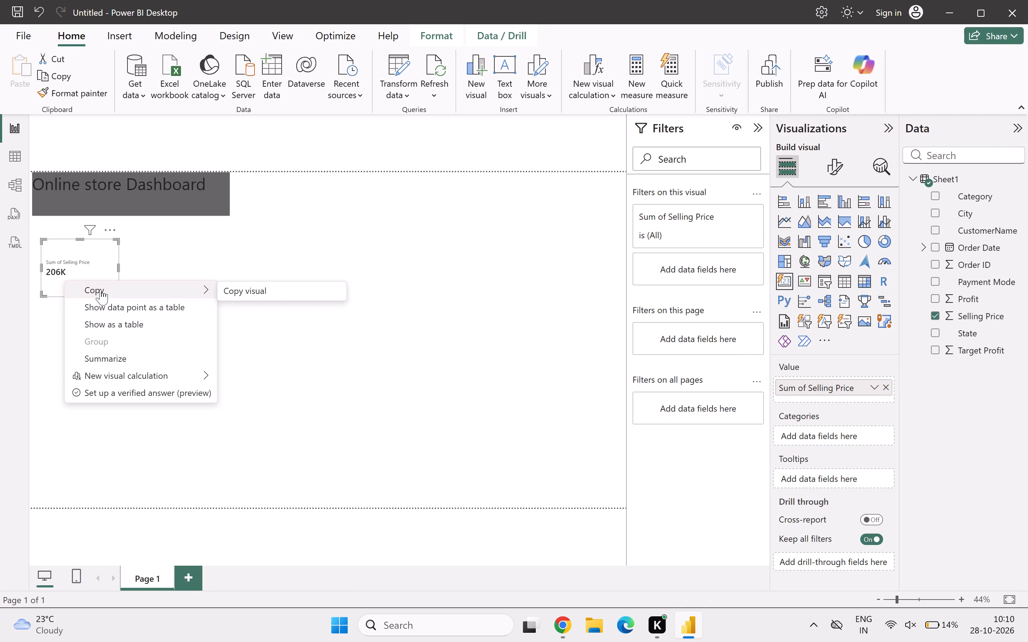
pyautogui.click(122, 290)
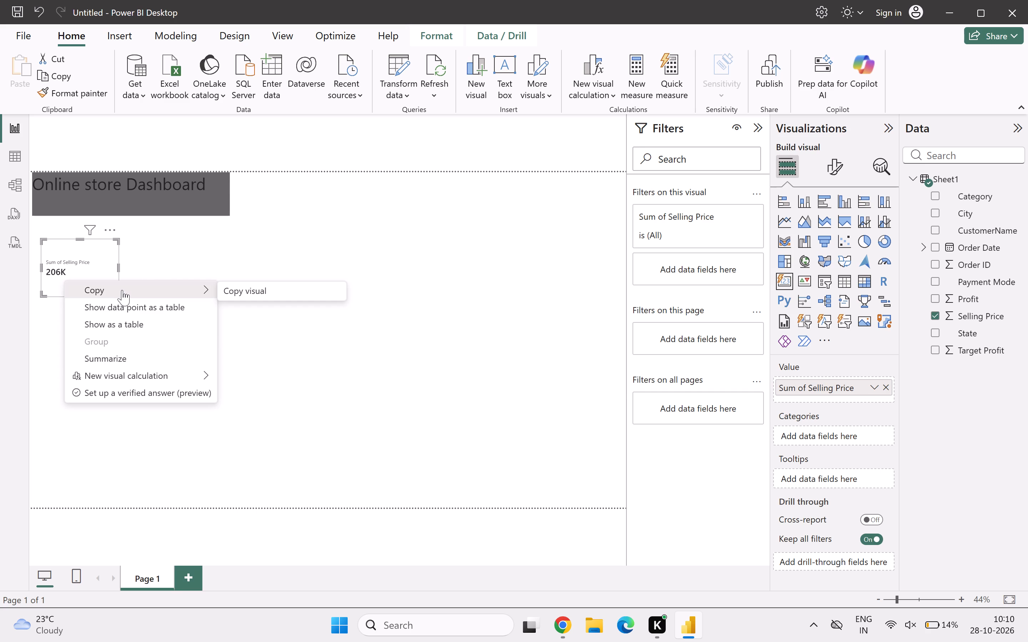
pyautogui.click(122, 290)
pyautogui.click(240, 293)
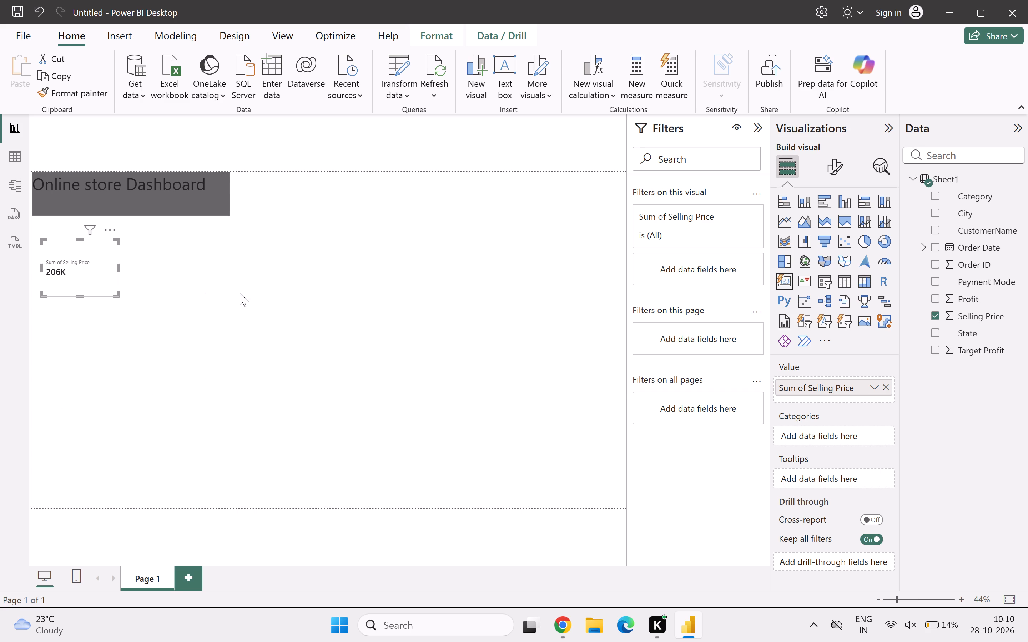
pyautogui.click(181, 266)
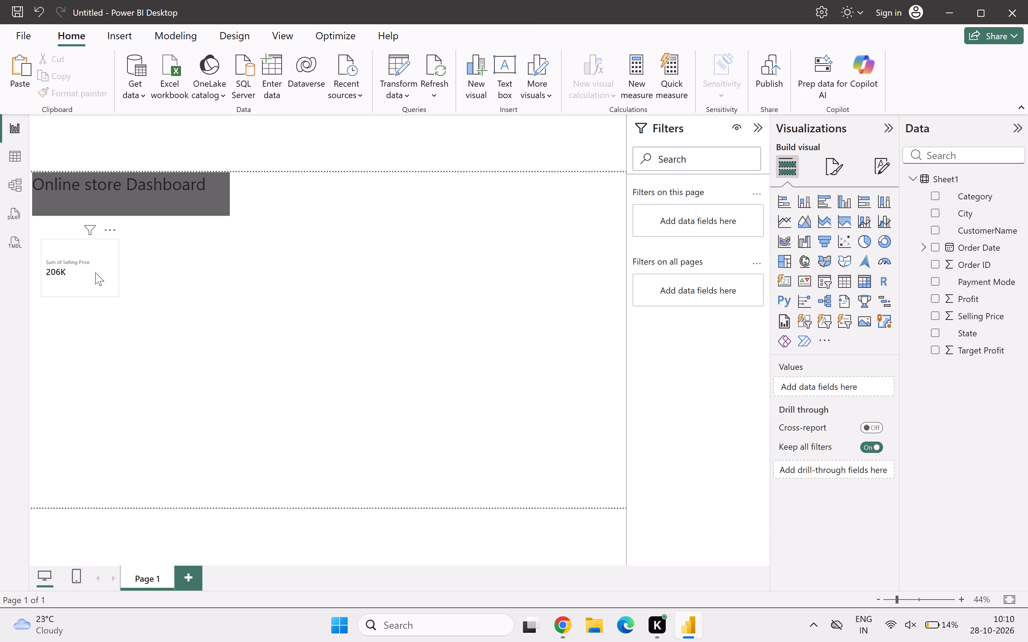
pyautogui.click(95, 272)
pyautogui.click(167, 267)
pyautogui.hotkey('ctrl', 'v')
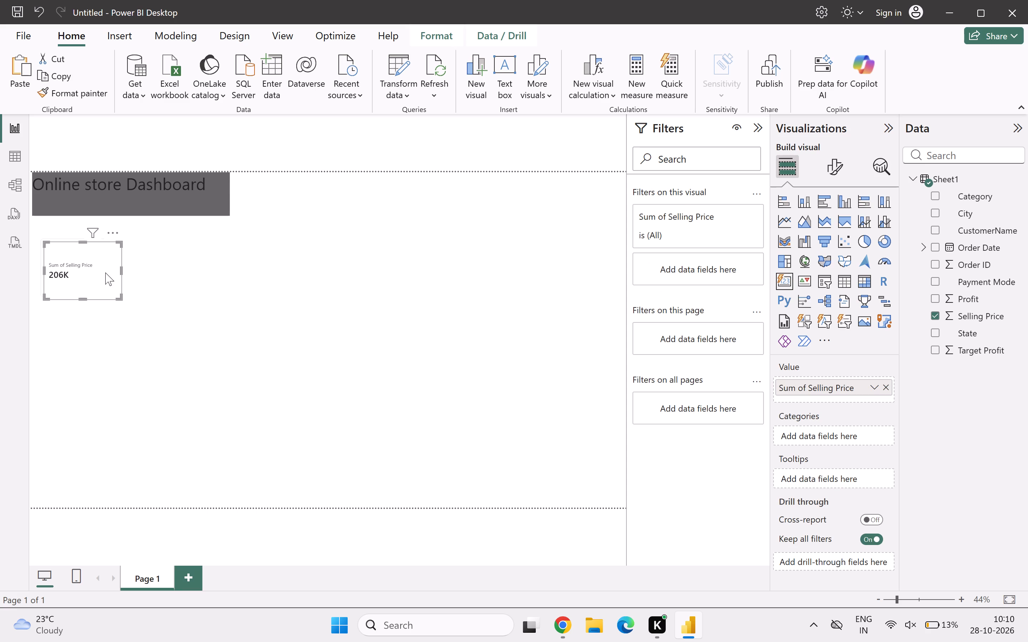
# Place the duplicate Selling Price card beside the original, level with it and with a small gap between them.
pyautogui.moveTo(105, 272); pyautogui.dragTo(208, 269)
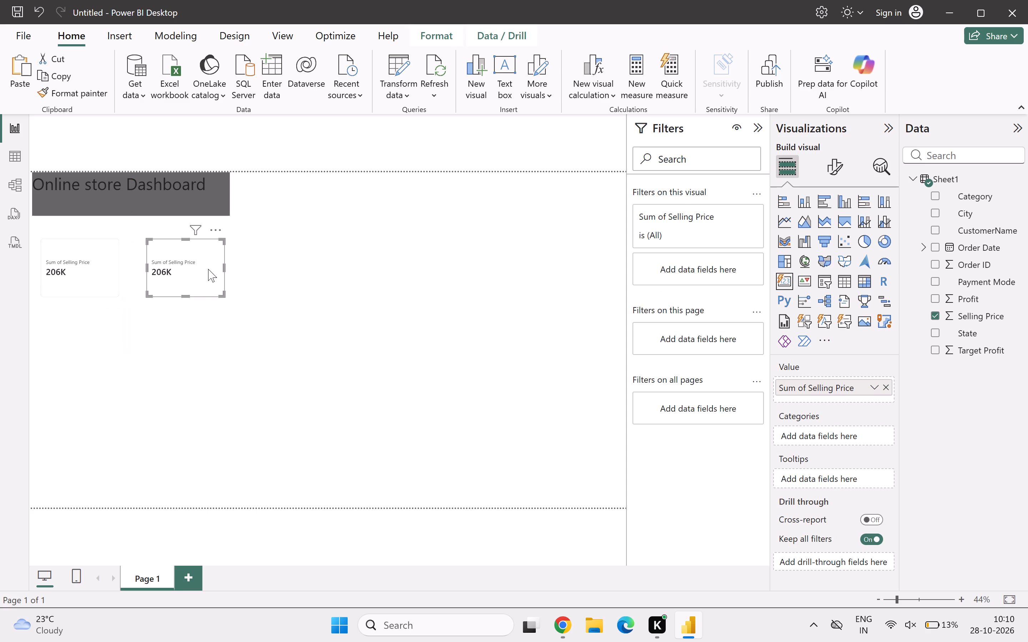
pyautogui.click(106, 271)
# Replace the Selling Price field with Profit as the value of the duplicate card.
pyautogui.click(191, 269)
pyautogui.click(187, 267)
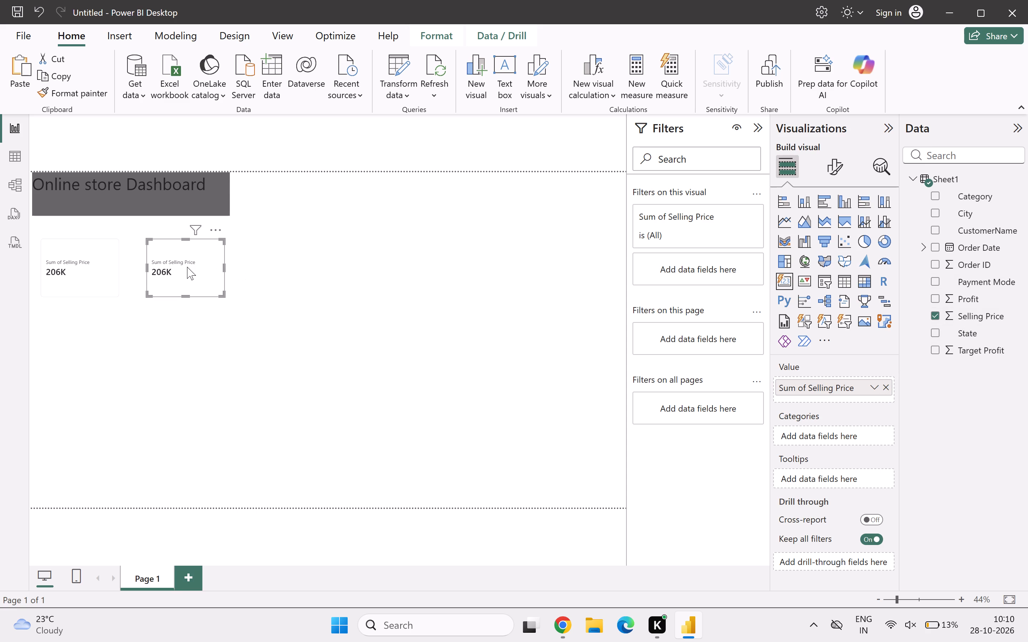
pyautogui.click(886, 384)
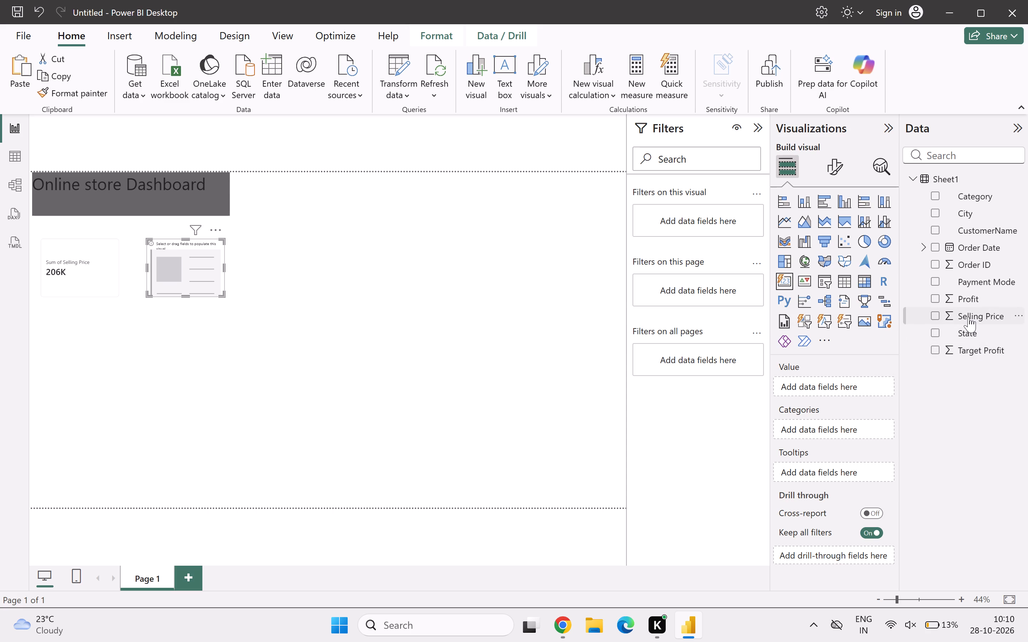
pyautogui.moveTo(953, 297); pyautogui.dragTo(834, 386)
pyautogui.moveTo(834, 386); pyautogui.dragTo(834, 386)
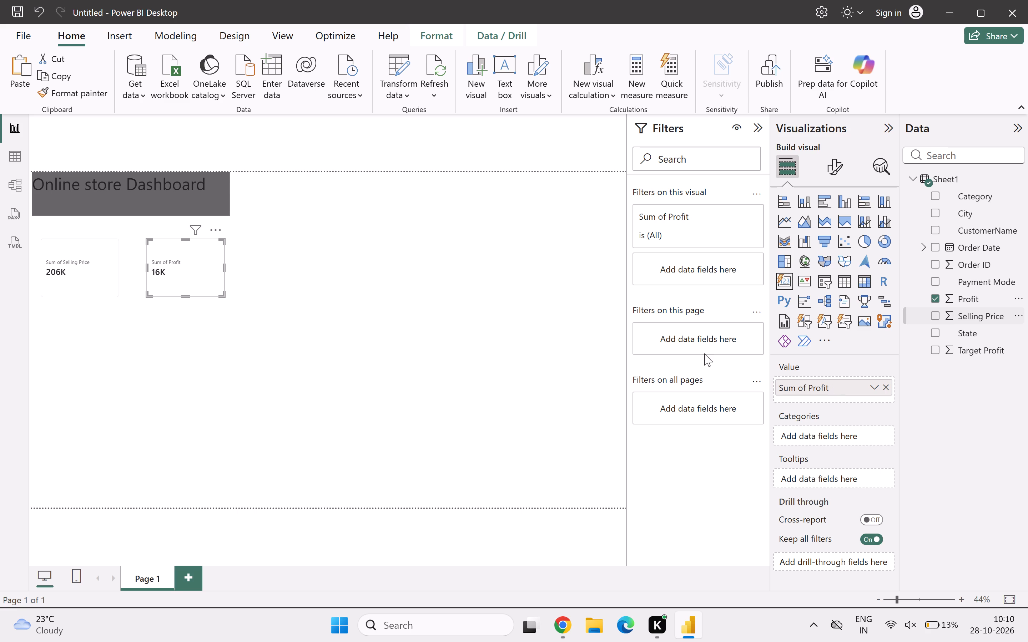
pyautogui.click(255, 275)
pyautogui.click(274, 265)
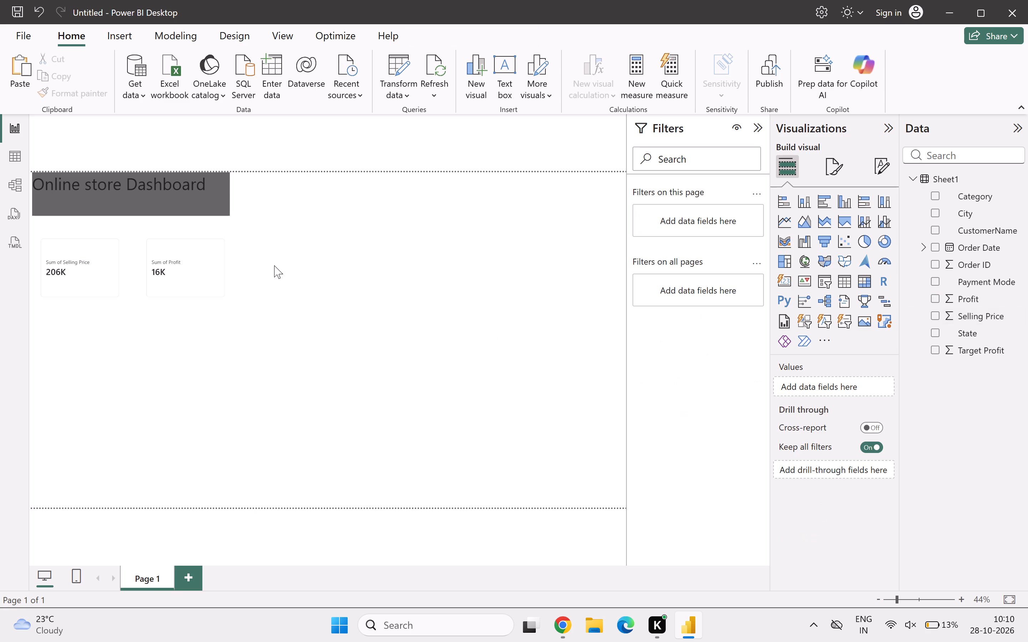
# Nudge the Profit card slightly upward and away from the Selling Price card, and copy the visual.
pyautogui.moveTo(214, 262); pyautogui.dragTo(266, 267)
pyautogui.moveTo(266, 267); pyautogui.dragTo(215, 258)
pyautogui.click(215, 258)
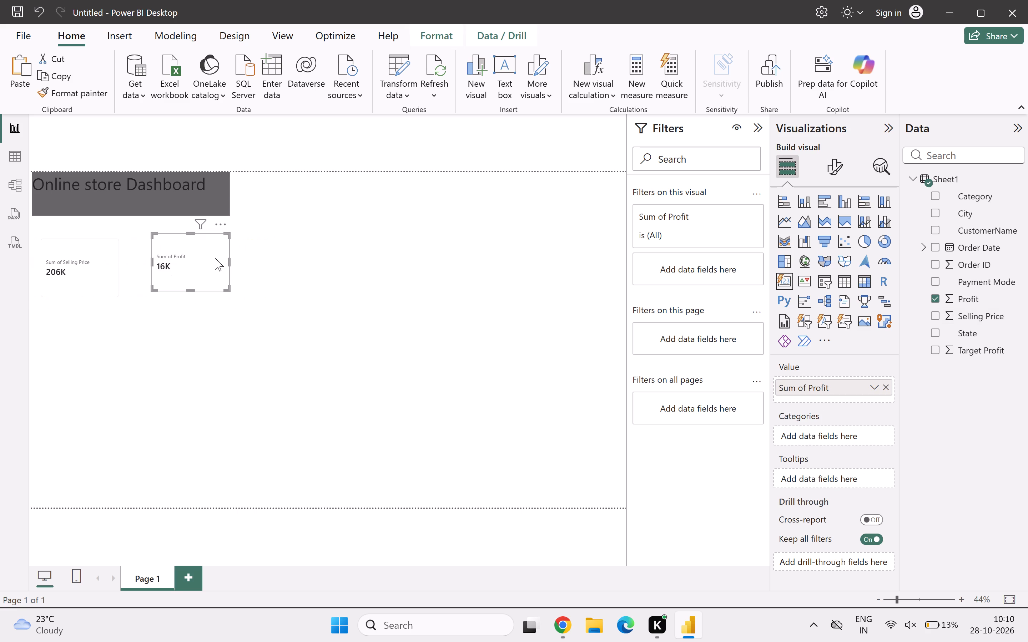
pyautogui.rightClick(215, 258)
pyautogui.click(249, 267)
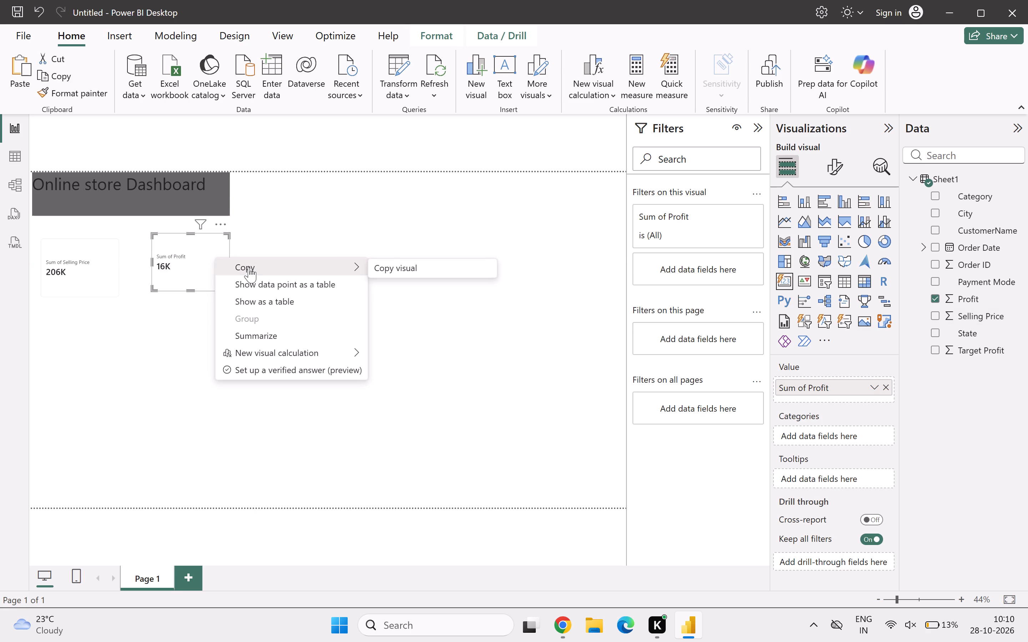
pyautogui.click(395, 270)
# Move the Profit card closer to the Selling Price card and level with it.
pyautogui.moveTo(215, 267); pyautogui.dragTo(305, 267)
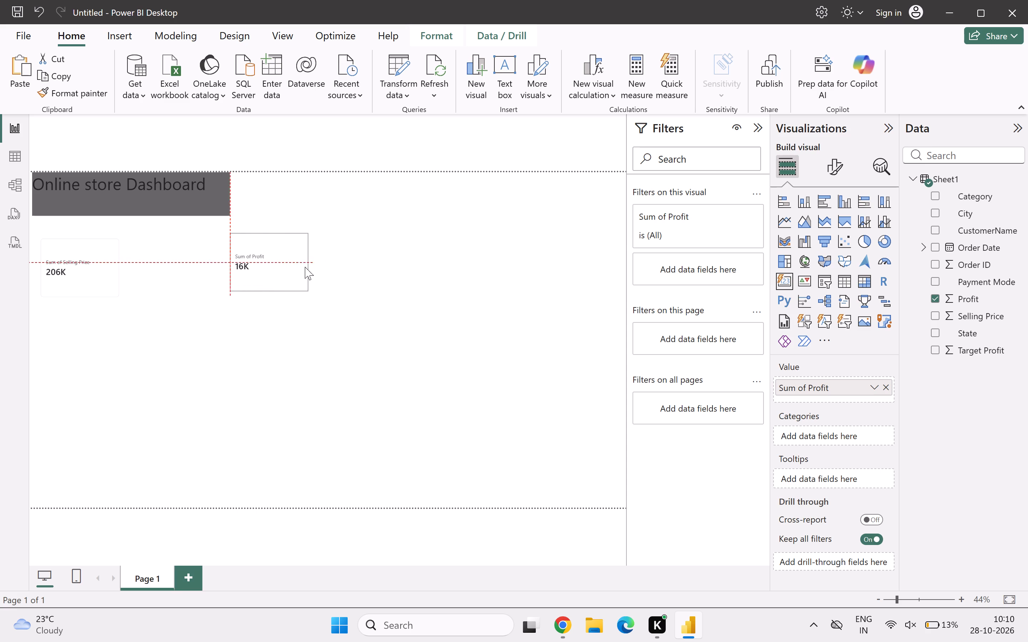
pyautogui.moveTo(305, 267); pyautogui.dragTo(204, 271)
pyautogui.click(204, 271)
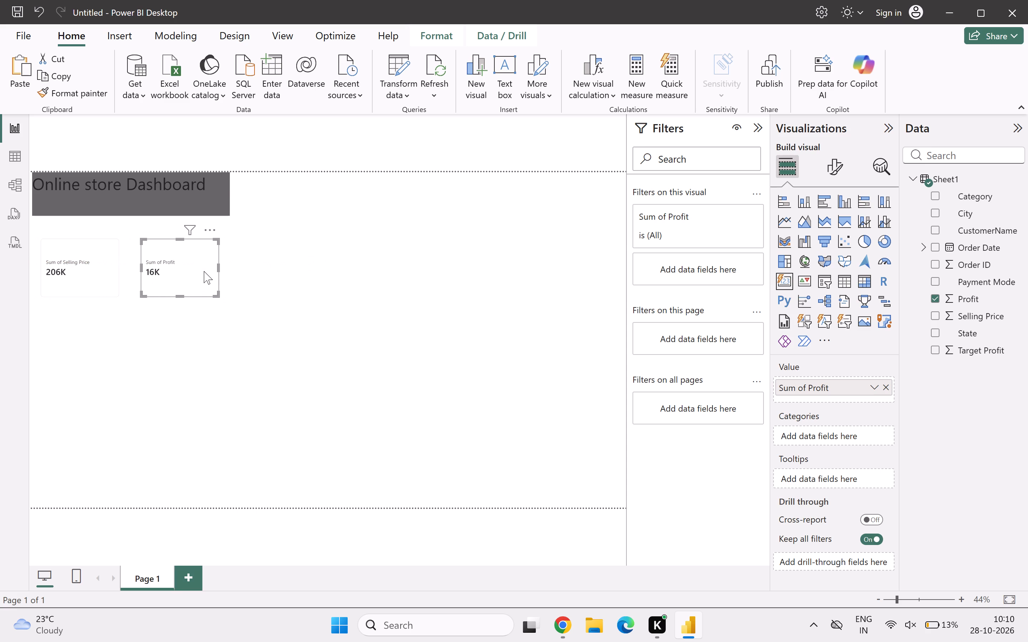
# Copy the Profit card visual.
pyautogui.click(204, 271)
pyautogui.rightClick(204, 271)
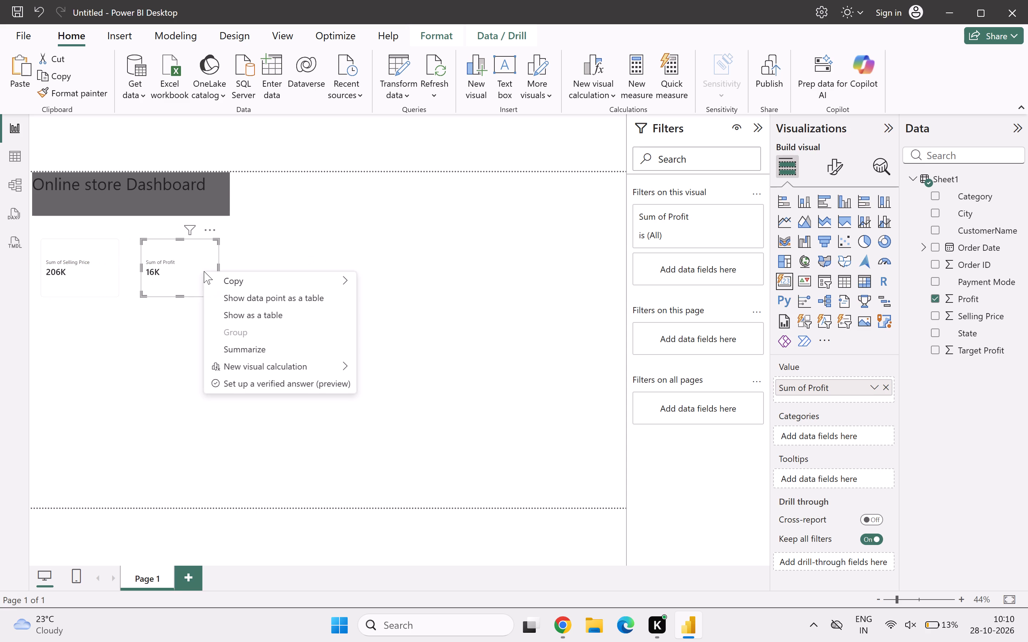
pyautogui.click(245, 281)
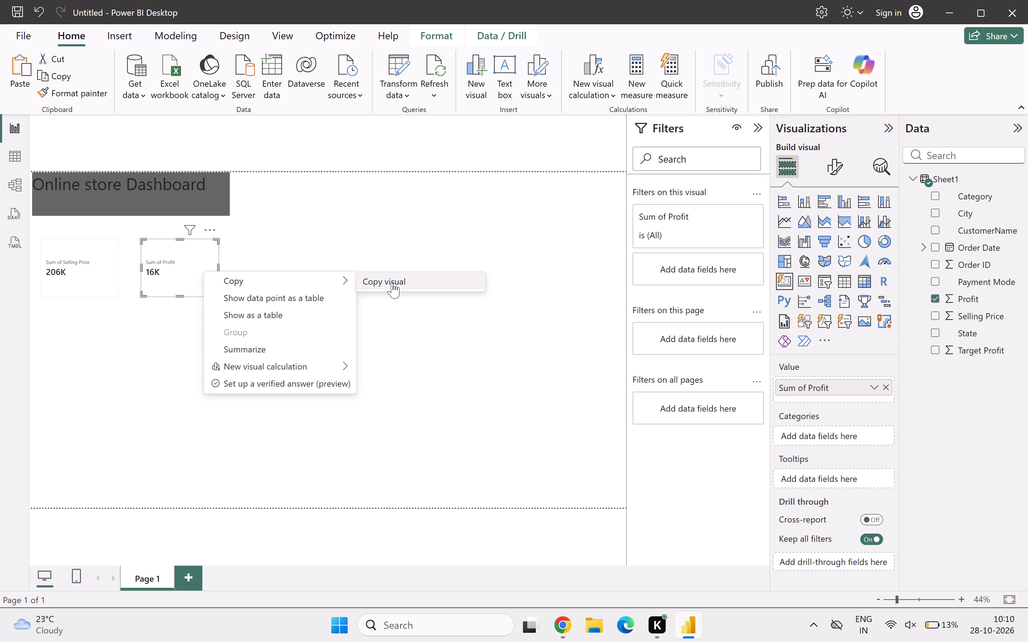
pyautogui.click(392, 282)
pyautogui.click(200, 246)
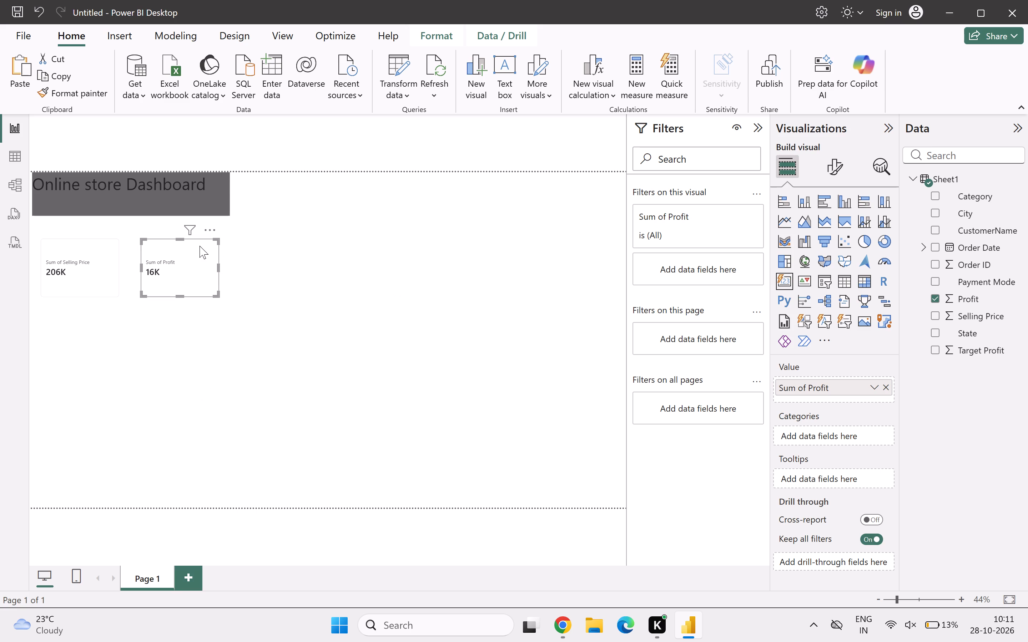
# Copy the Selling Price card, paste a duplicate beyond the Profit card, and line up all three cards in one row below the title.
pyautogui.click(96, 254)
pyautogui.rightClick(96, 254)
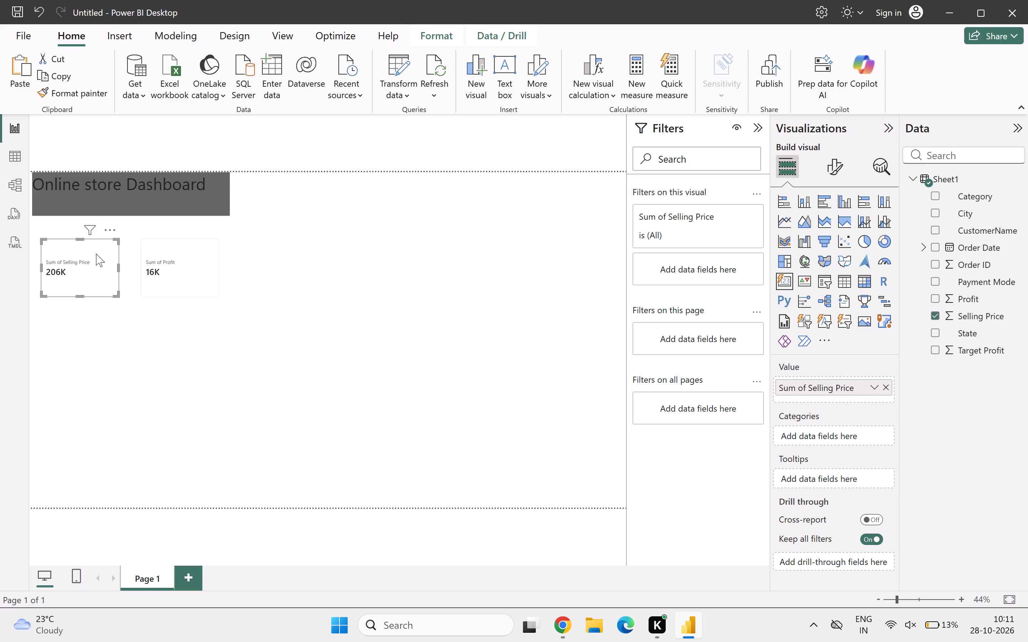
pyautogui.click(126, 263)
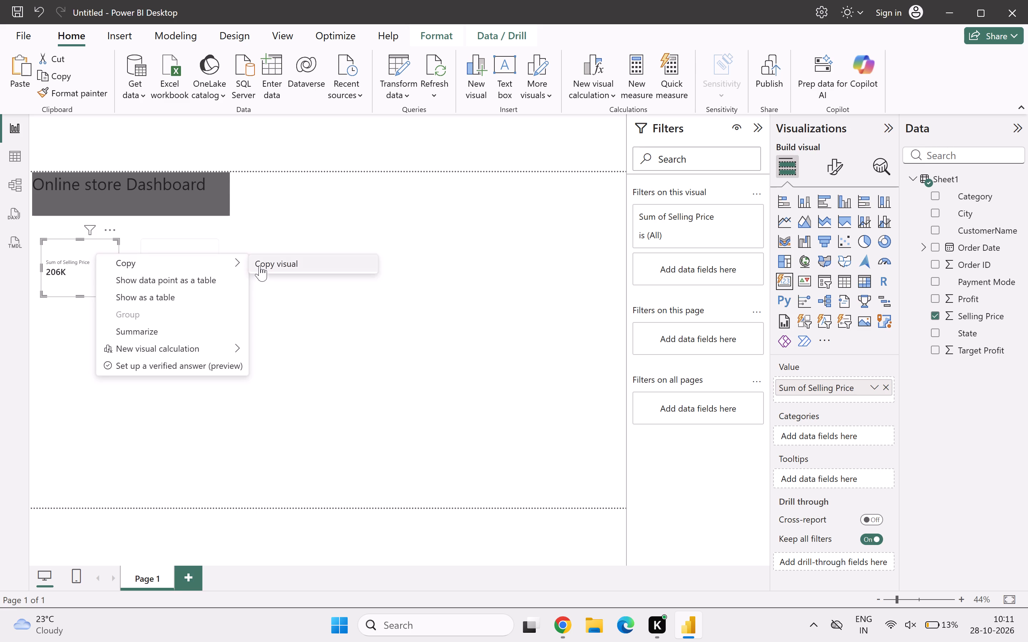
pyautogui.click(242, 264)
pyautogui.click(269, 264)
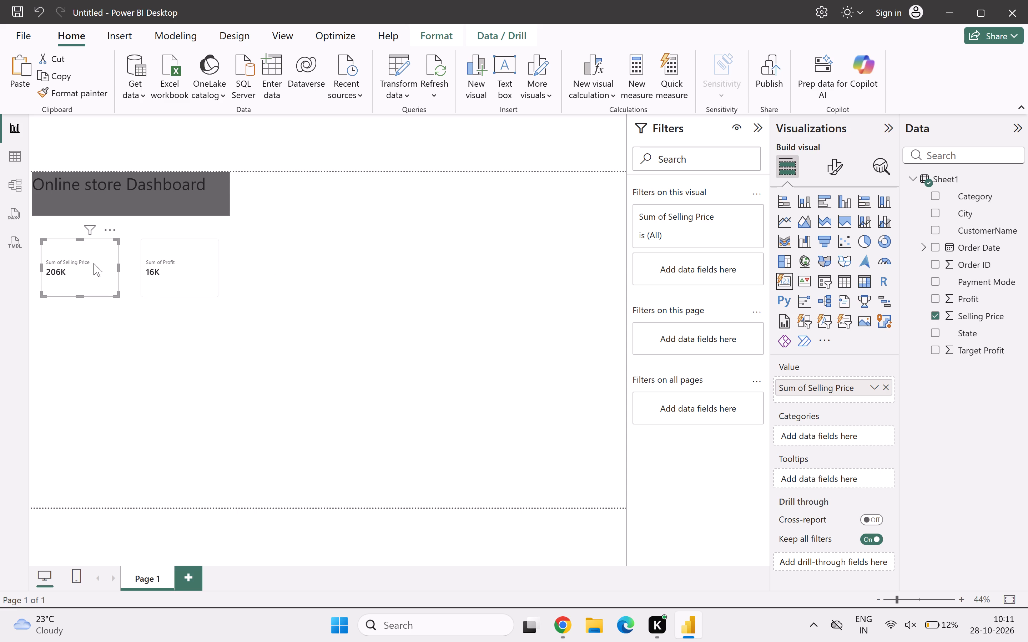
pyautogui.moveTo(94, 263); pyautogui.dragTo(99, 257)
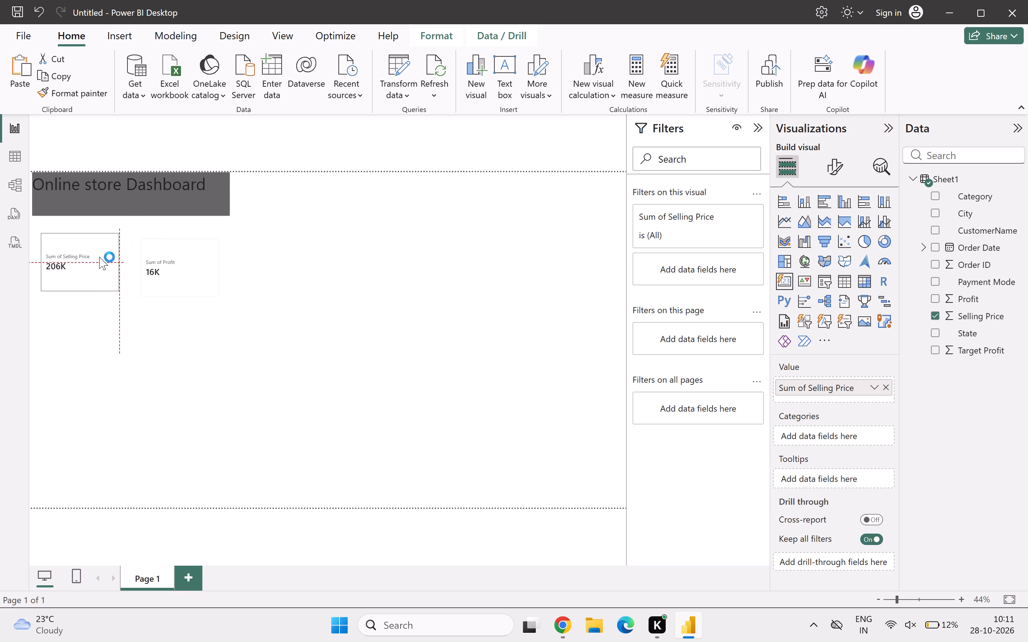
pyautogui.moveTo(99, 257); pyautogui.dragTo(99, 259)
pyautogui.click(241, 261)
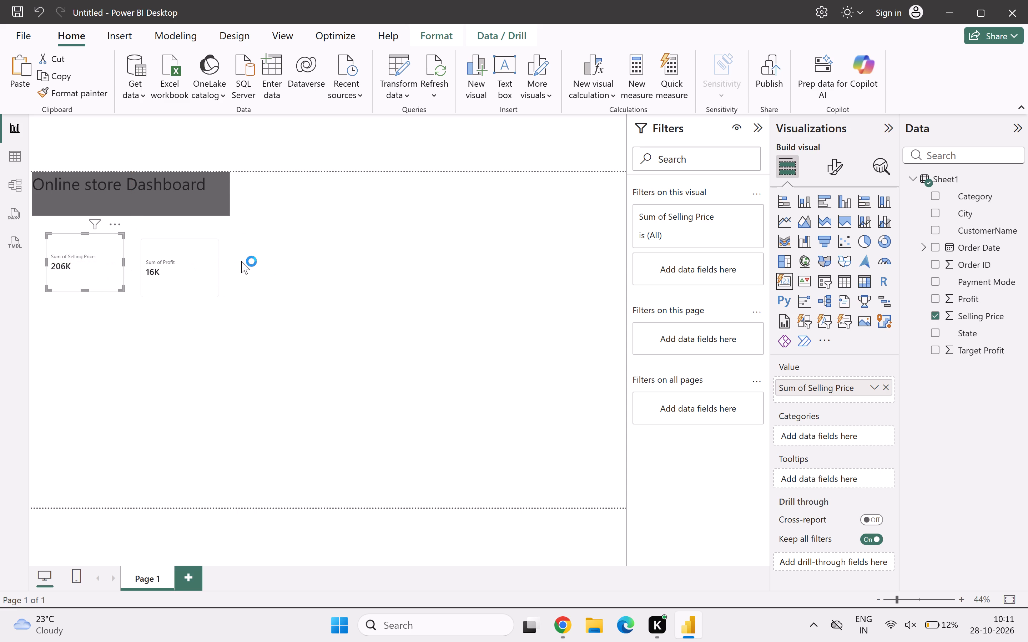
pyautogui.click(241, 261)
pyautogui.hotkey('ctrl', 'v')
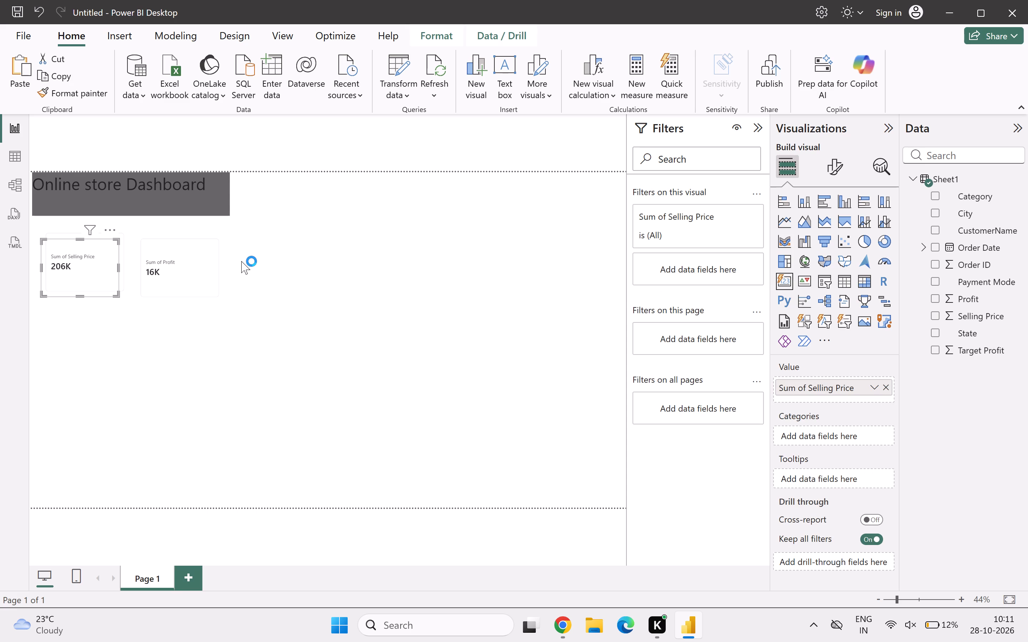
pyautogui.moveTo(71, 267); pyautogui.dragTo(269, 261)
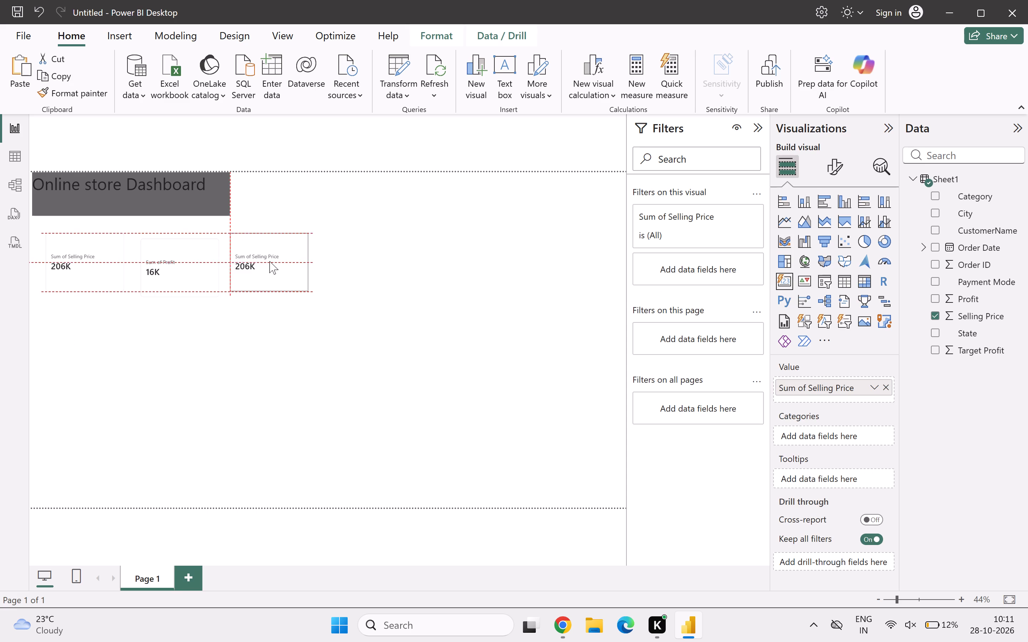
pyautogui.moveTo(269, 261); pyautogui.dragTo(270, 260)
pyautogui.click(198, 263)
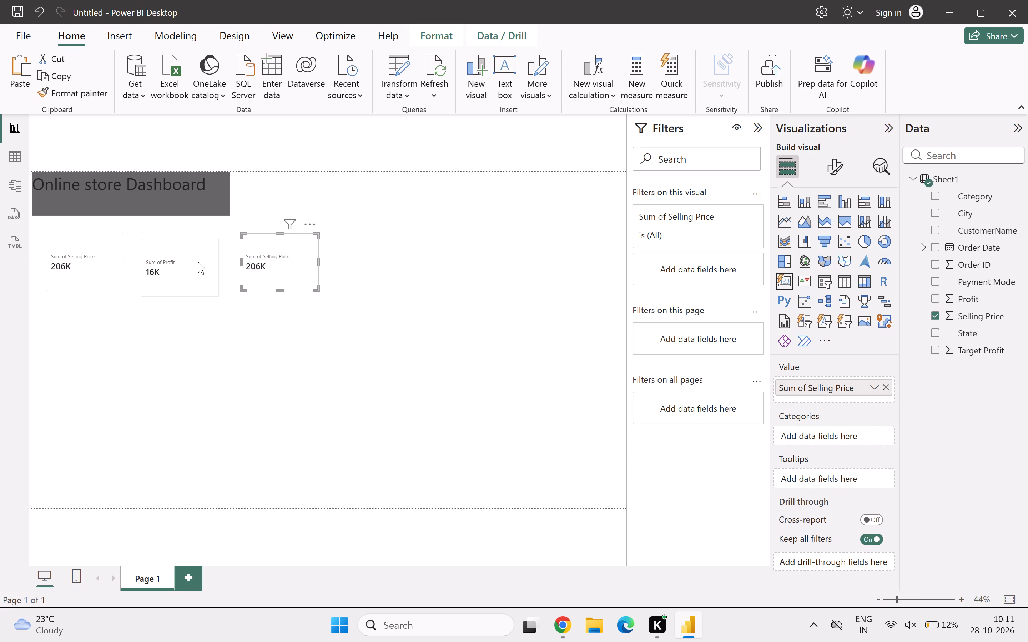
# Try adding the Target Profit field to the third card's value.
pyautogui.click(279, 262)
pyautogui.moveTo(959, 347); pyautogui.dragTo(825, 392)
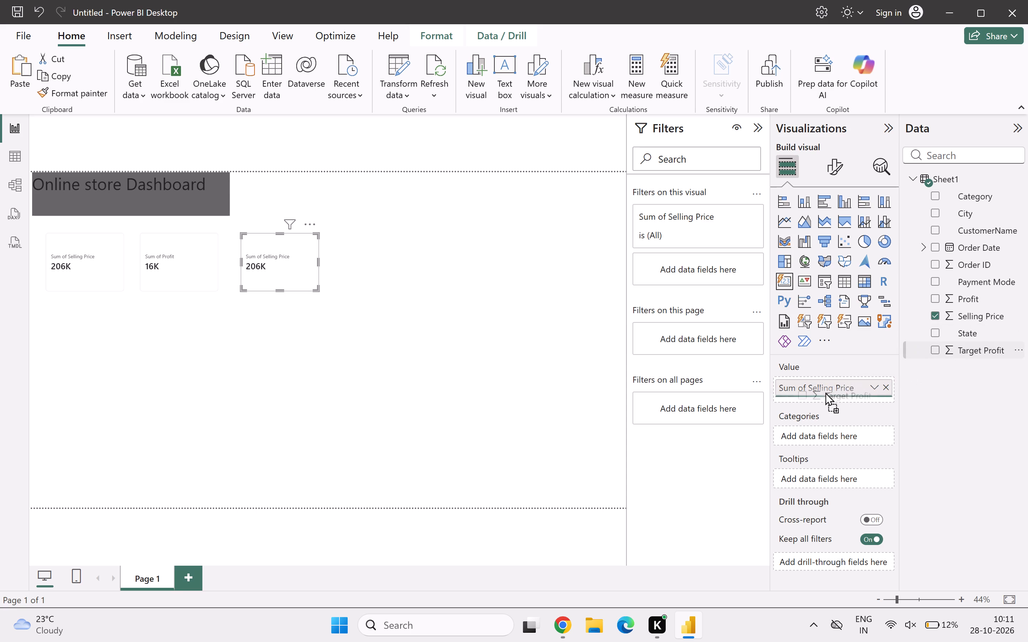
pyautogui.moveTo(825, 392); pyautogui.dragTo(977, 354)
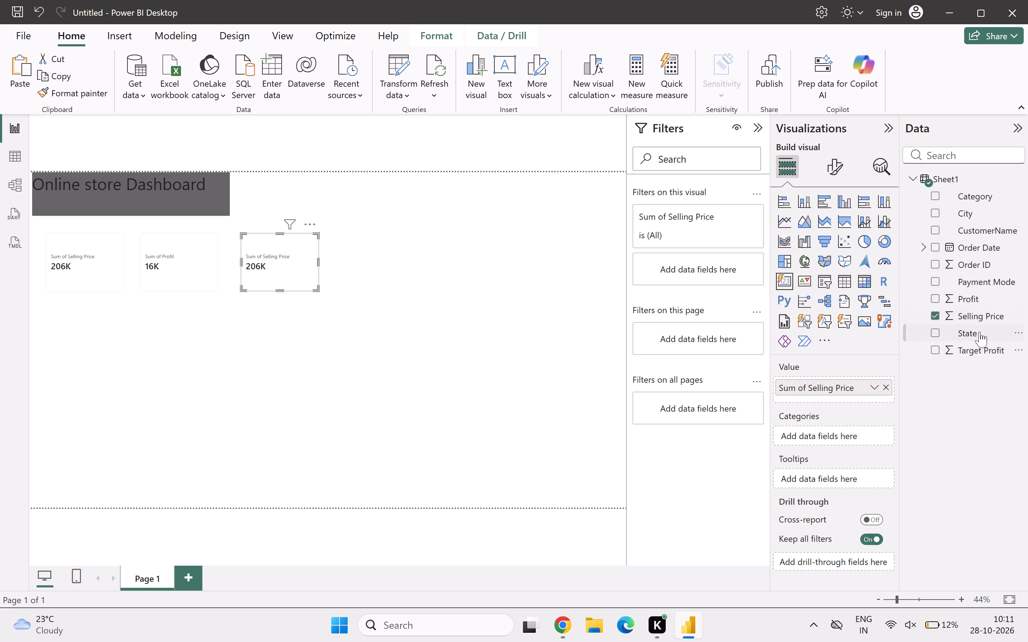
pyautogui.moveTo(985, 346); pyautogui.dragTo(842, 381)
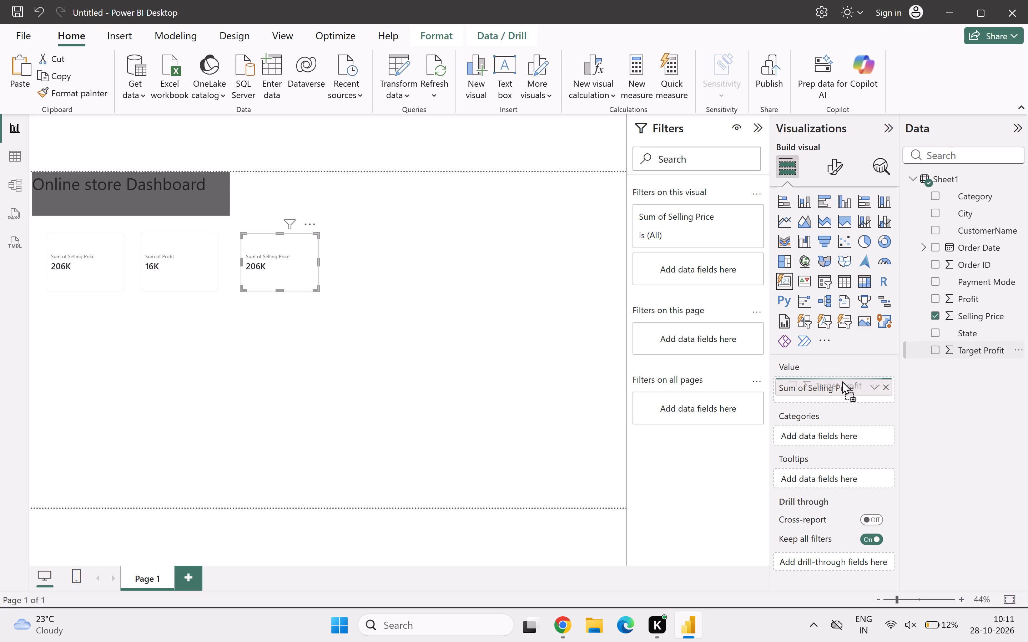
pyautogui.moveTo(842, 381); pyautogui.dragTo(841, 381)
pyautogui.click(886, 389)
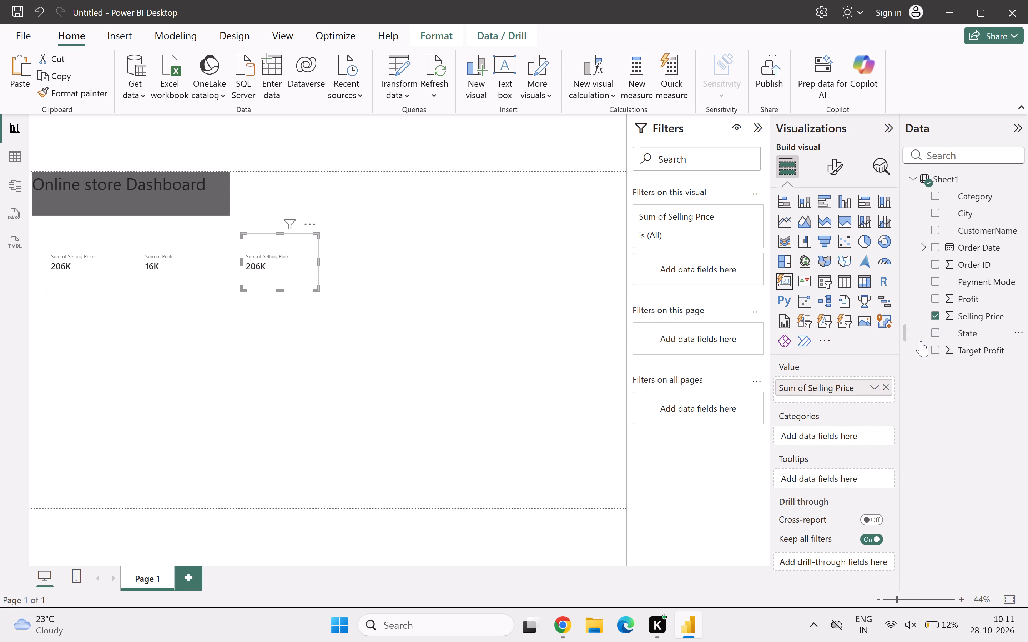
# Replace the Selling Price field with Order ID as the third card's value.
pyautogui.click(891, 386)
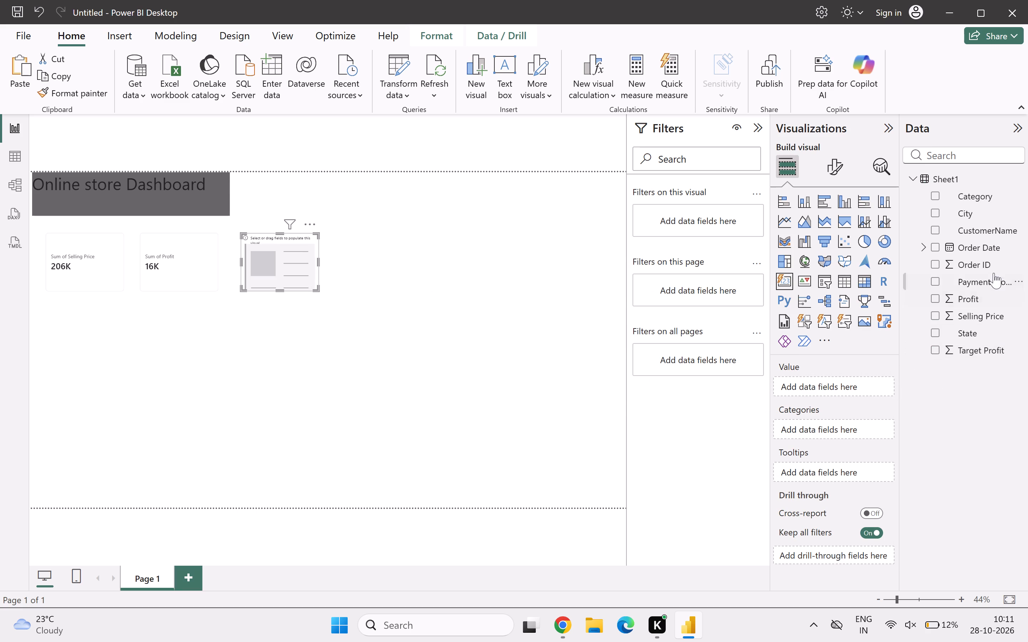
pyautogui.moveTo(968, 263); pyautogui.dragTo(850, 382)
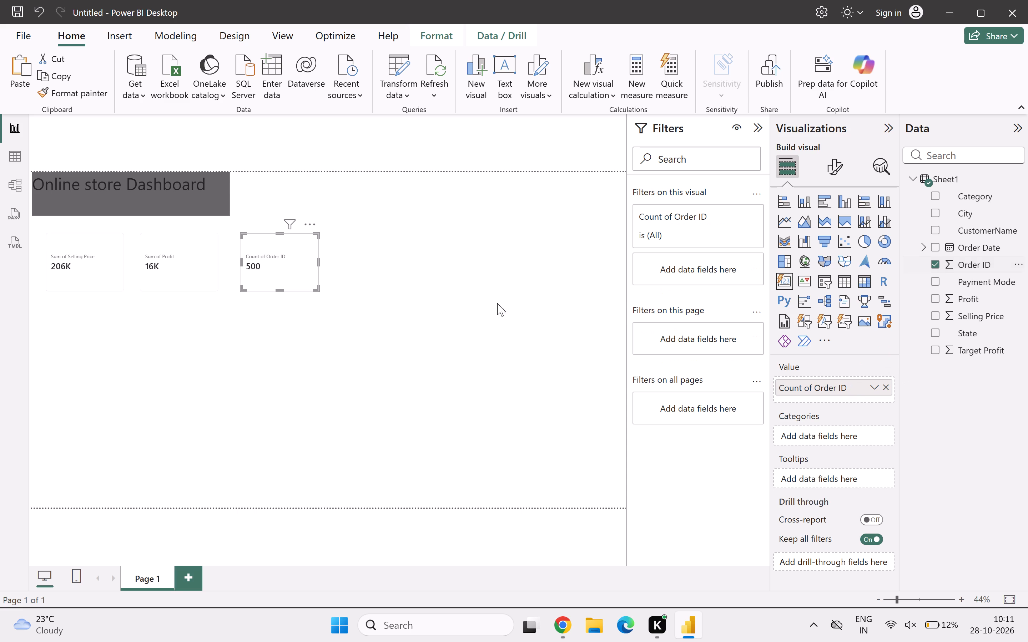
pyautogui.click(286, 261)
pyautogui.click(305, 311)
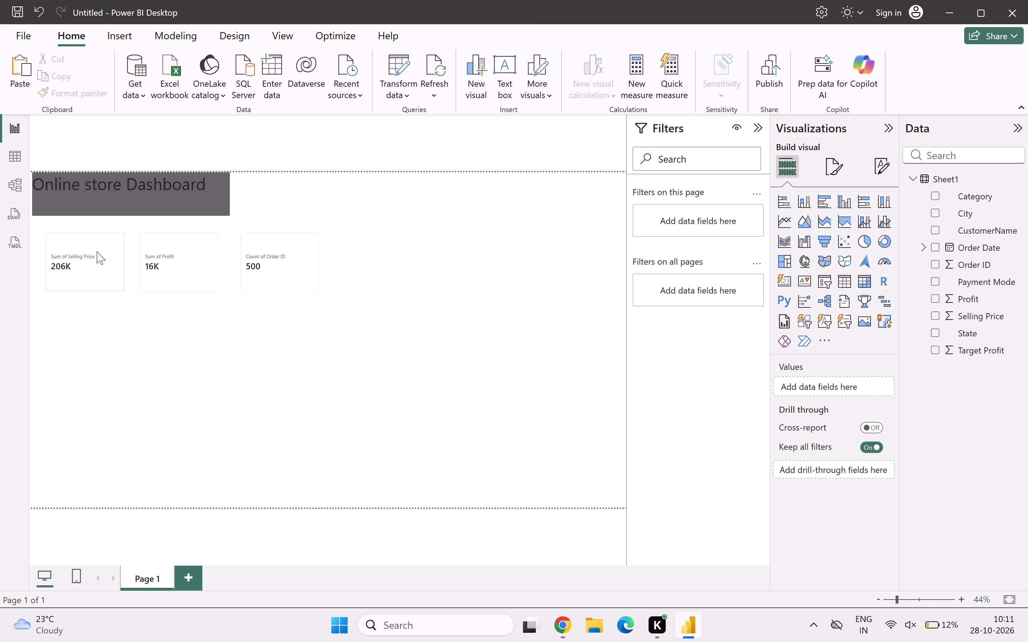
# Examine the Selling Price card's Cards and Multi-card layout formatting settings, including the available layout styles.
pyautogui.click(111, 255)
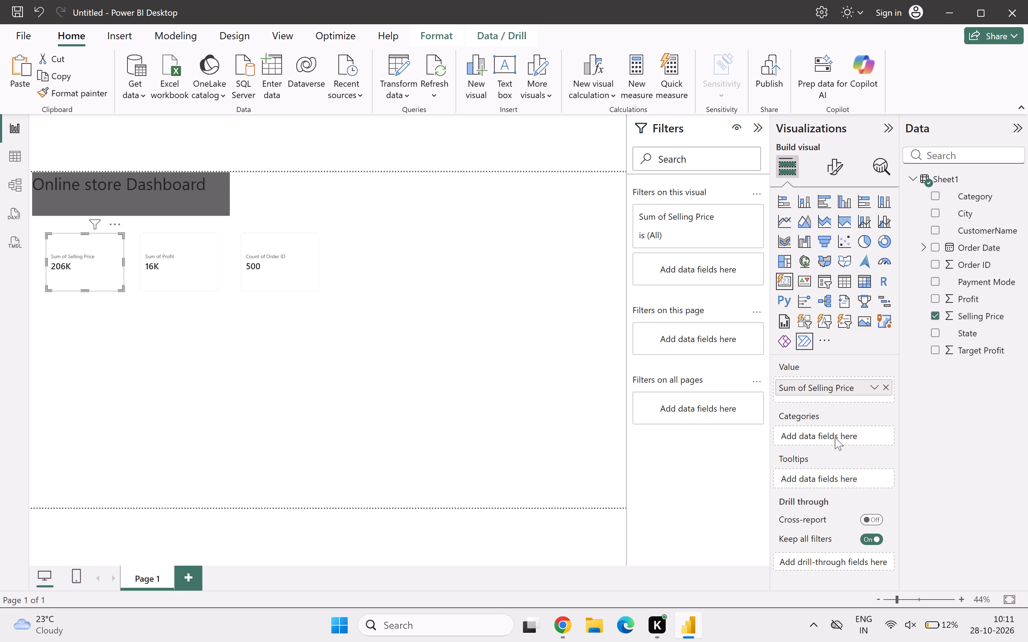
pyautogui.scroll(2, 835, 437)
pyautogui.click(838, 157)
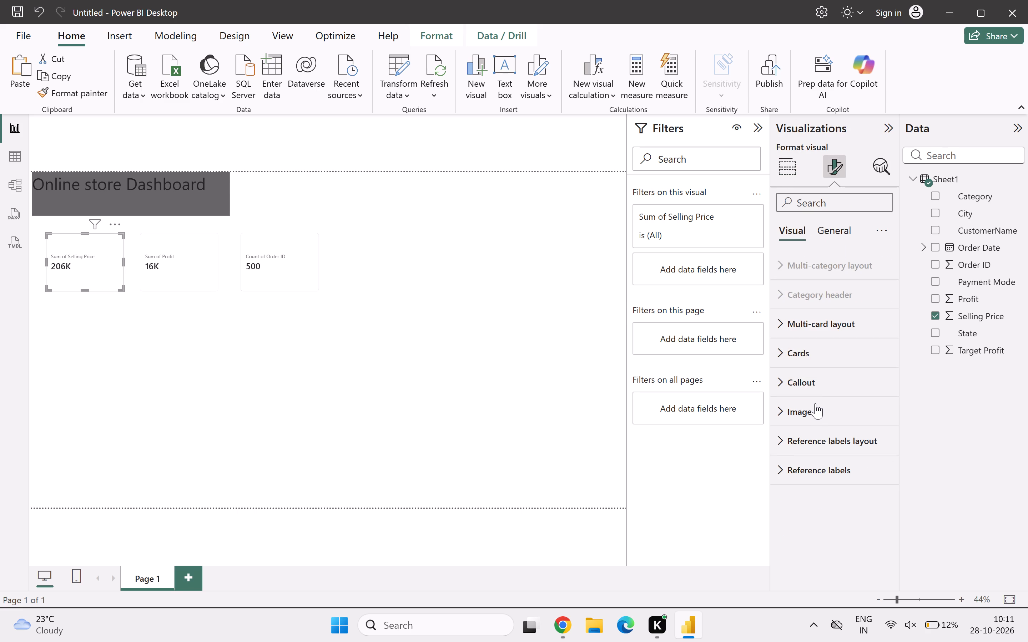
pyautogui.click(814, 354)
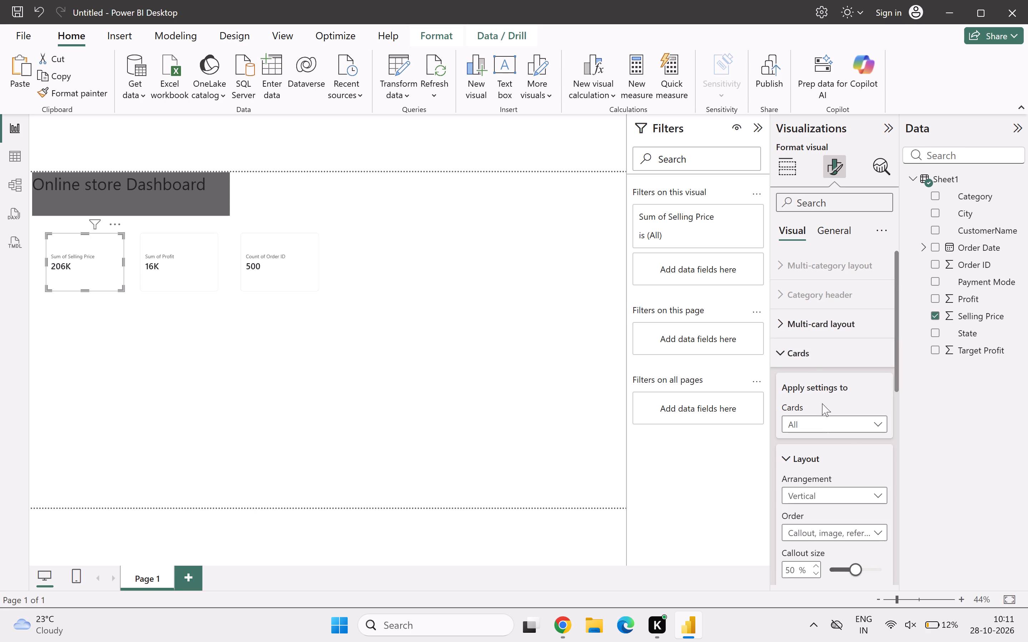
pyautogui.scroll(-4, 815, 371)
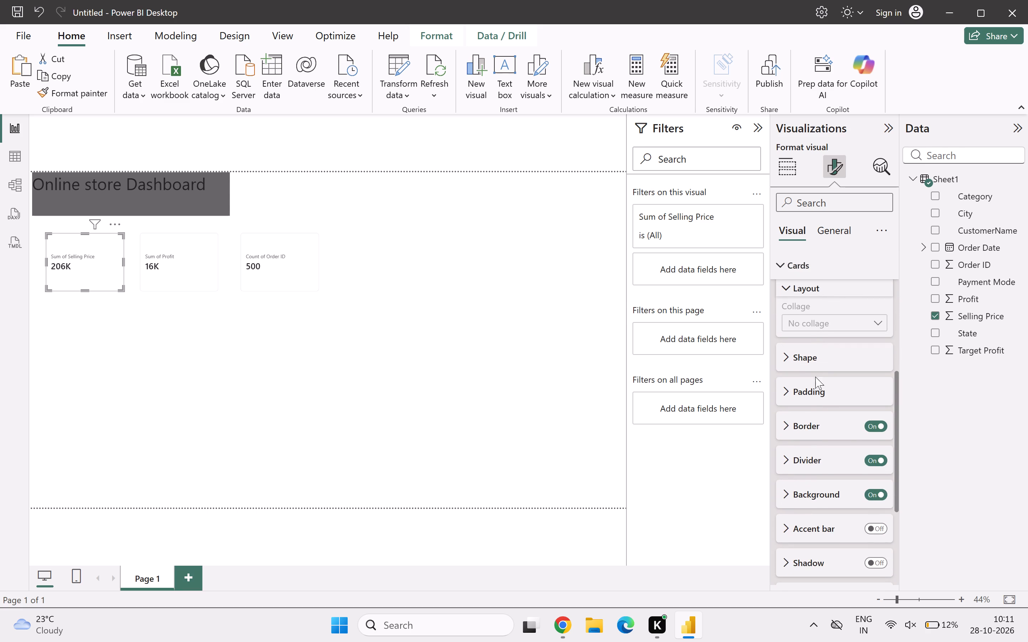
pyautogui.click(930, 433)
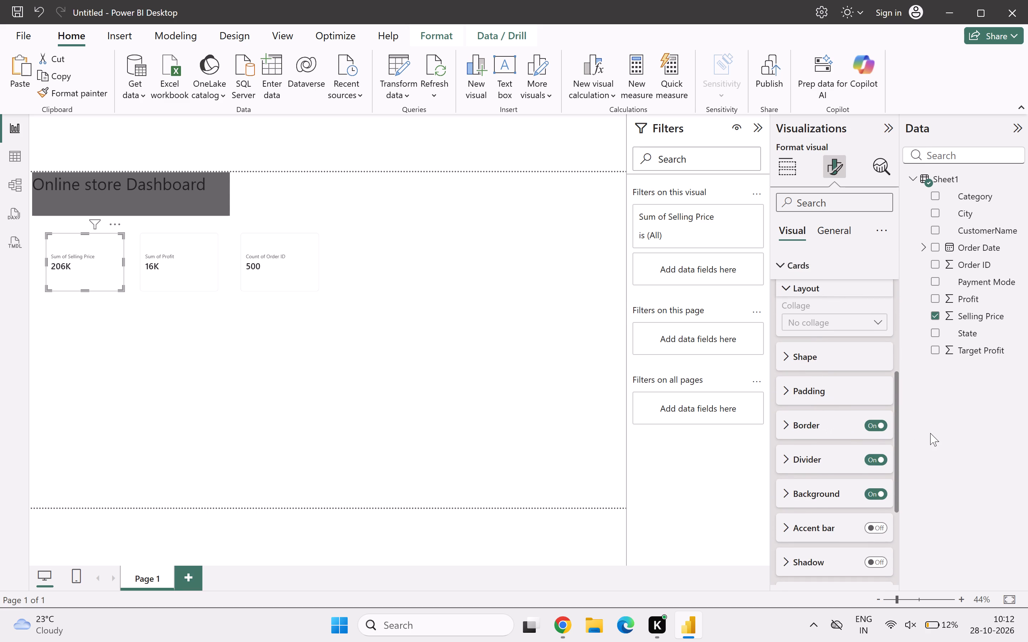
pyautogui.rightClick(932, 413)
pyautogui.click(932, 413)
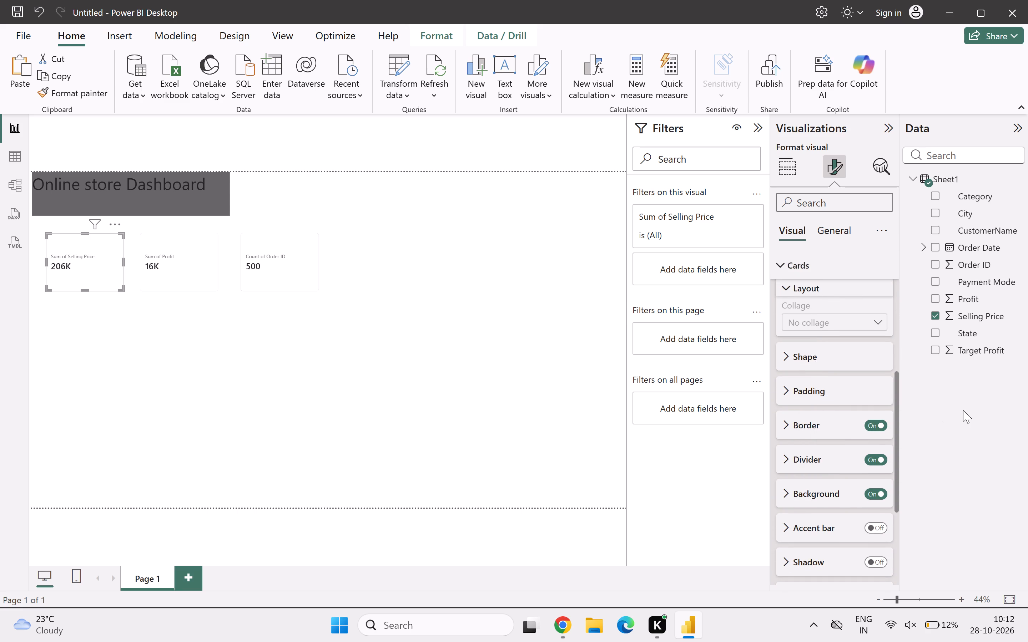
pyautogui.click(963, 410)
pyautogui.scroll(-6, 854, 346)
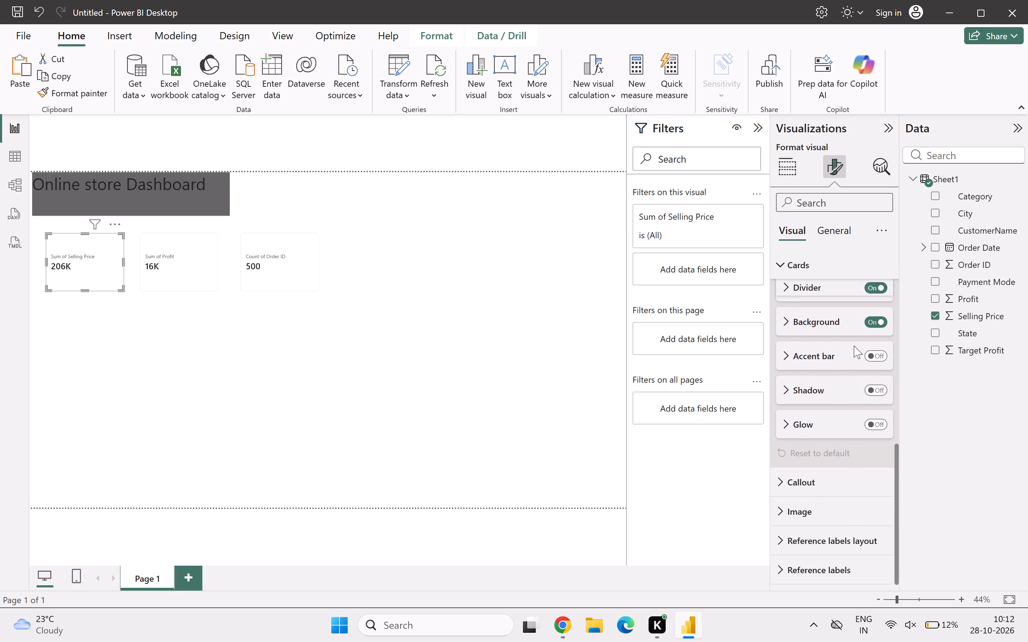
pyautogui.scroll(5, 846, 399)
pyautogui.scroll(2, 830, 316)
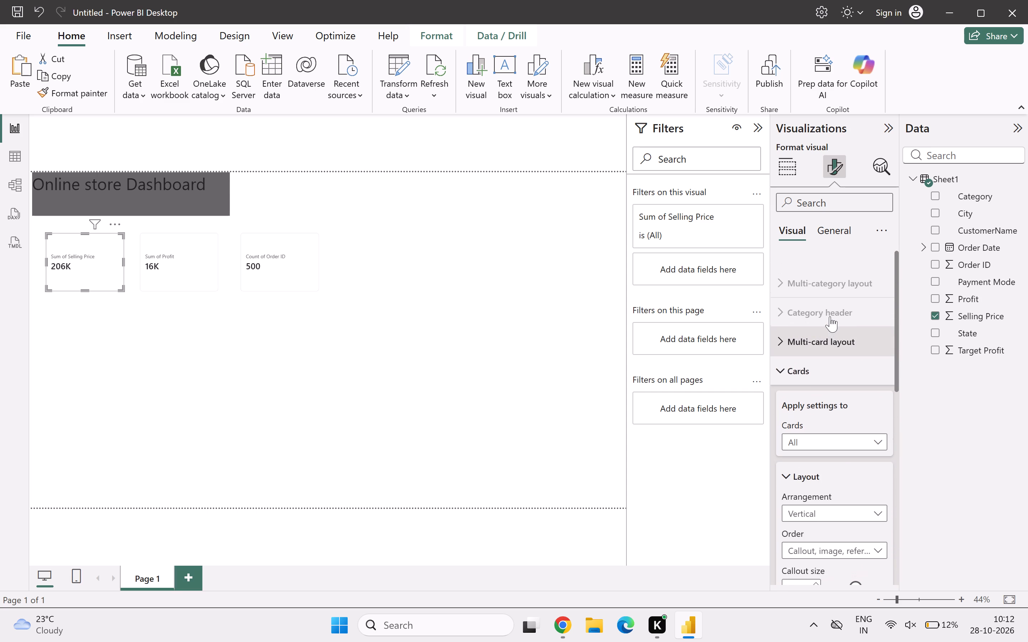
pyautogui.click(831, 322)
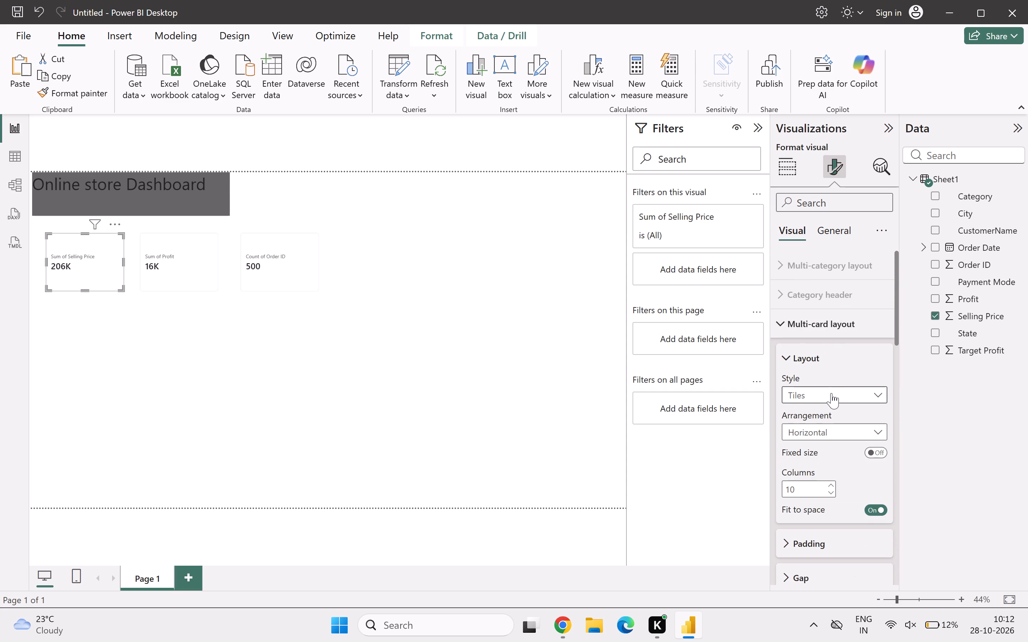
pyautogui.click(833, 396)
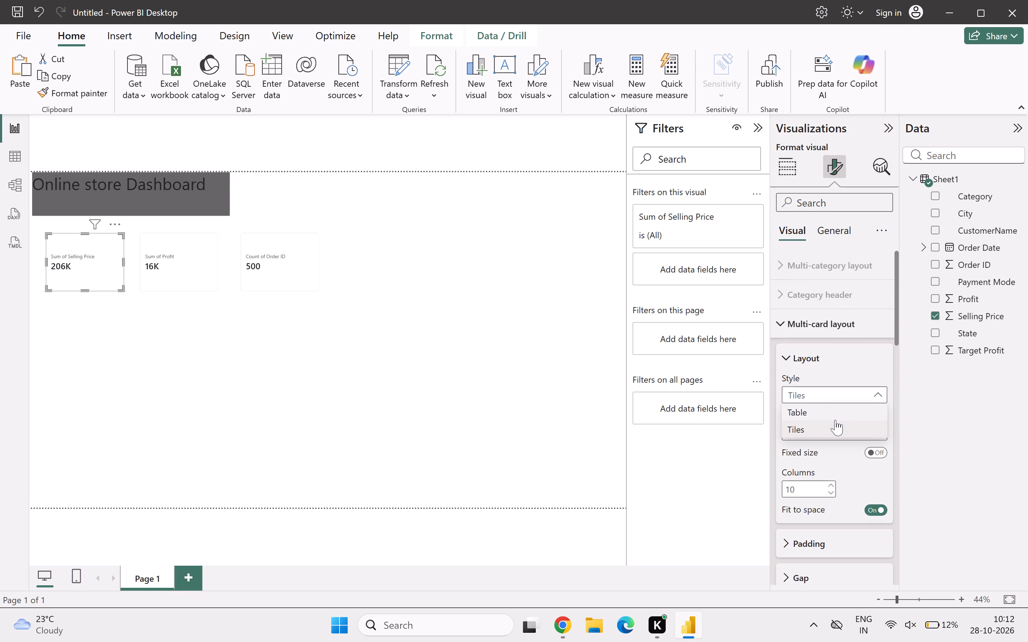
pyautogui.click(963, 402)
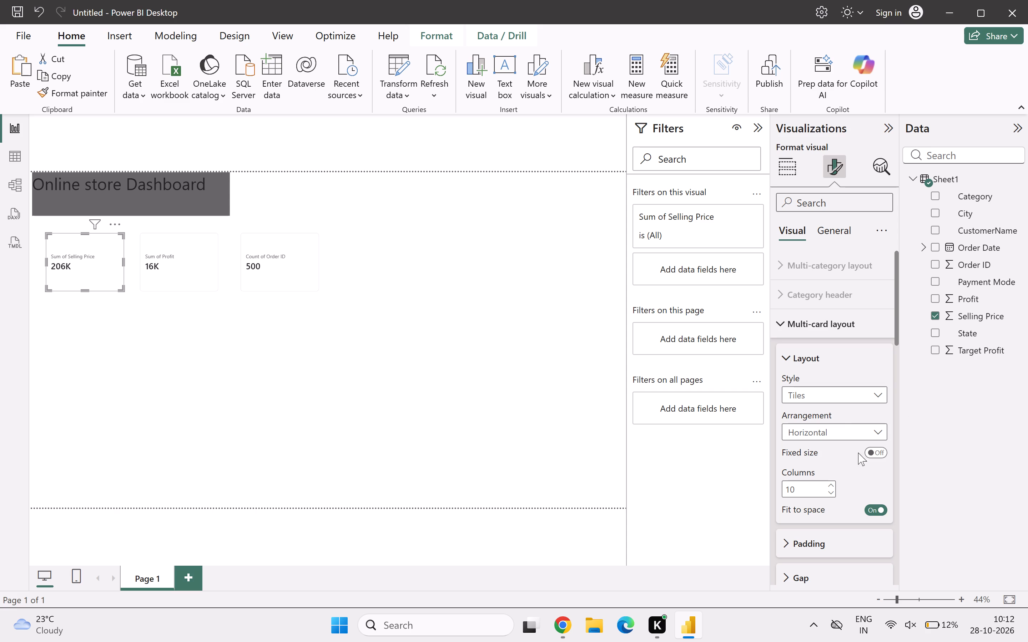
pyautogui.scroll(-5, 850, 474)
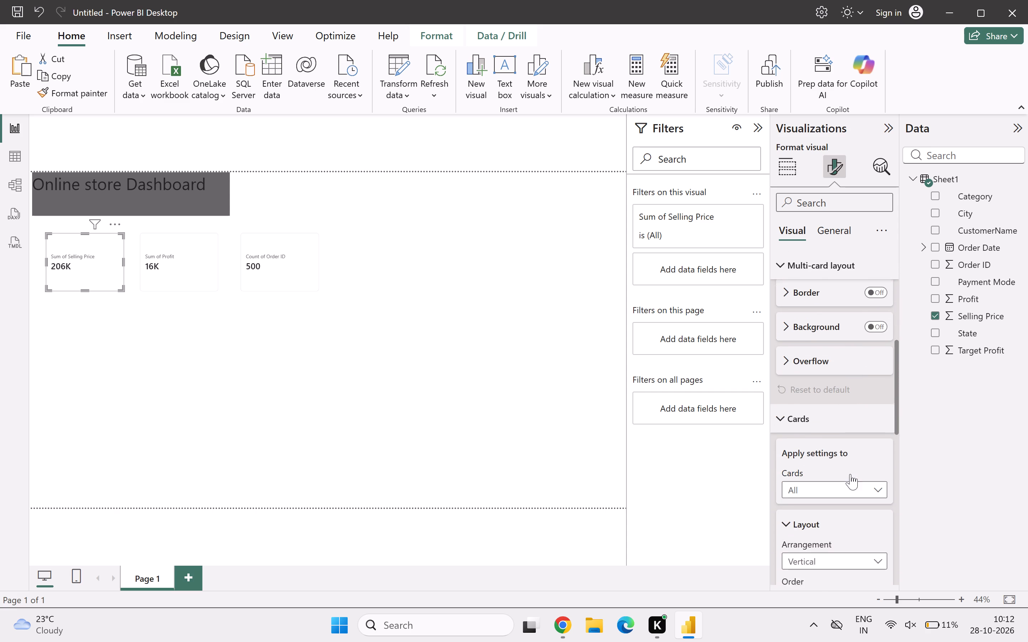
pyautogui.scroll(-7, 850, 474)
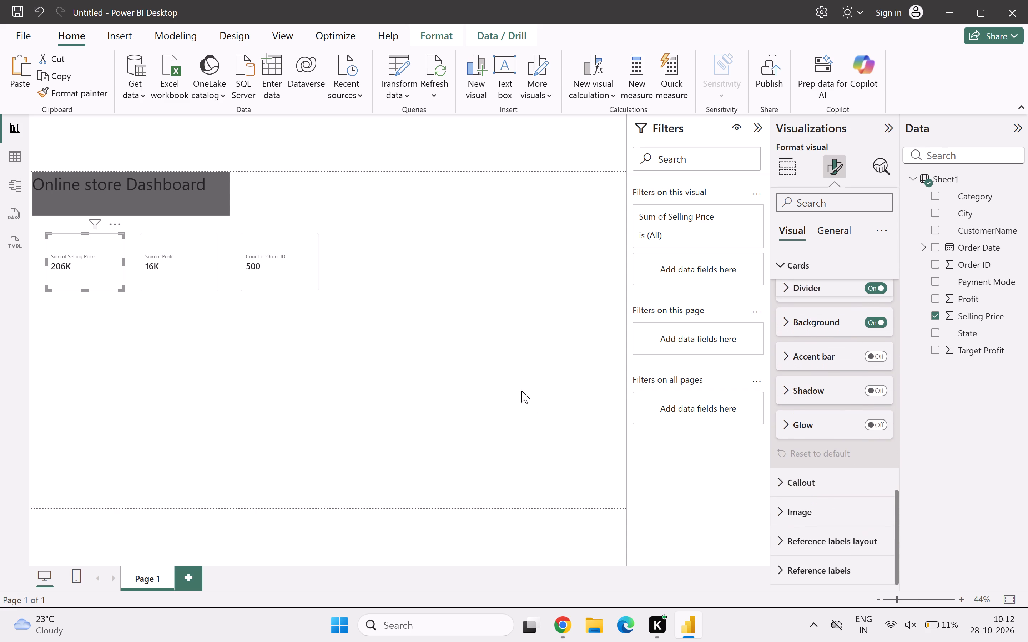
pyautogui.click(521, 391)
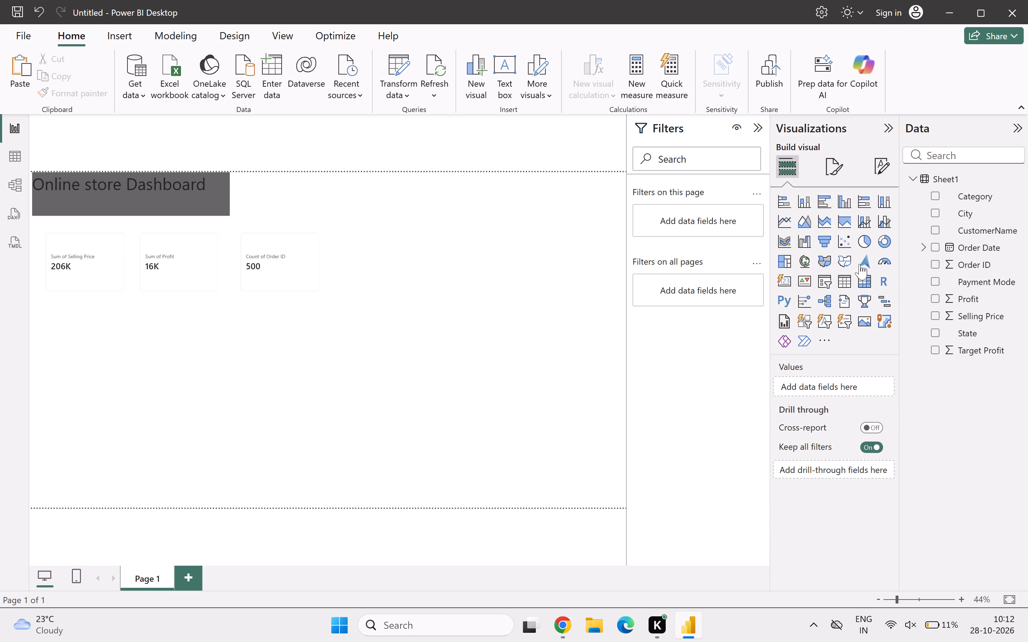
# Examine the Selling Price card's Callout and Image formatting settings, including the callout value's font, color and alignment options.
pyautogui.click(97, 241)
pyautogui.click(843, 169)
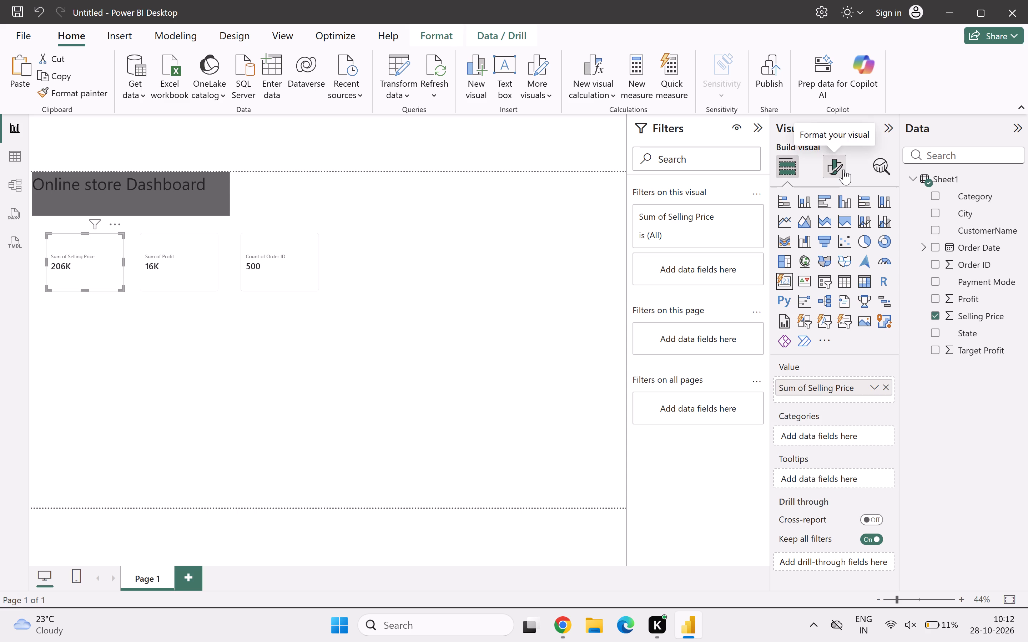
pyautogui.click(795, 169)
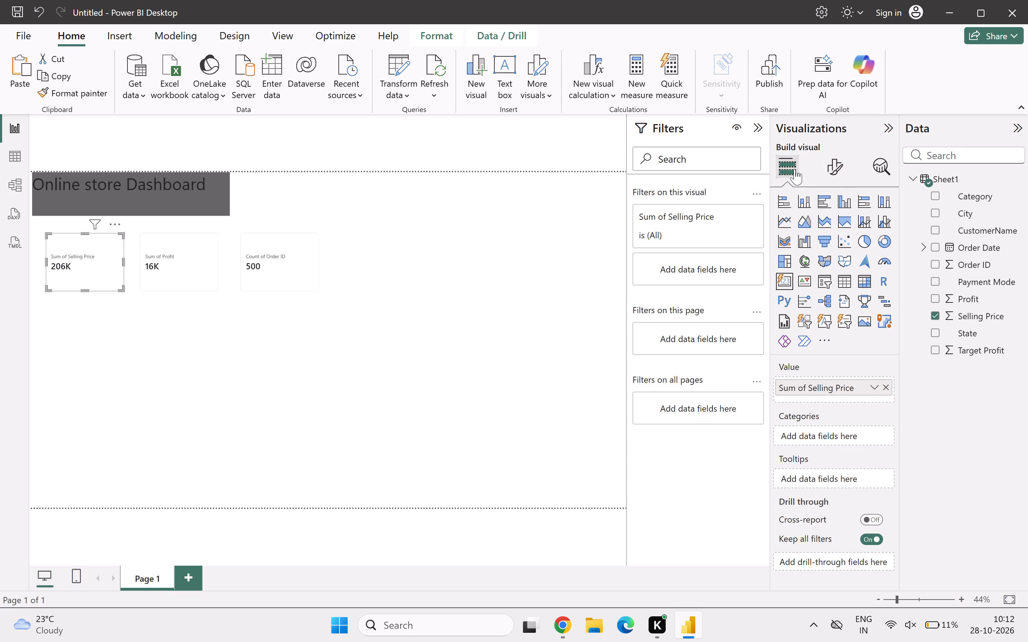
pyautogui.scroll(-4, 832, 487)
pyautogui.scroll(1, 832, 487)
pyautogui.click(836, 164)
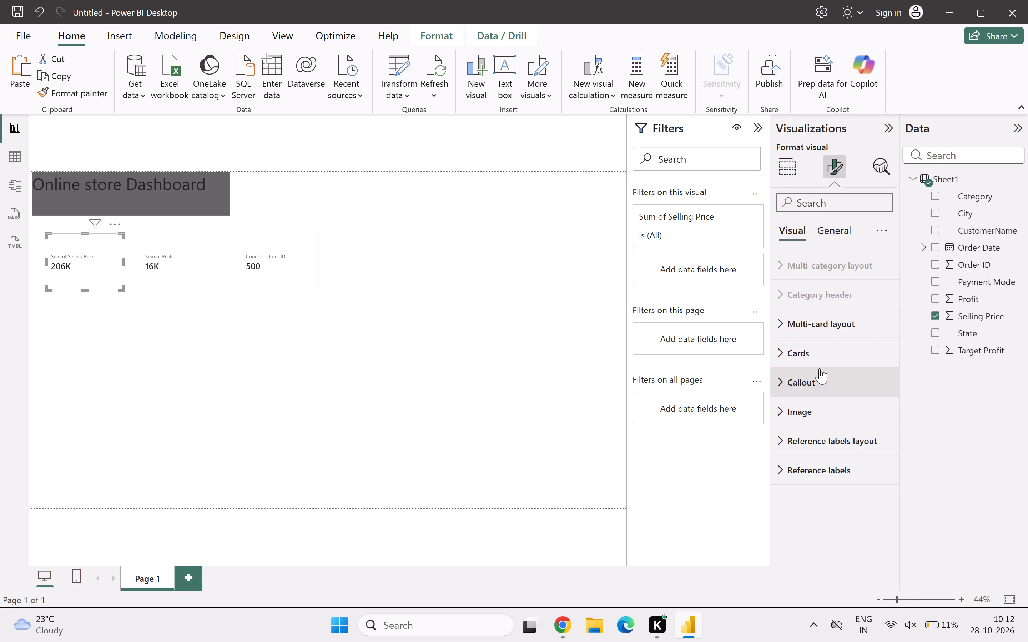
pyautogui.click(819, 382)
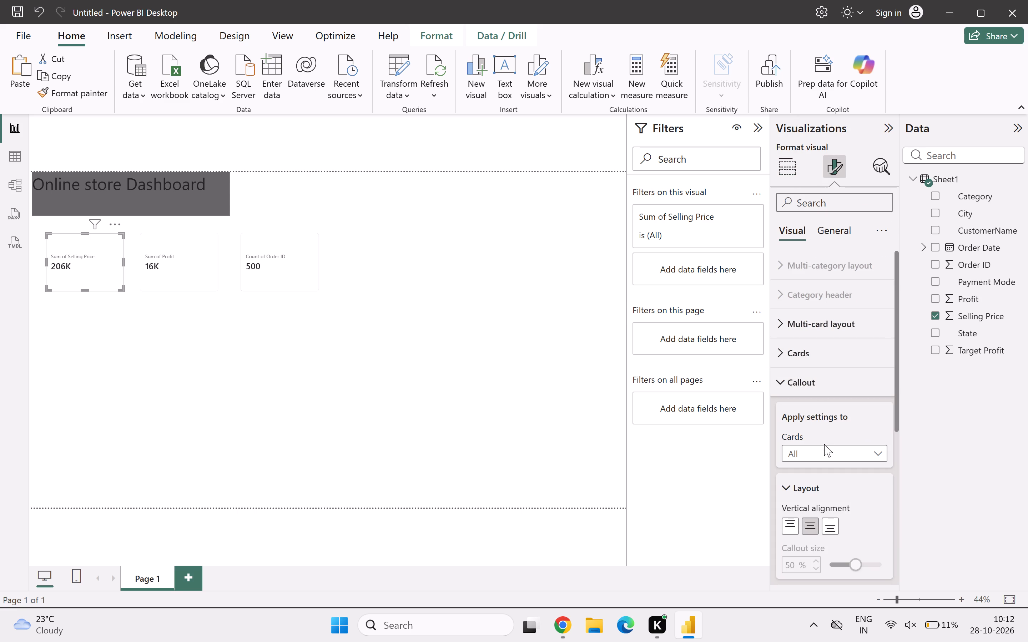
pyautogui.scroll(-5, 824, 444)
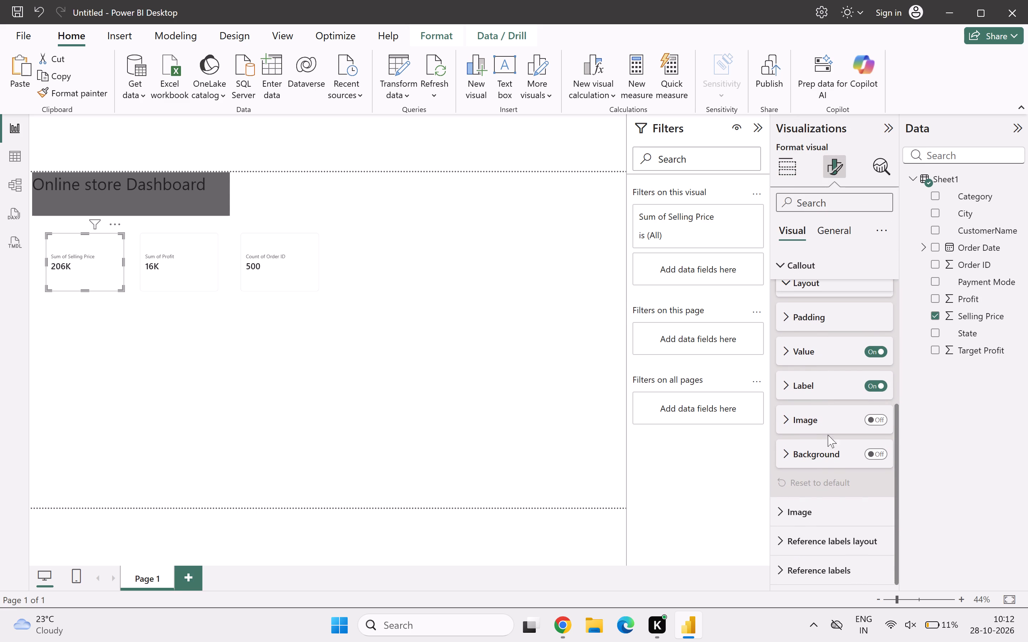
pyautogui.click(838, 514)
pyautogui.scroll(-2, 838, 514)
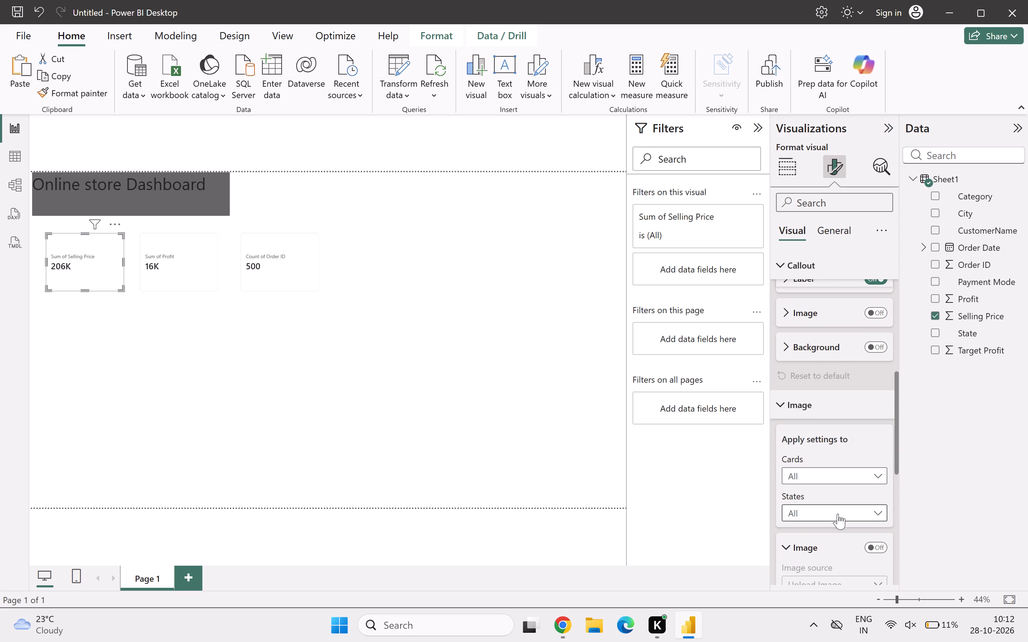
pyautogui.scroll(-2, 838, 514)
pyautogui.scroll(5, 838, 514)
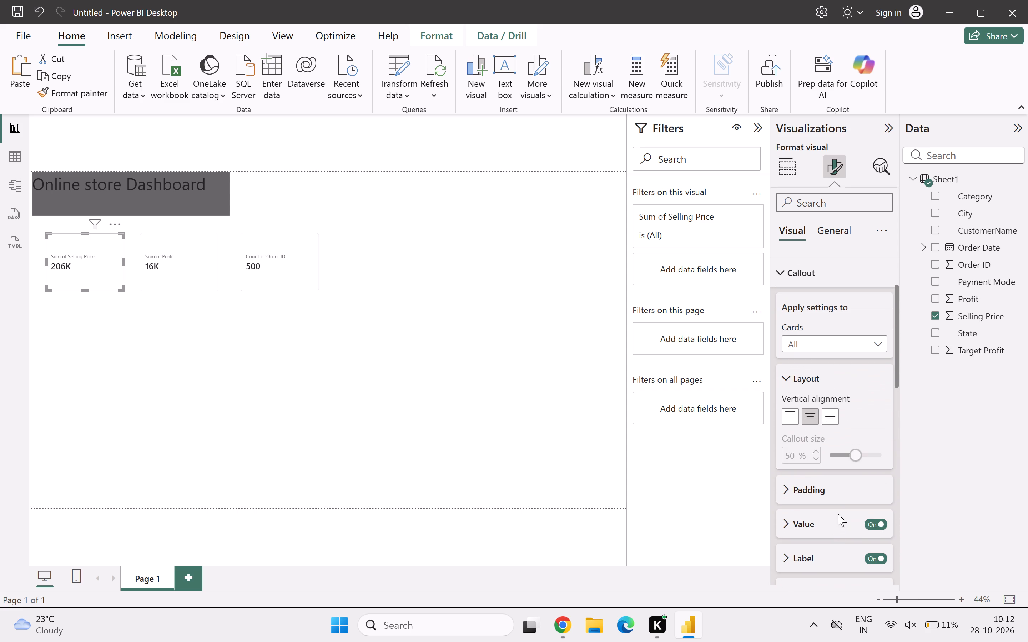
pyautogui.click(786, 524)
pyautogui.scroll(-2, 786, 524)
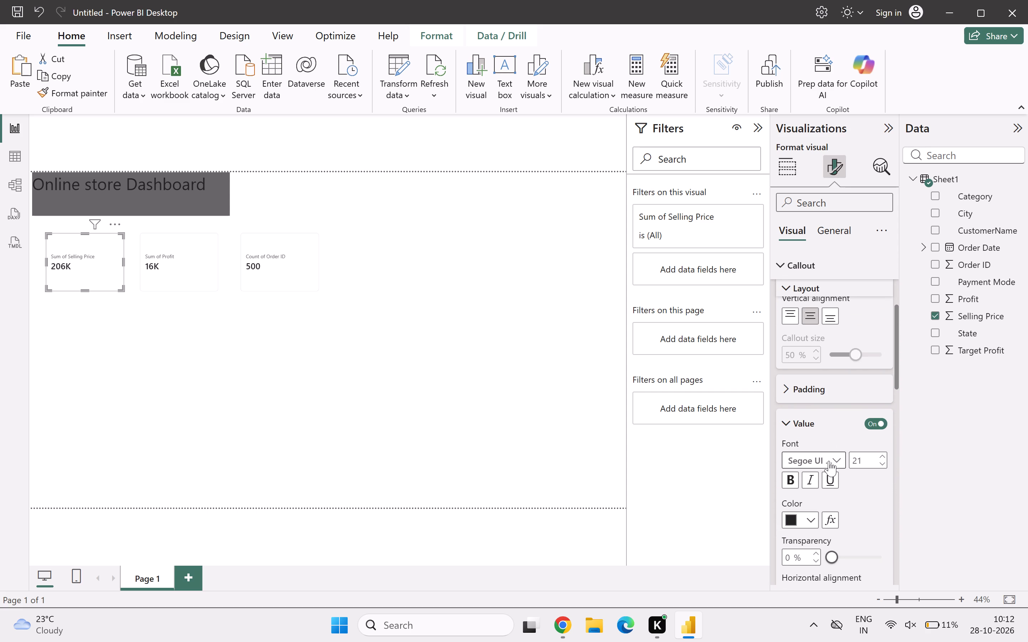
pyautogui.scroll(-1, 828, 485)
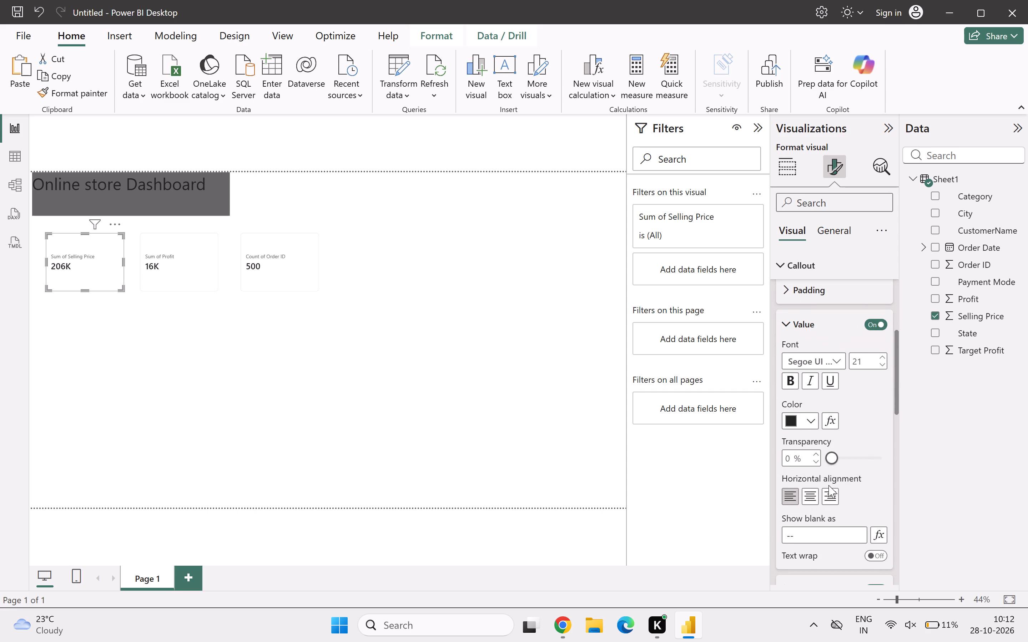
pyautogui.scroll(-2, 828, 485)
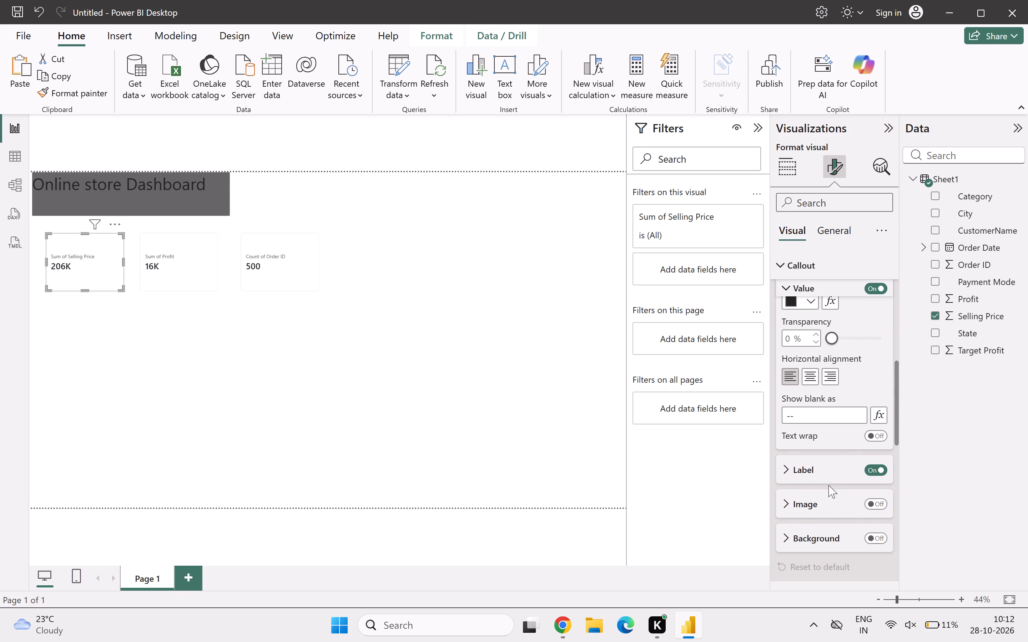
pyautogui.scroll(-2, 828, 485)
pyautogui.scroll(6, 828, 485)
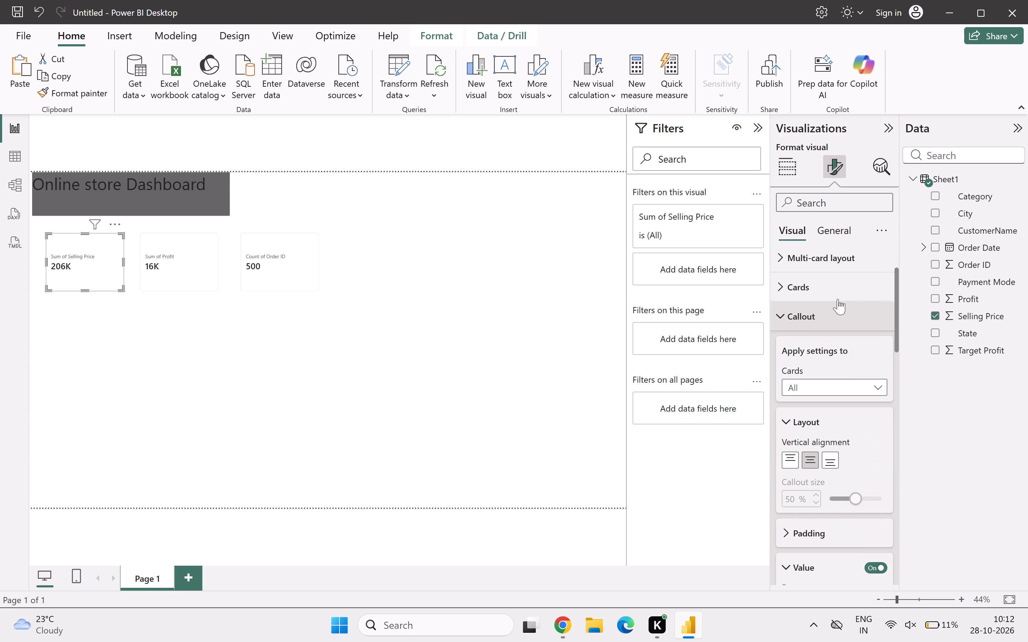
pyautogui.click(465, 311)
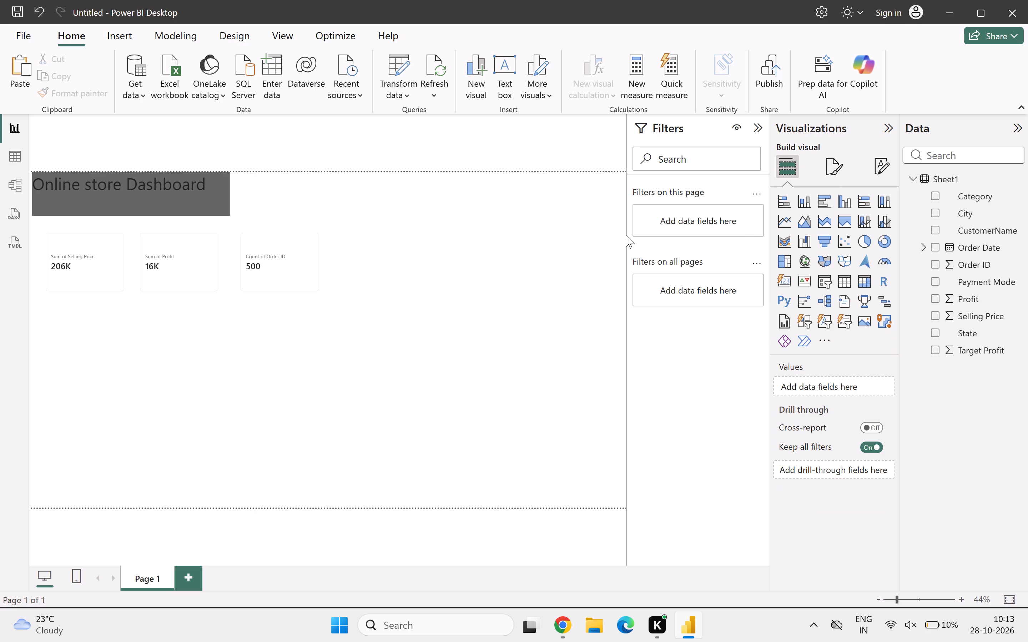
# Review the aggregation options of the Selling Price card's value field and reopen the card's formatting settings.
pyautogui.click(81, 254)
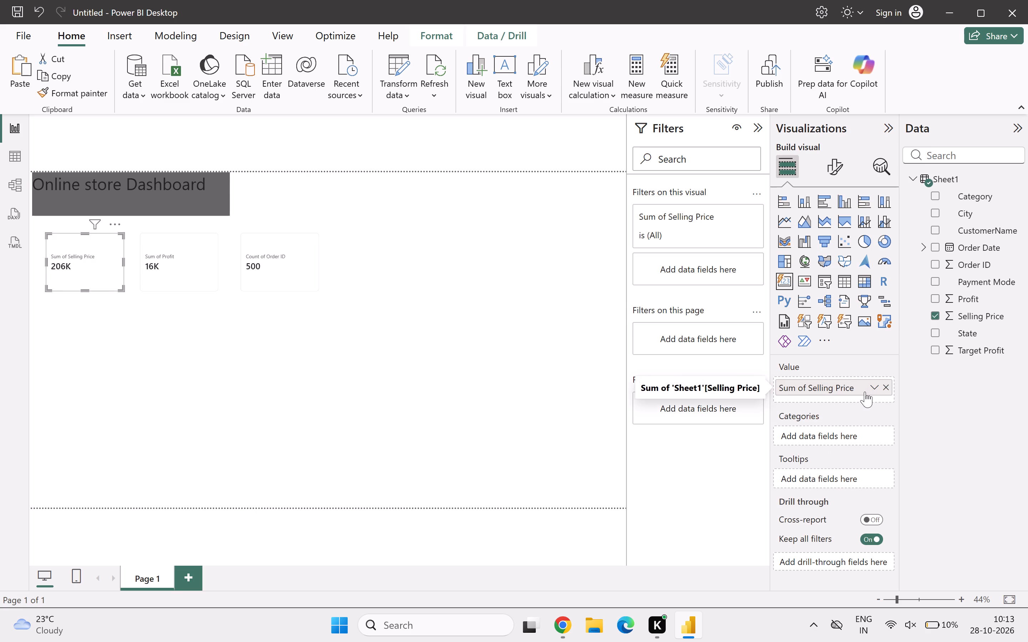
pyautogui.click(875, 388)
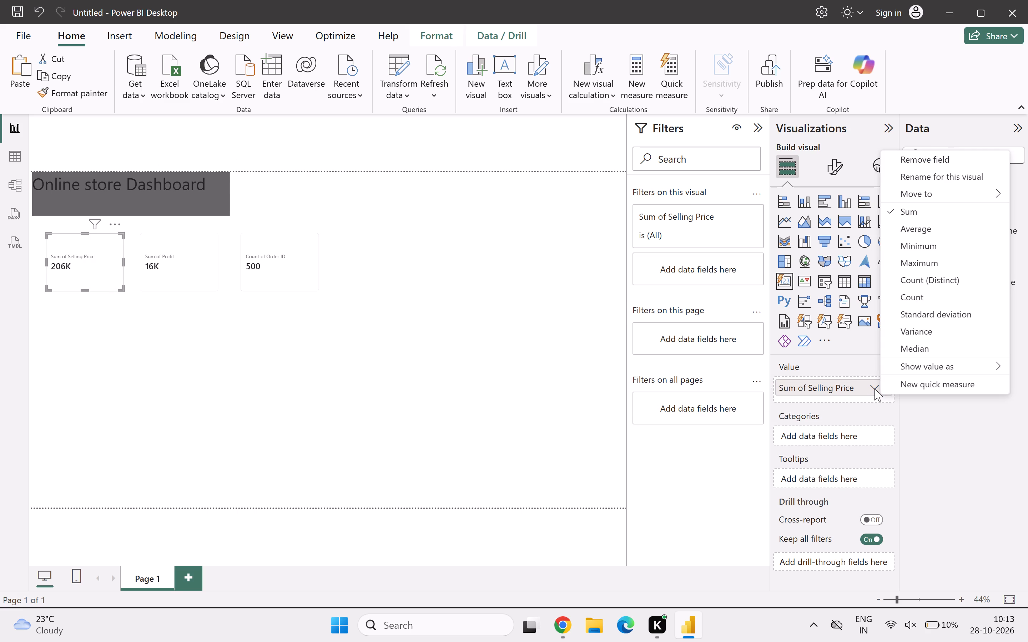
pyautogui.click(875, 388)
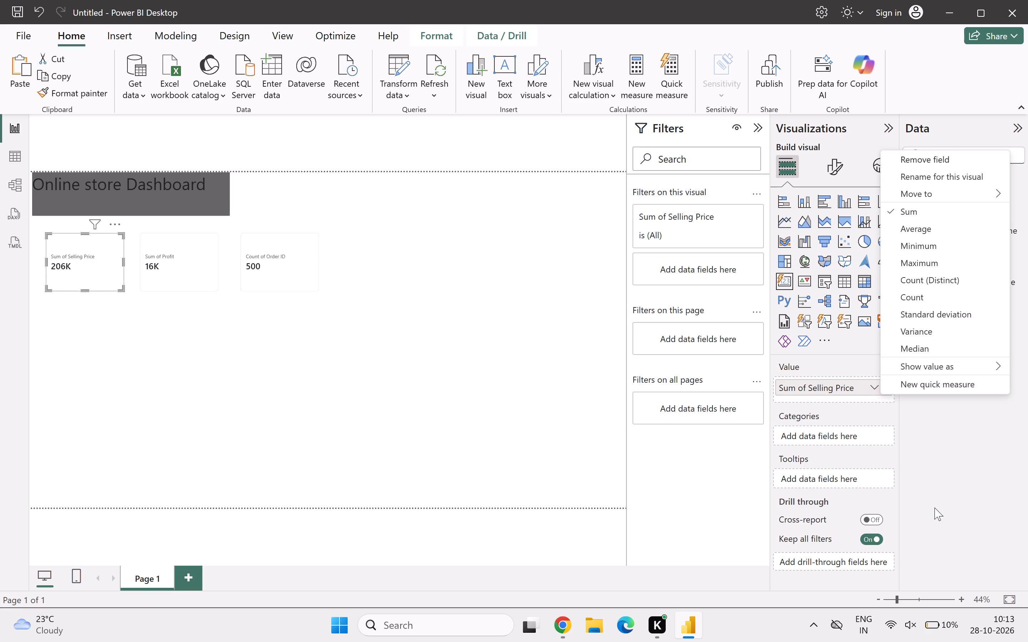
pyautogui.click(934, 508)
pyautogui.scroll(-1, 934, 508)
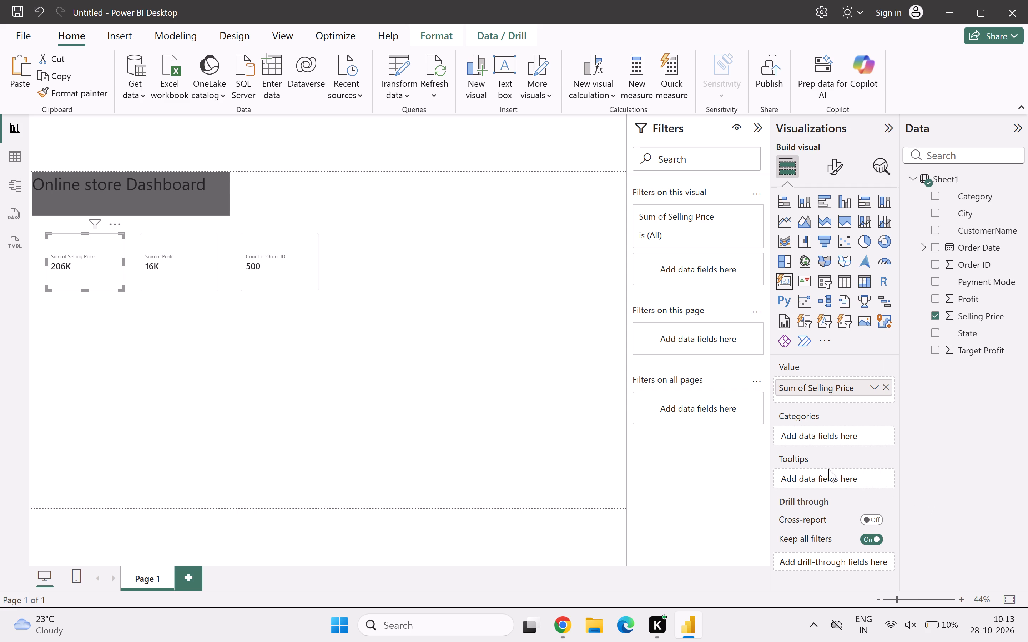
pyautogui.scroll(-2, 828, 469)
pyautogui.scroll(3, 828, 469)
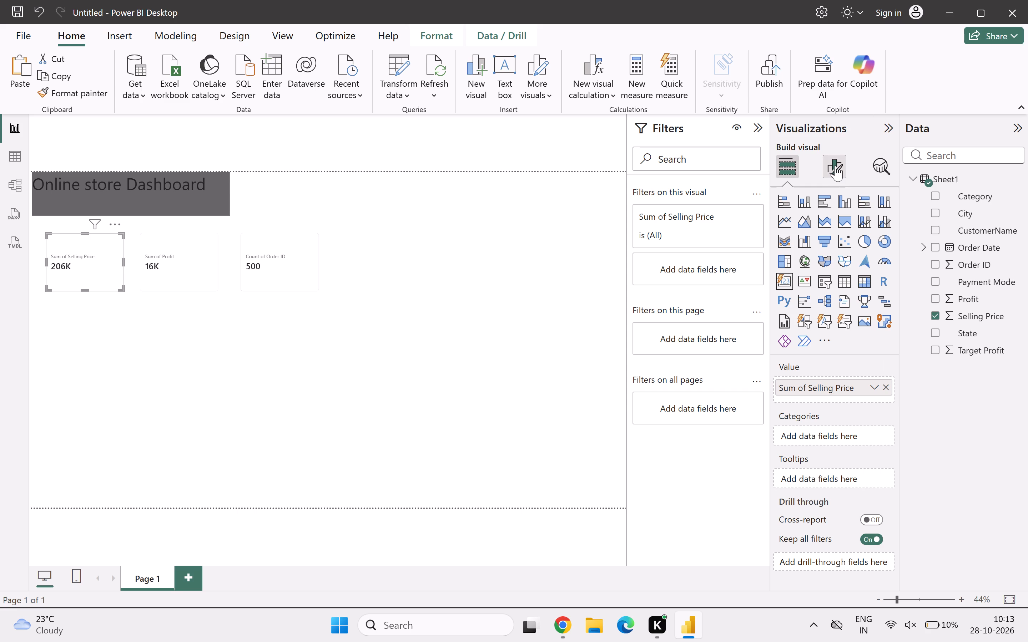
pyautogui.click(835, 165)
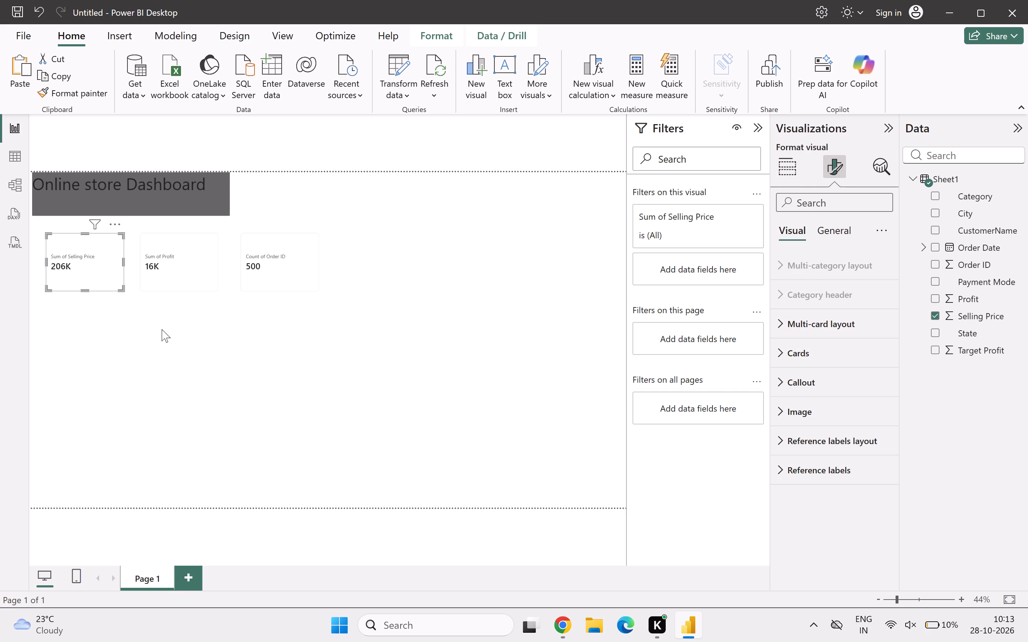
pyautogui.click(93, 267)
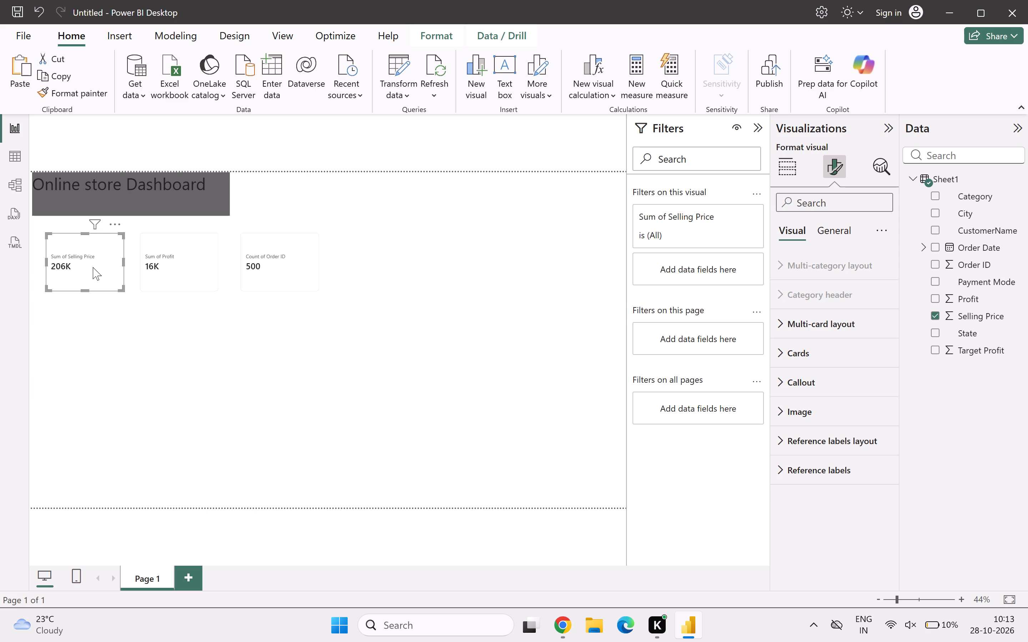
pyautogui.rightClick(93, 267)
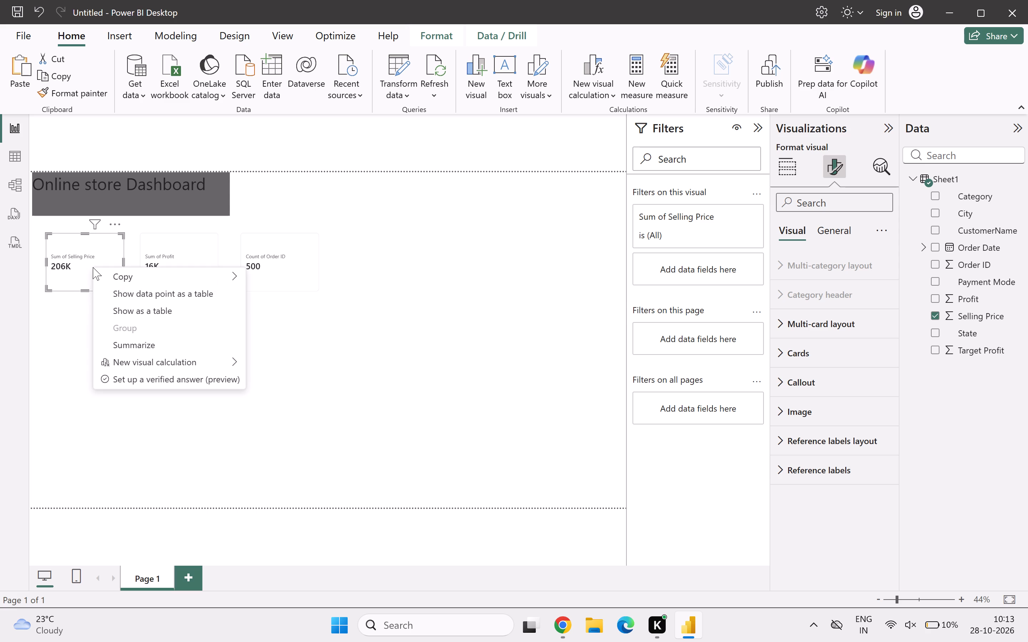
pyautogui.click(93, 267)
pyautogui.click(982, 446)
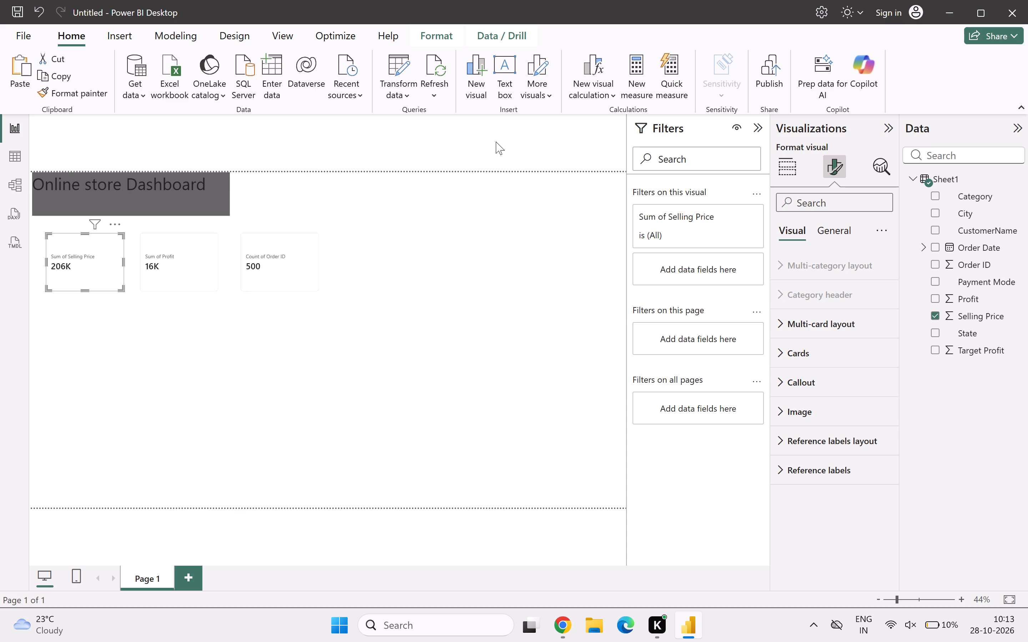
# Turn off the callout label on the Selling Price card so that only its value is displayed.
pyautogui.click(819, 379)
pyautogui.scroll(-1, 816, 459)
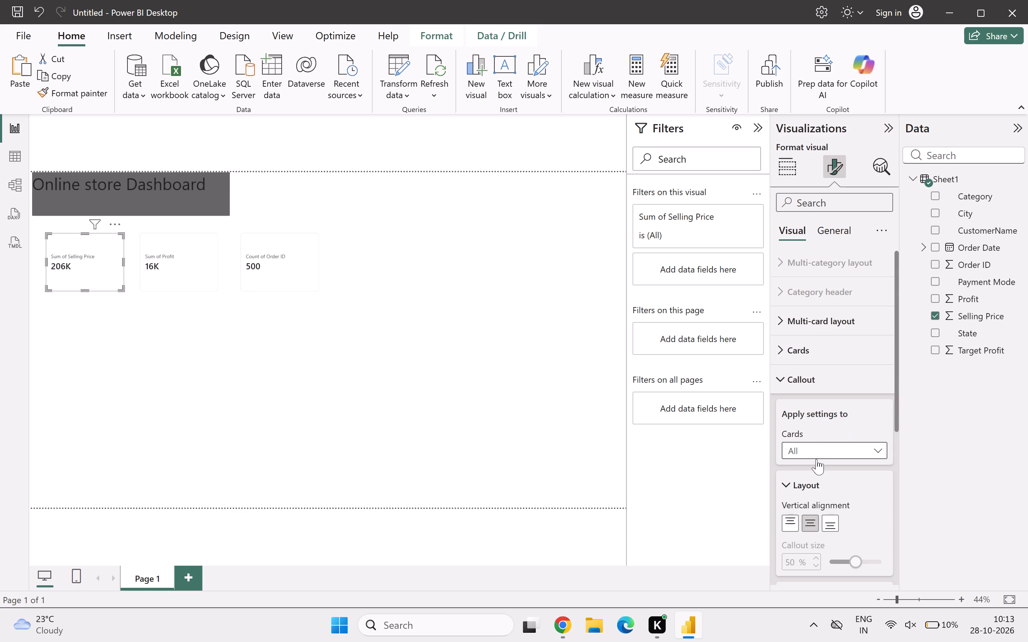
pyautogui.scroll(-1, 816, 459)
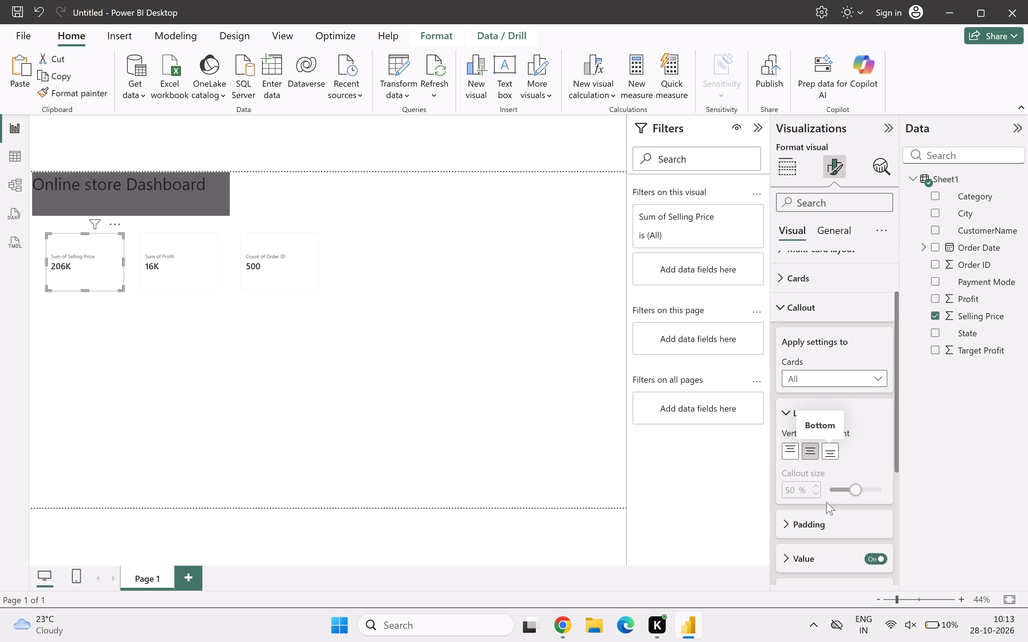
pyautogui.scroll(-2, 815, 516)
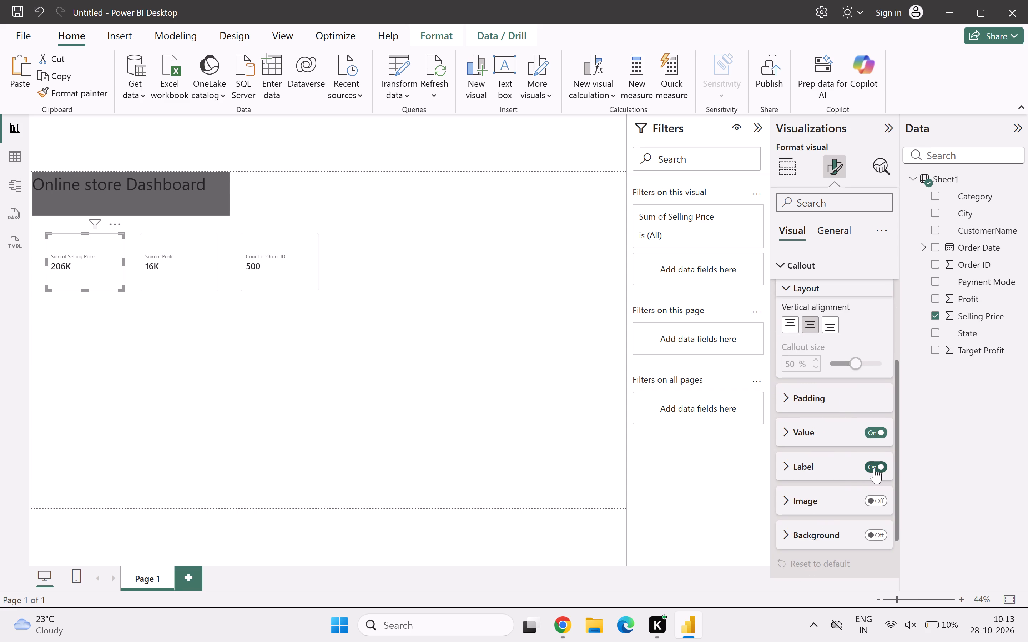
pyautogui.click(874, 468)
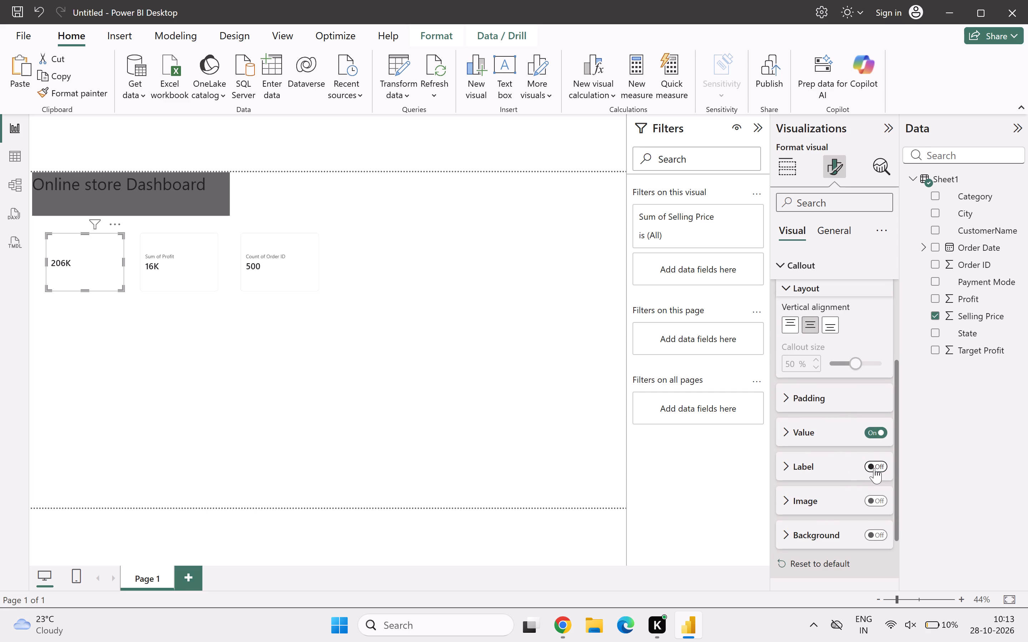
pyautogui.click(874, 468)
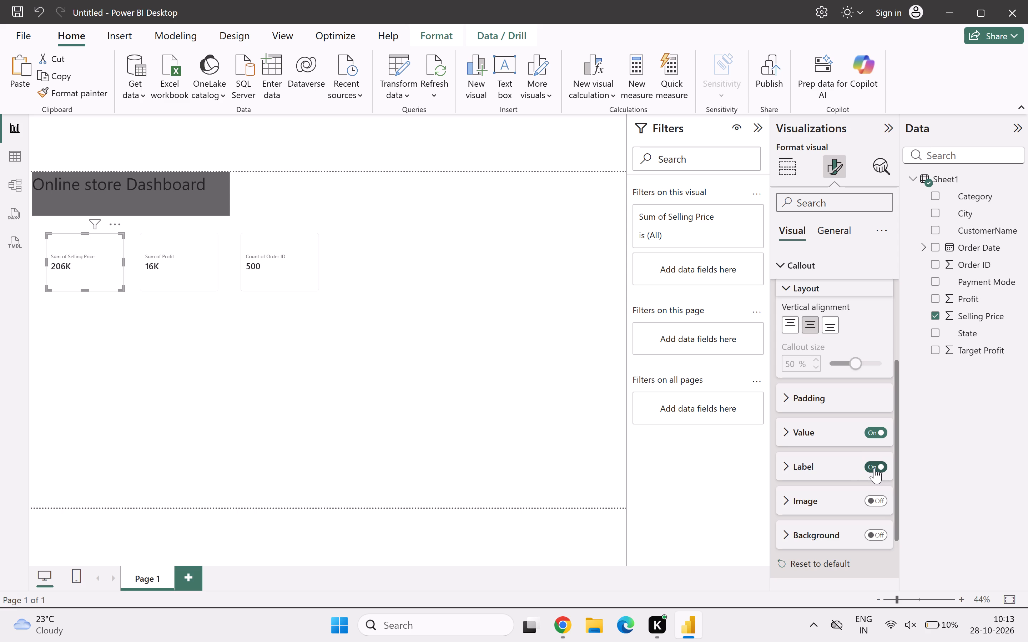
pyautogui.scroll(-1, 869, 463)
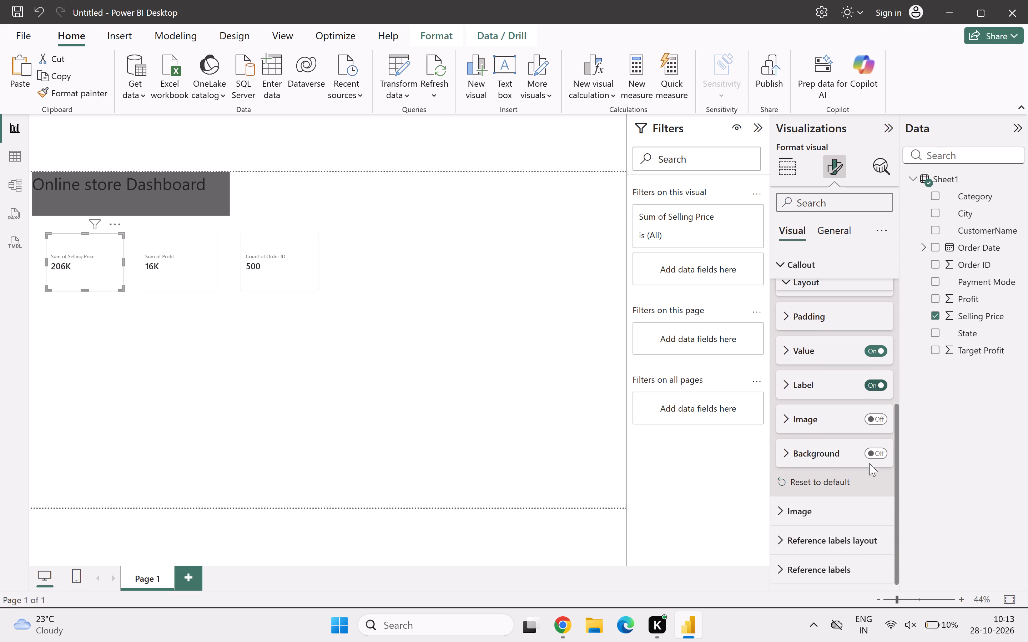
pyautogui.scroll(-2, 869, 463)
pyautogui.click(872, 390)
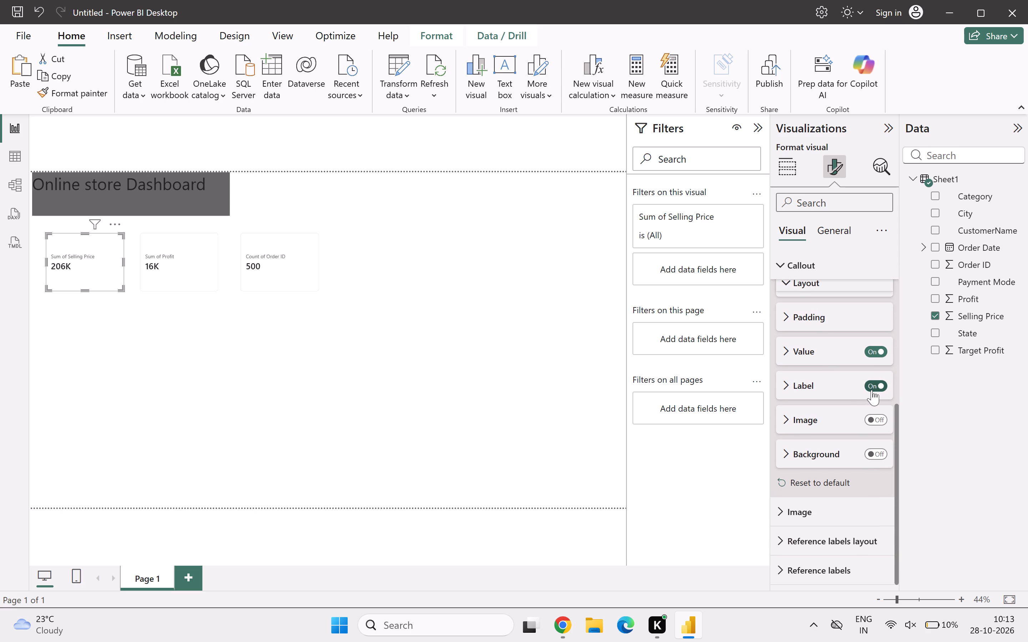
pyautogui.click(790, 384)
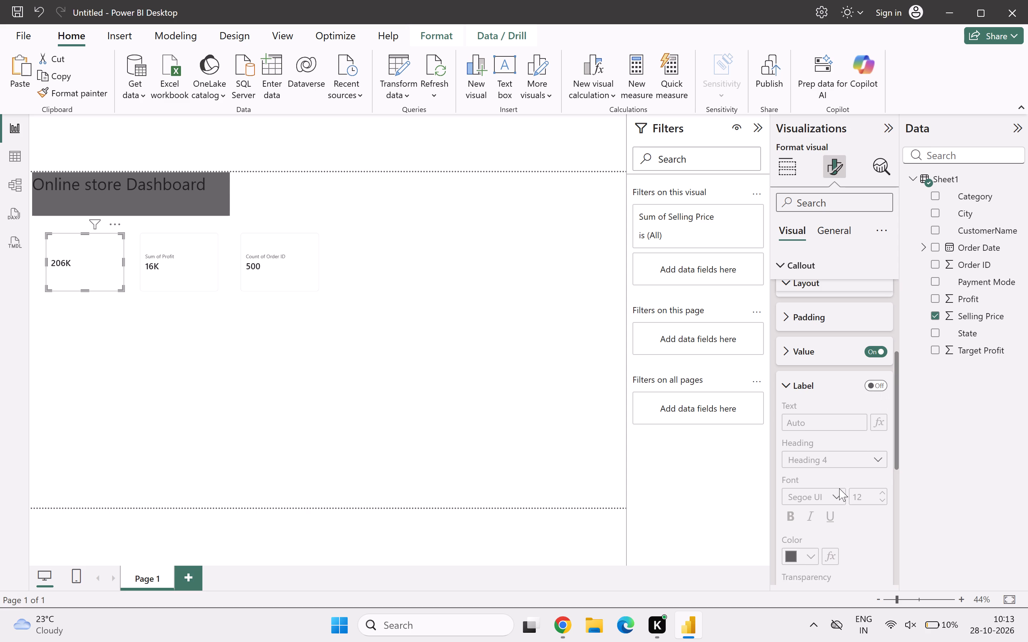
# Center the Selling Price card's callout value horizontally.
pyautogui.scroll(-1, 839, 488)
pyautogui.click(785, 314)
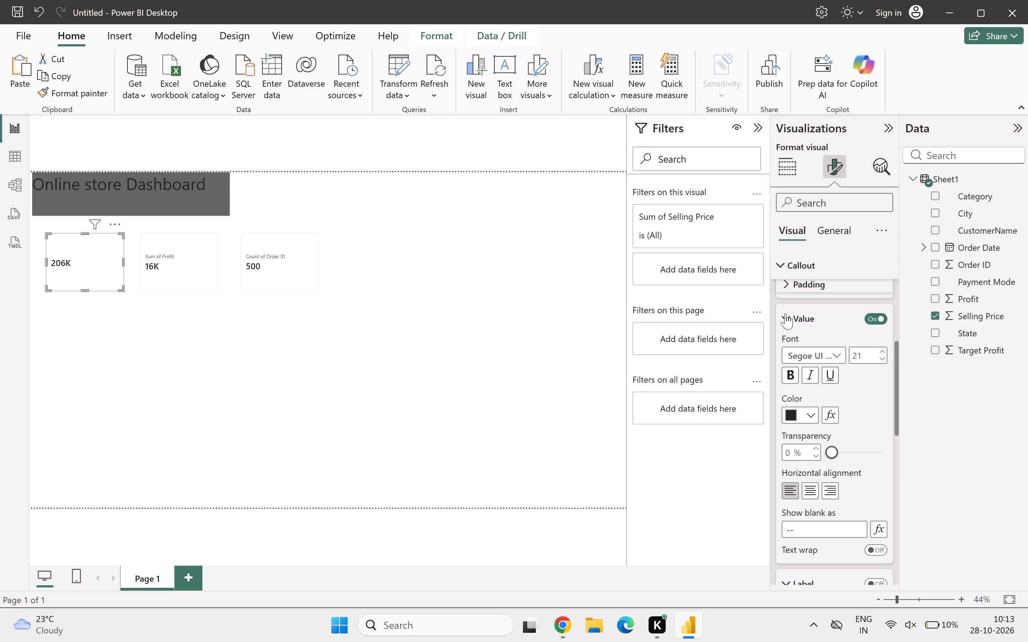
pyautogui.click(814, 490)
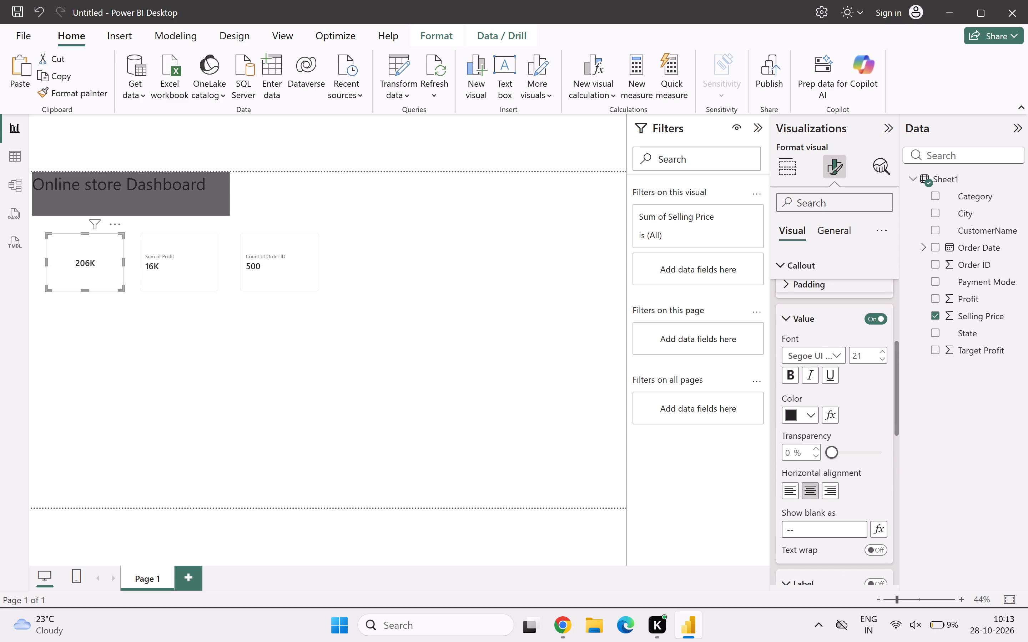
# Turn on the Selling Price card's title and set its text to "Total Sales".
pyautogui.scroll(-1, 821, 534)
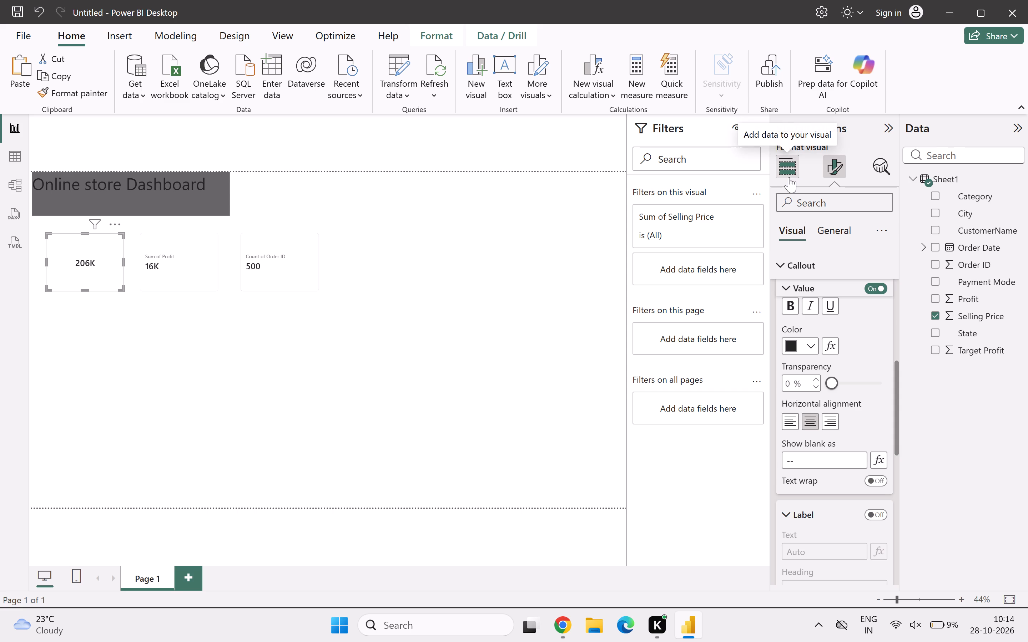
pyautogui.click(836, 236)
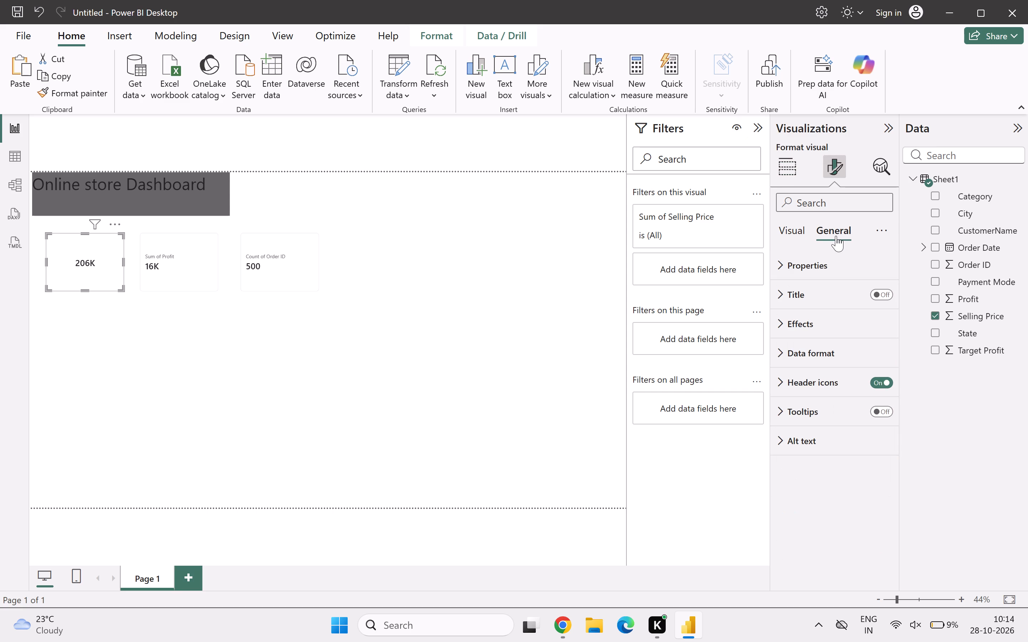
pyautogui.click(816, 297)
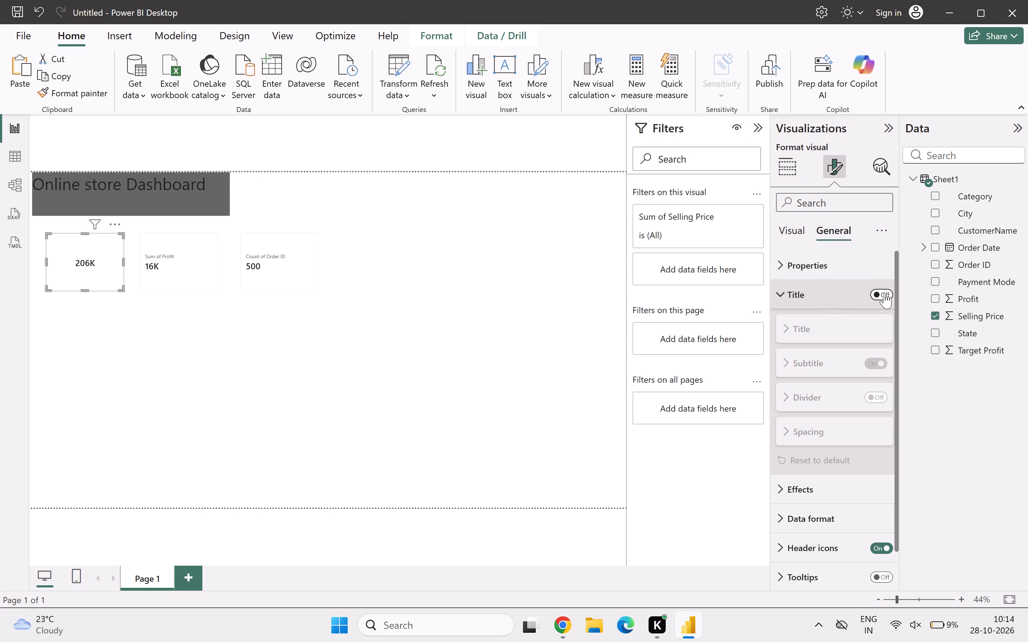
pyautogui.click(884, 293)
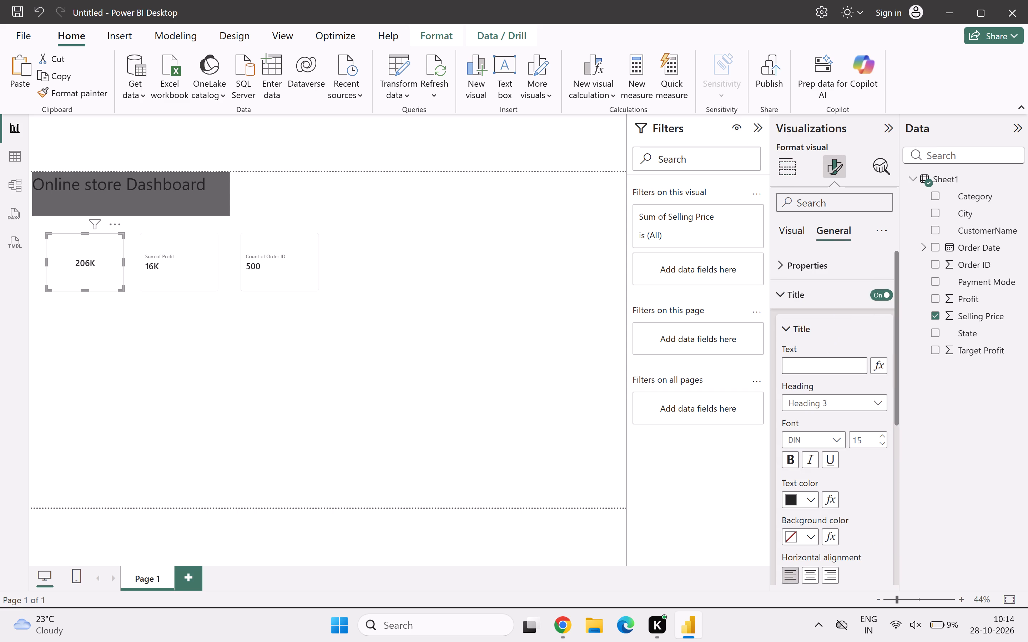
pyautogui.click(828, 370)
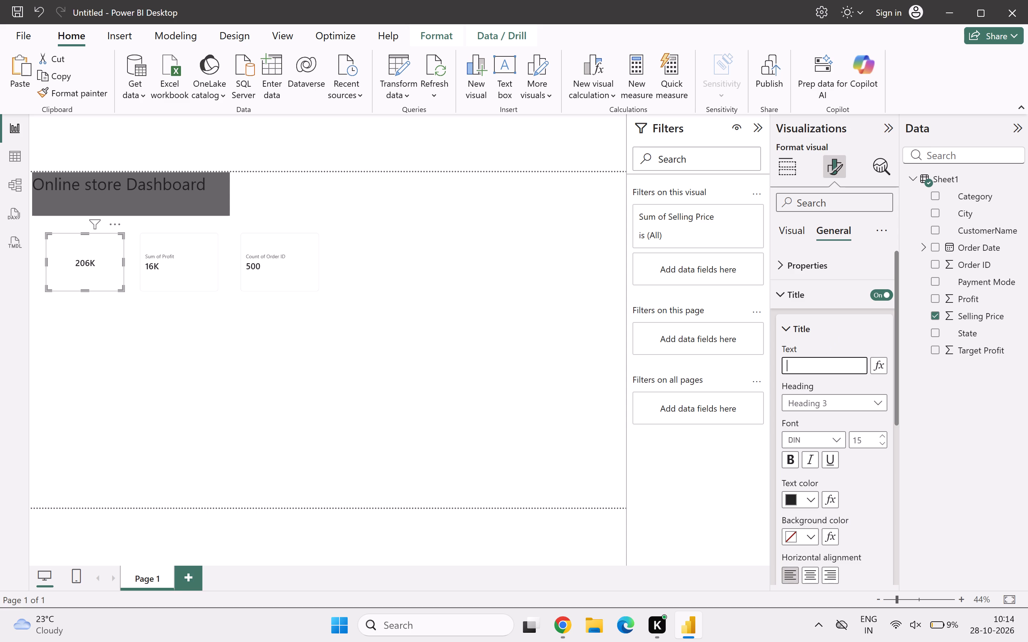
pyautogui.hotkey('shift', 't')
pyautogui.write('otal')
pyautogui.press('space')
pyautogui.write('Sales')
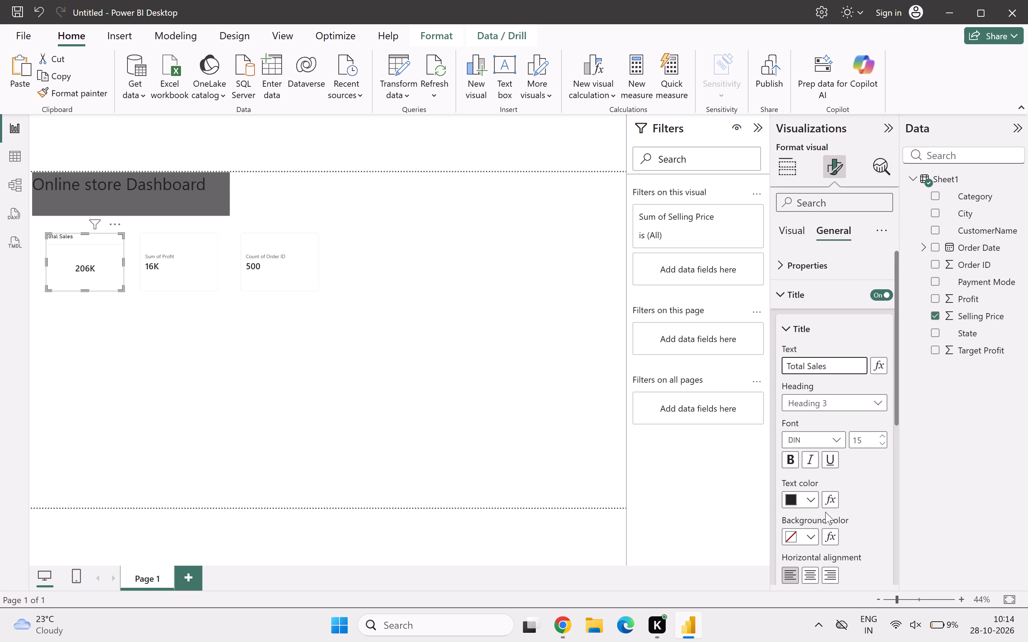
# Center the "Total Sales" title horizontally and set its background color to White, 60% darker.
pyautogui.click(821, 574)
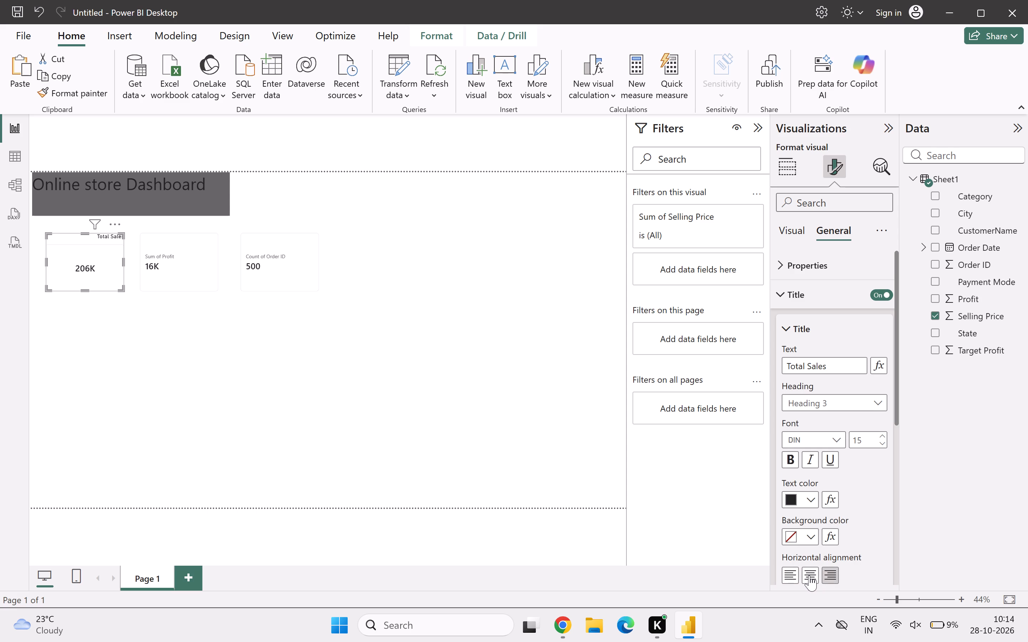
pyautogui.click(806, 575)
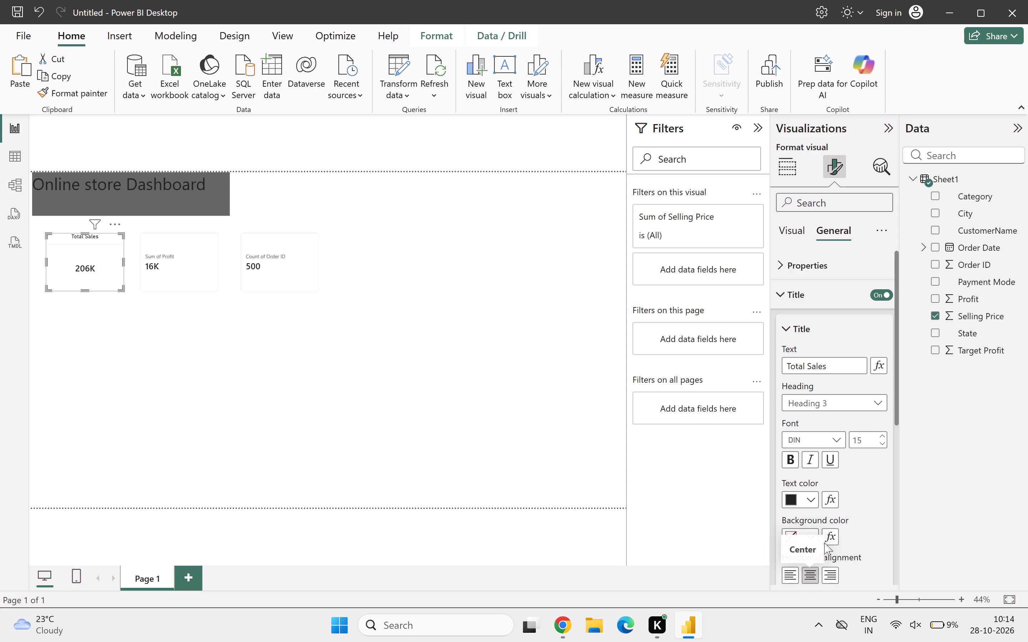
pyautogui.scroll(-2, 822, 519)
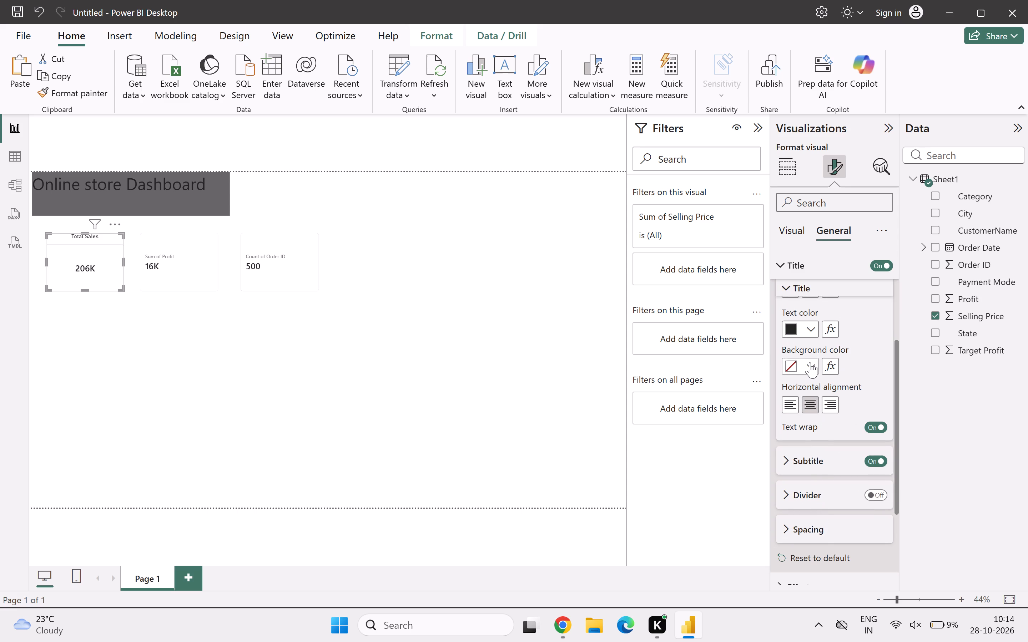
pyautogui.click(814, 367)
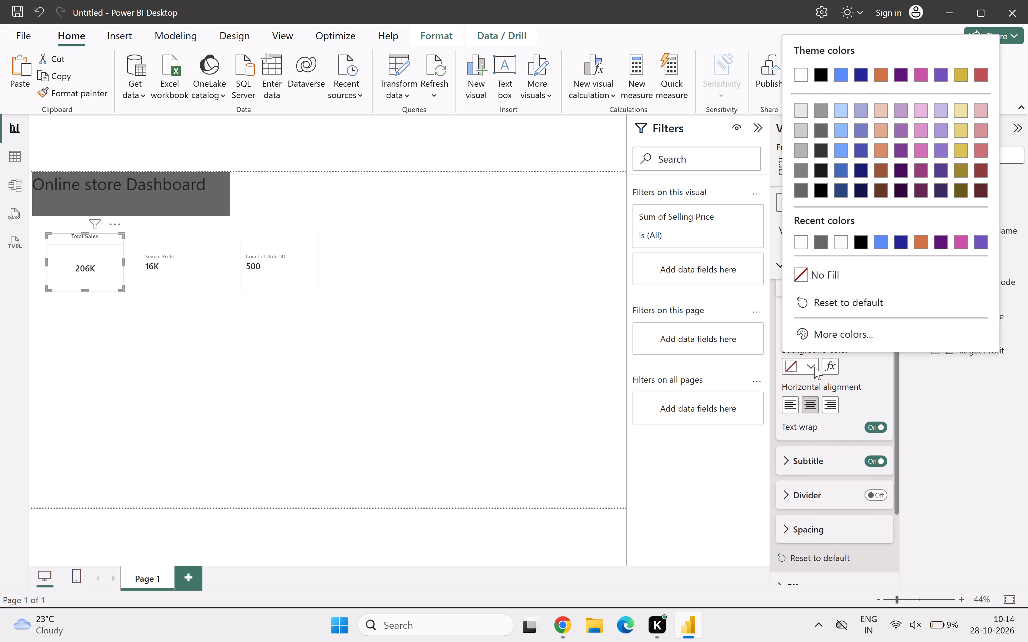
pyautogui.click(798, 190)
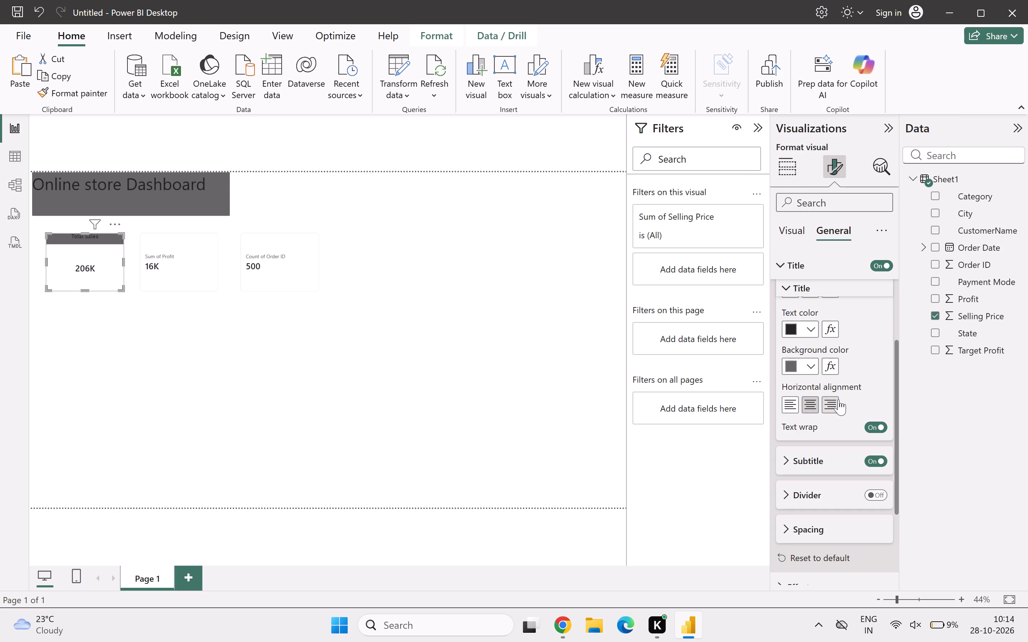
# Set the heading level of the "Total Sales" card title to Heading 2.
pyautogui.scroll(1, 845, 397)
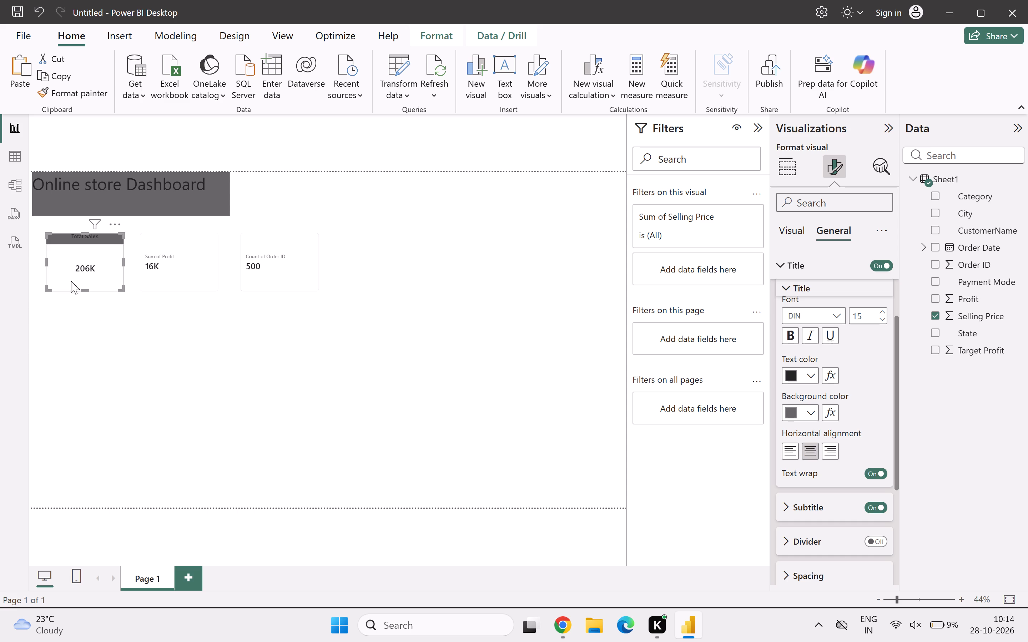
pyautogui.click(85, 270)
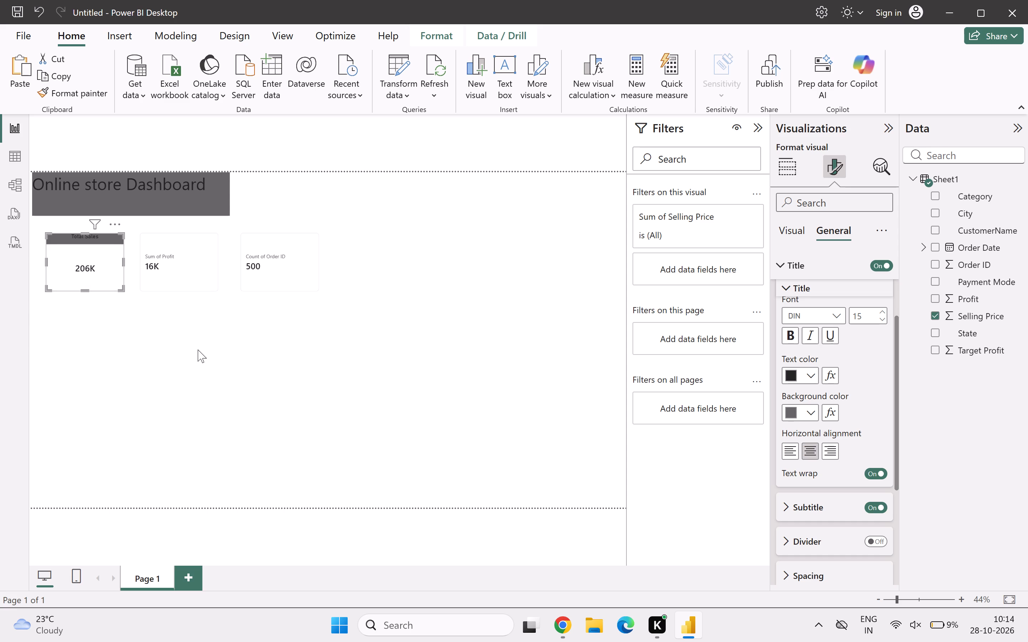
pyautogui.click(198, 350)
pyautogui.click(116, 241)
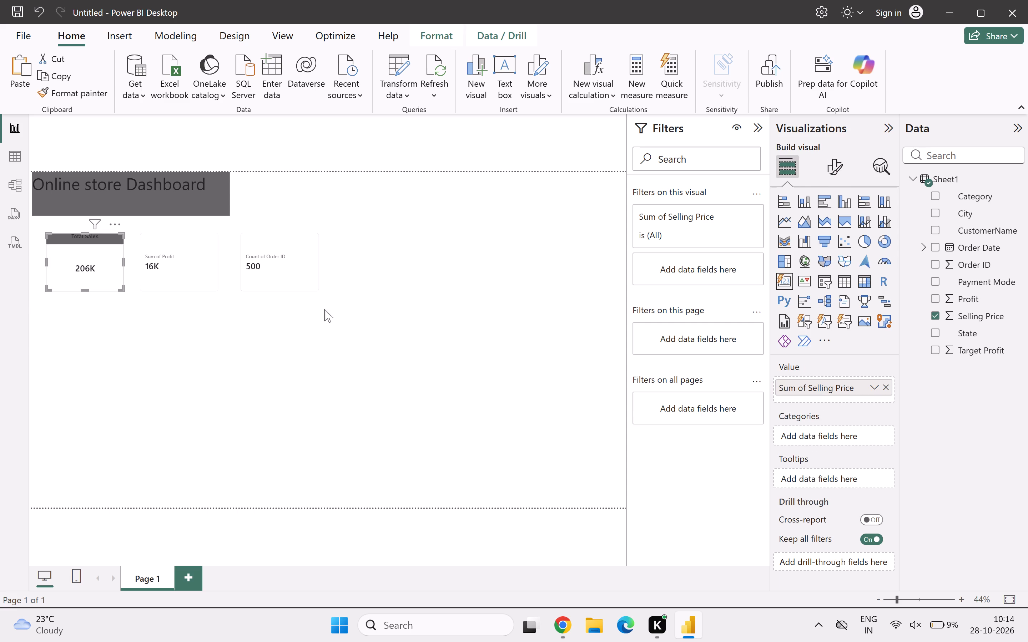
pyautogui.scroll(3, 832, 472)
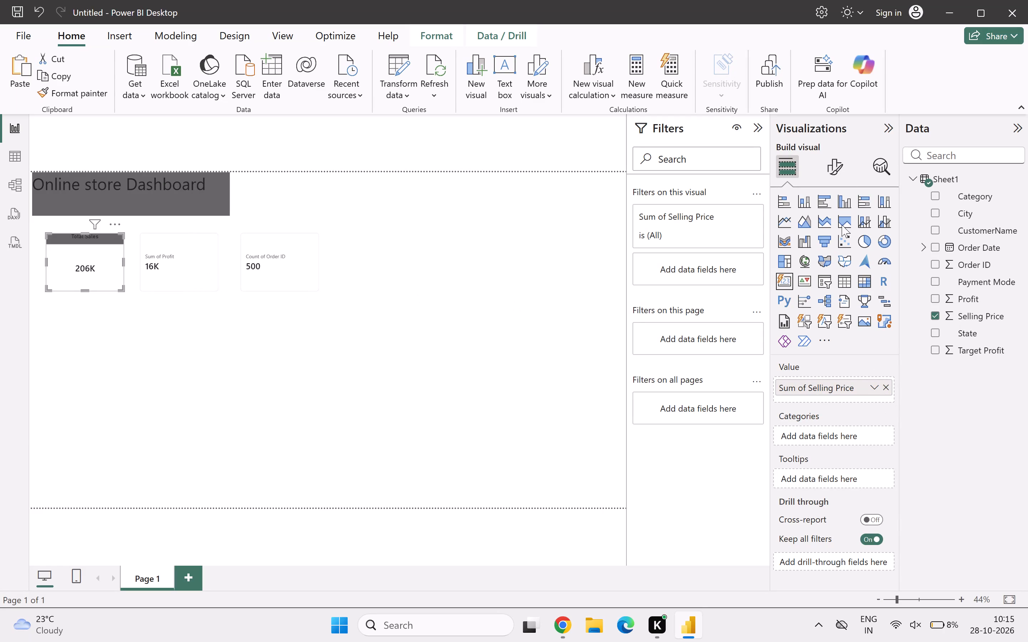
pyautogui.click(837, 163)
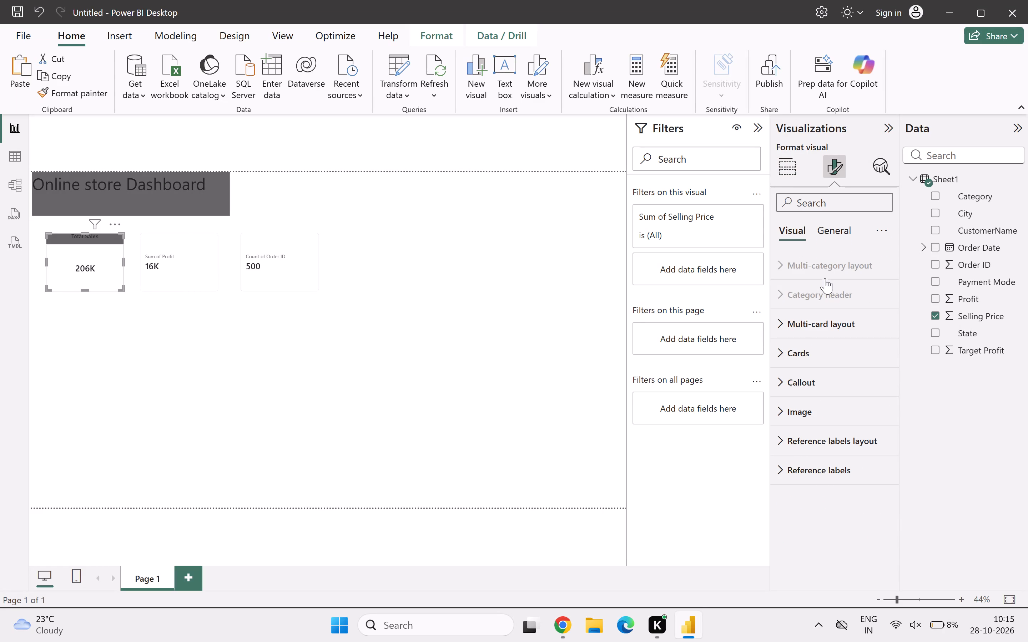
pyautogui.click(845, 230)
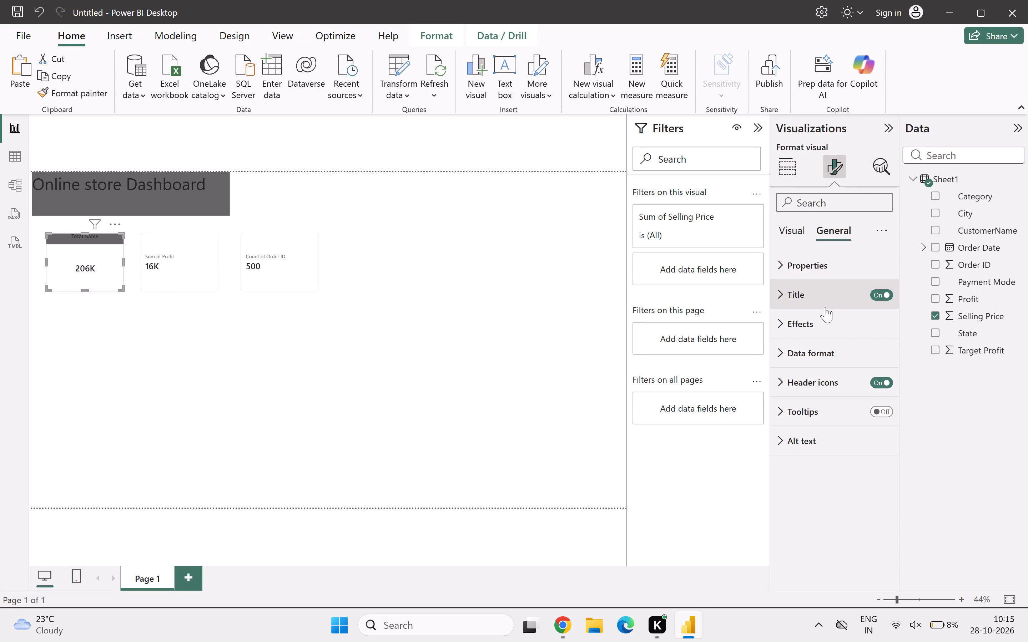
pyautogui.click(821, 295)
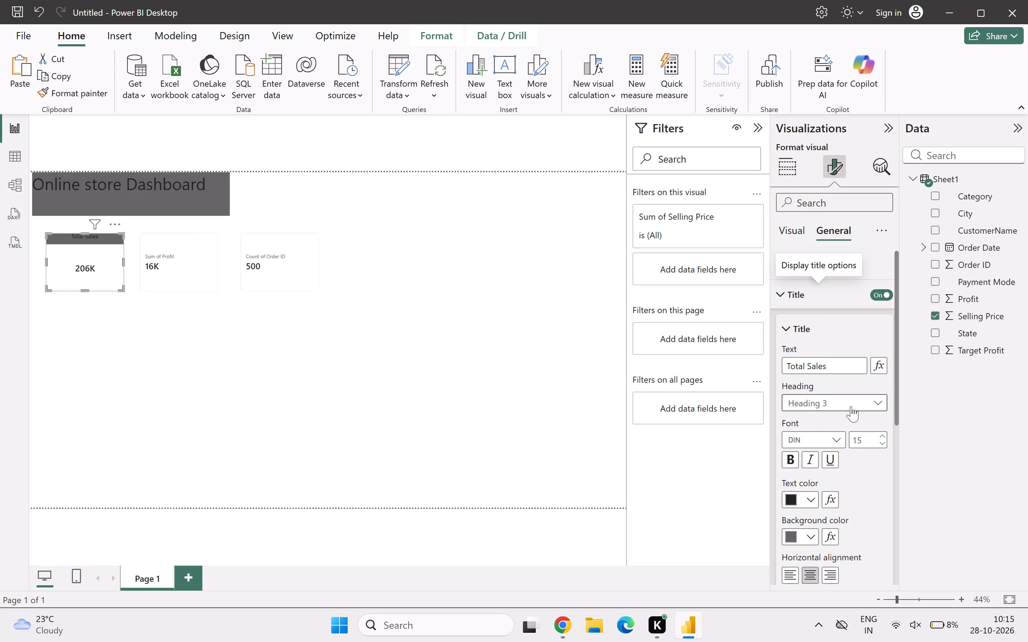
pyautogui.click(853, 407)
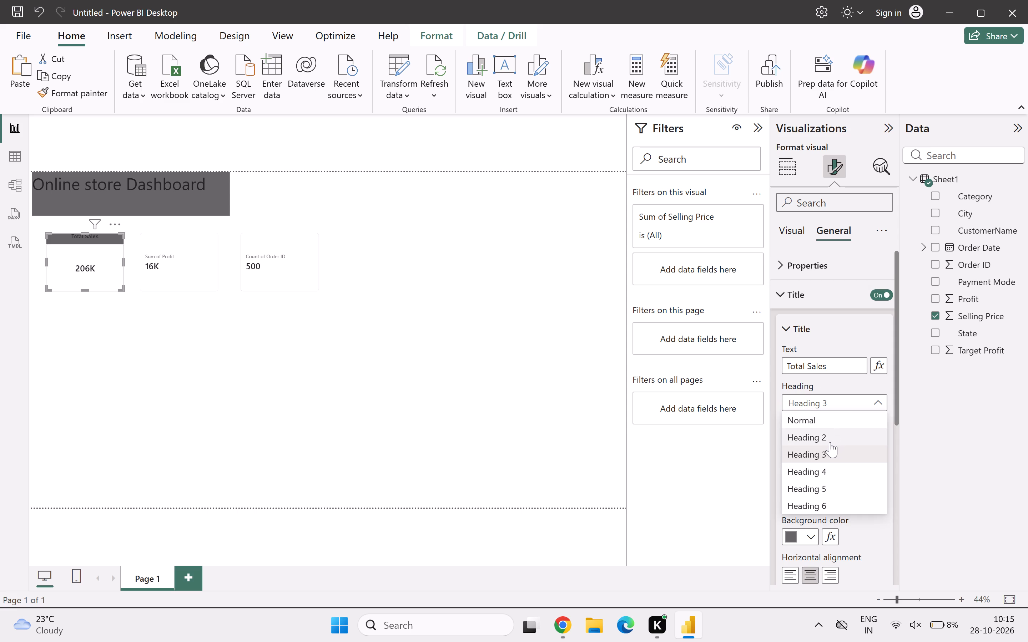
pyautogui.click(824, 434)
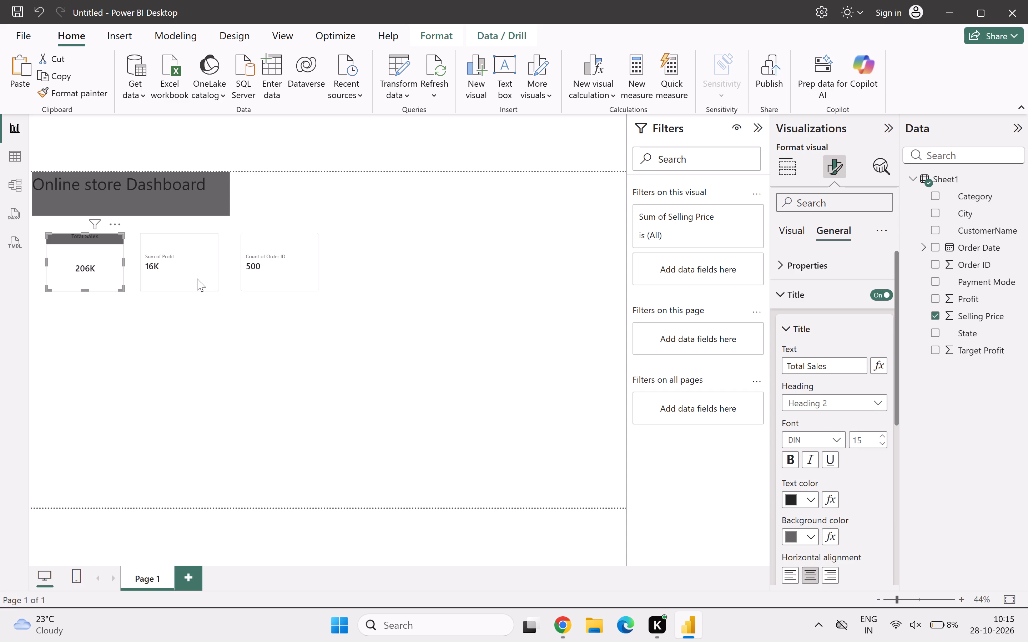
# Spread out the KPI cards by moving the Order ID card and the Profit card farther right on the page.
pyautogui.click(105, 267)
pyautogui.moveTo(298, 266); pyautogui.dragTo(469, 279)
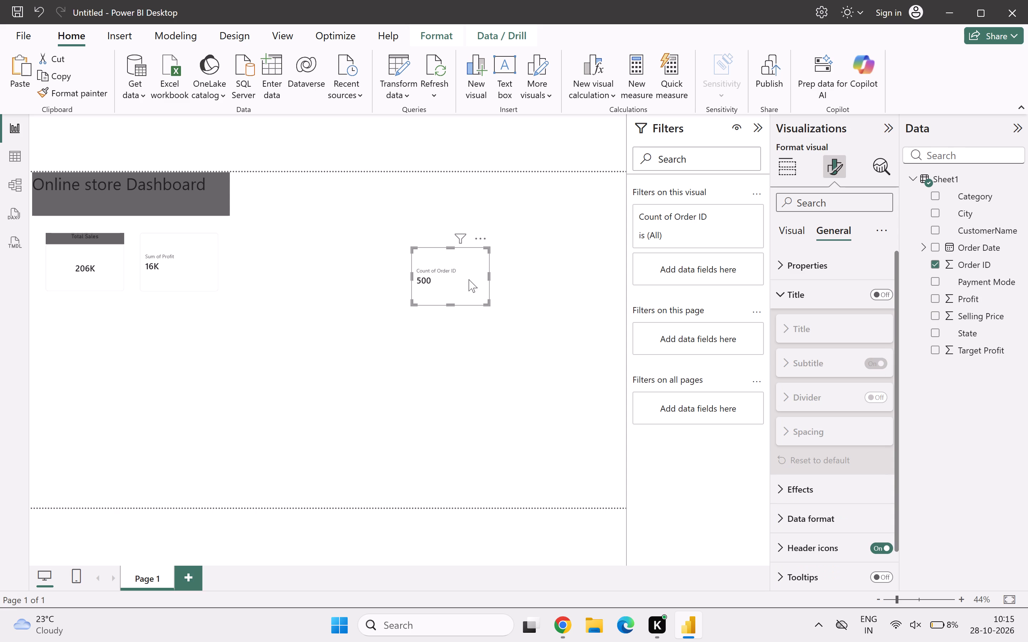
pyautogui.moveTo(200, 262); pyautogui.dragTo(308, 293)
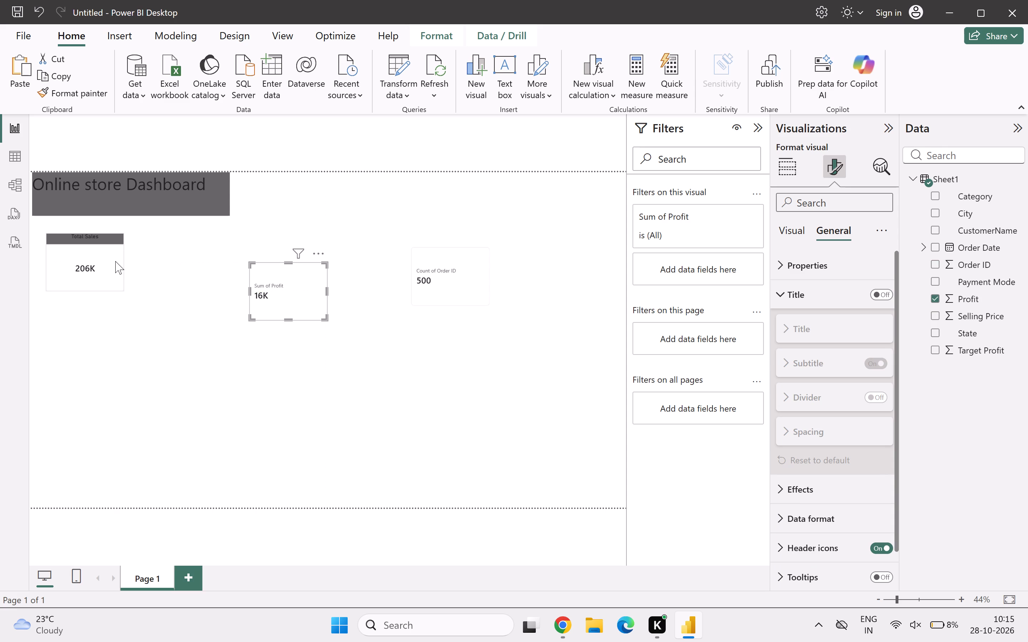
# Turn off the callout label on the Profit card.
pyautogui.scroll(2, 831, 362)
pyautogui.click(813, 292)
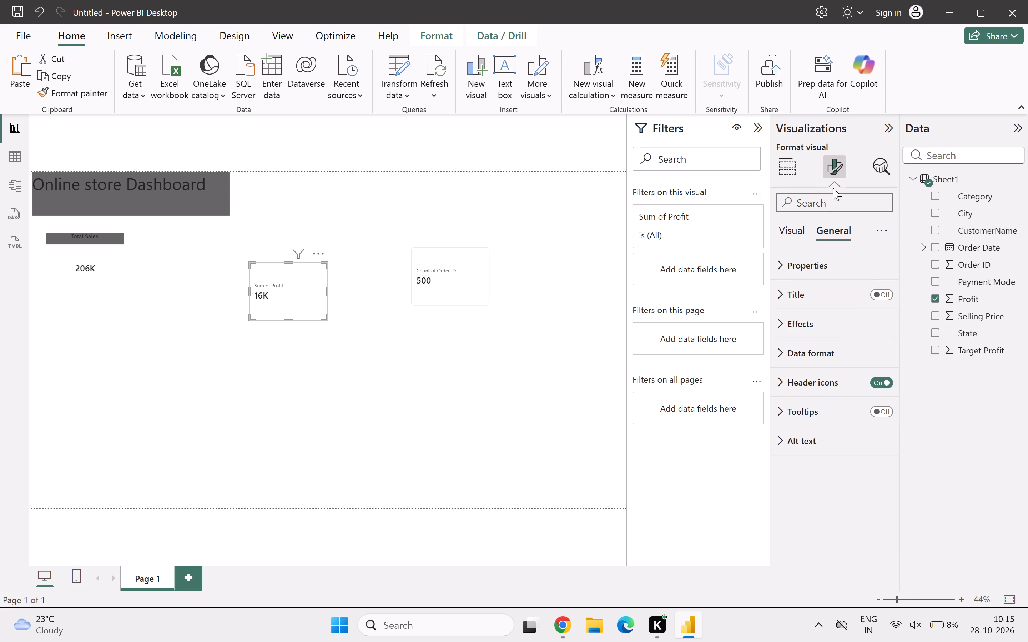
pyautogui.click(805, 233)
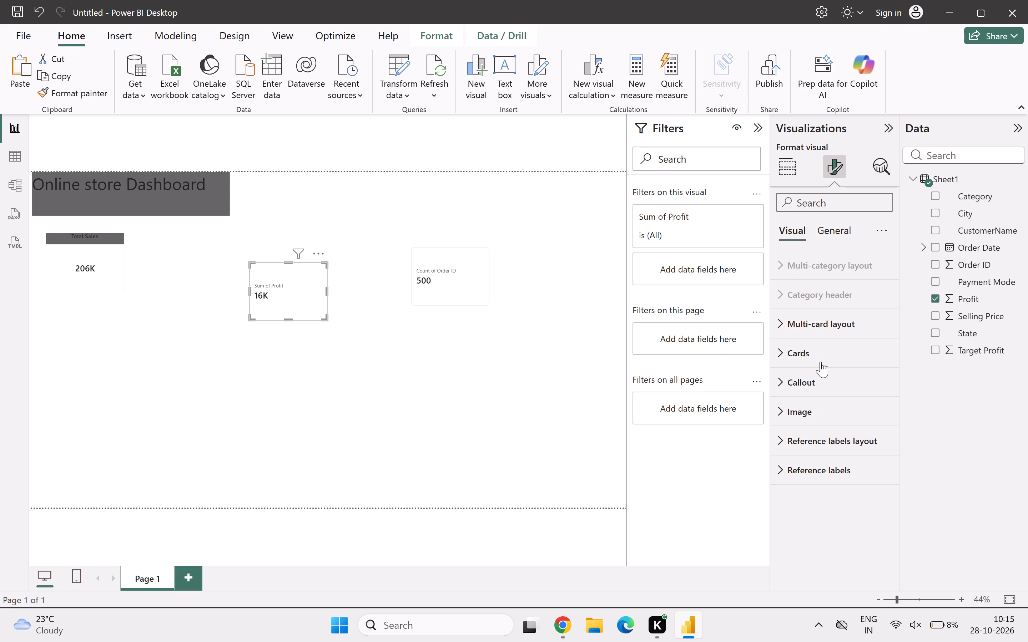
pyautogui.click(827, 381)
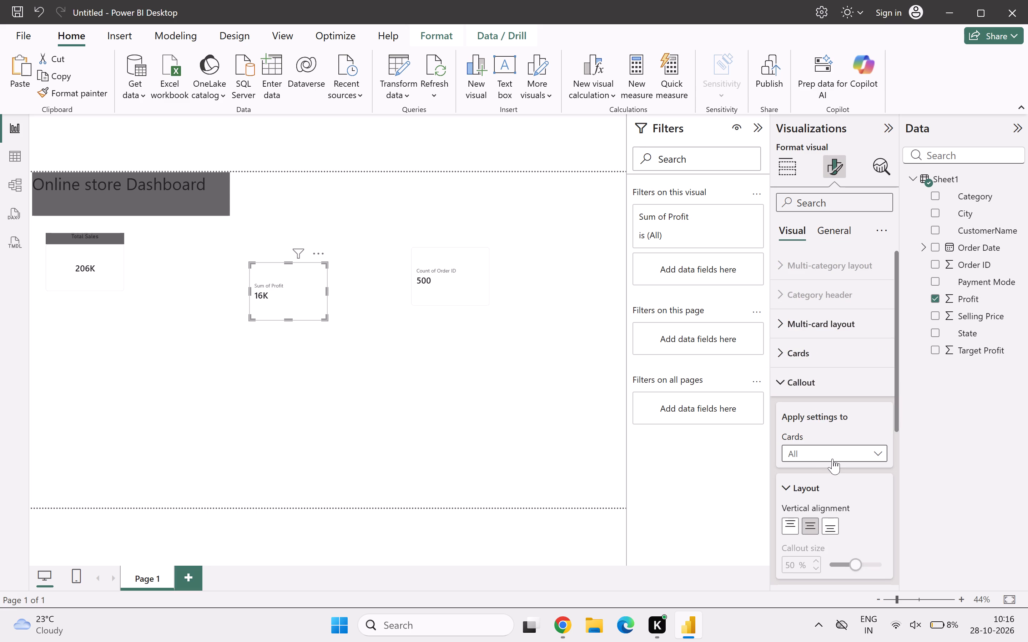
pyautogui.scroll(-2, 832, 459)
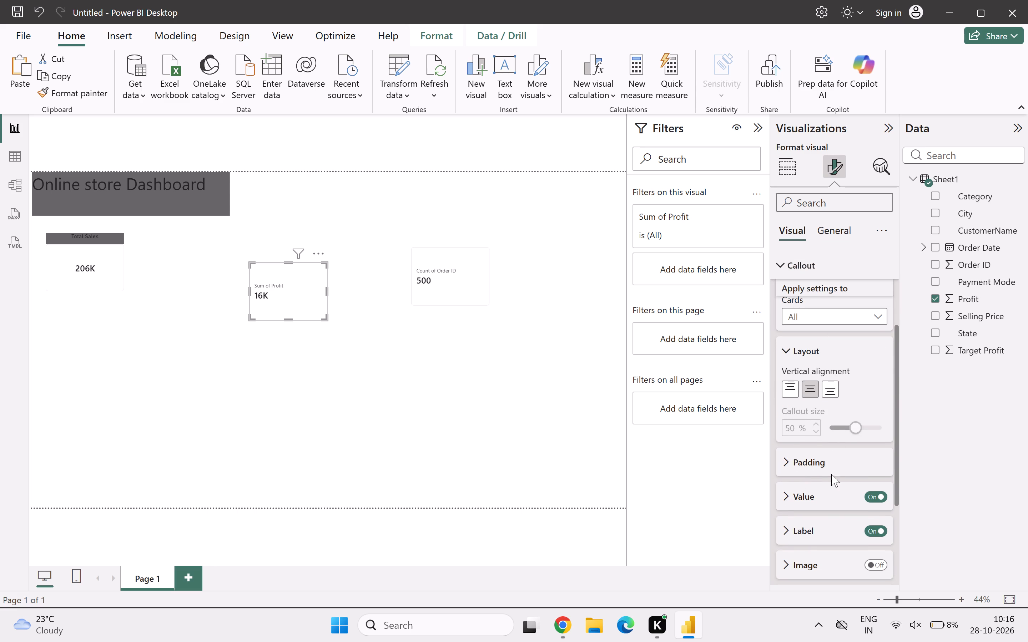
pyautogui.click(866, 530)
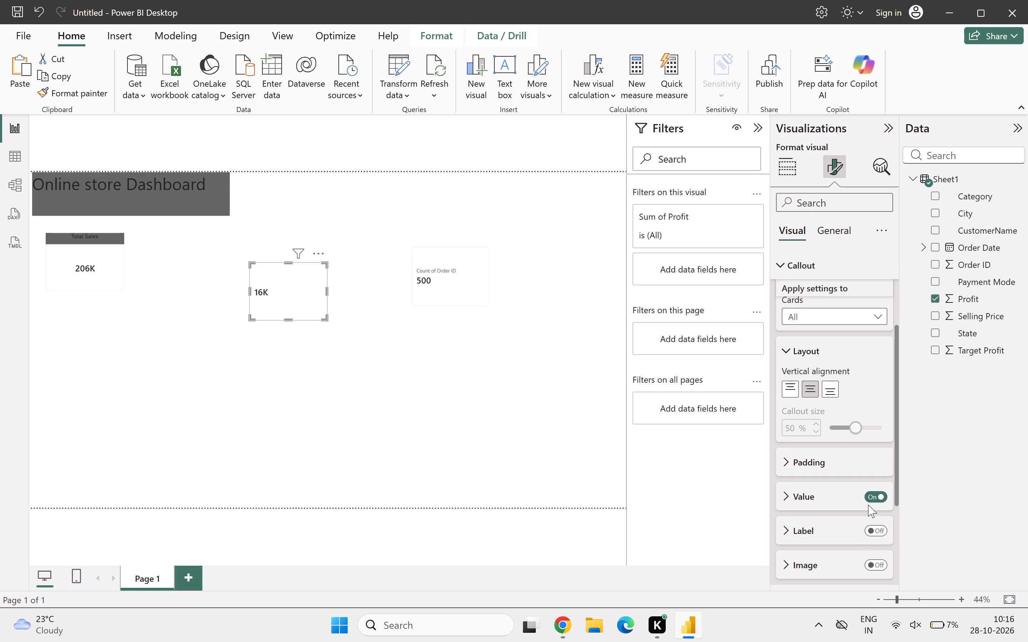
# Increase the Profit card's callout value font size to 35.
pyautogui.scroll(-1, 828, 462)
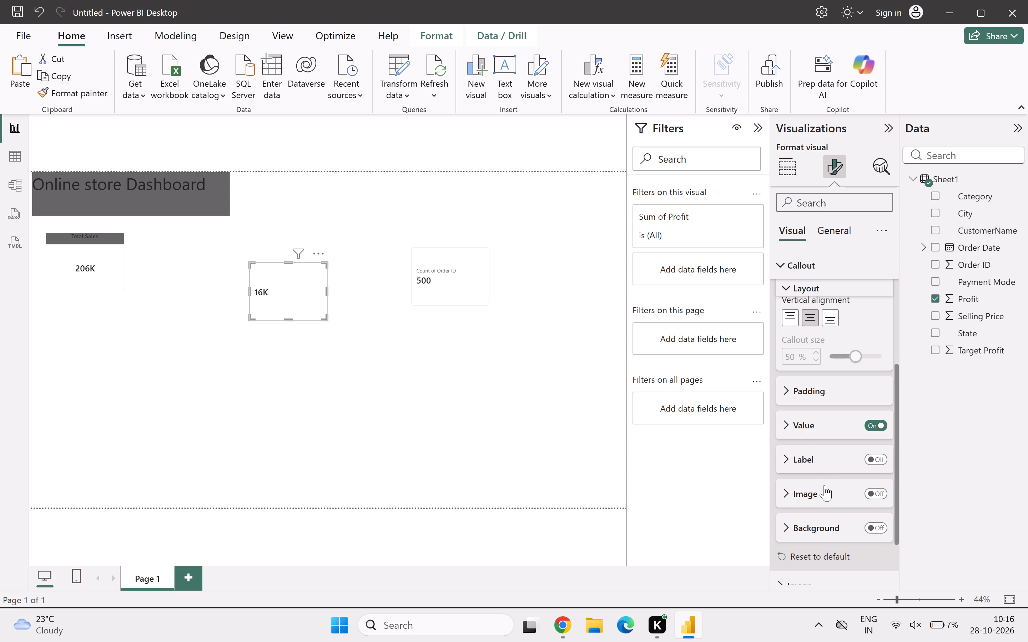
pyautogui.click(782, 422)
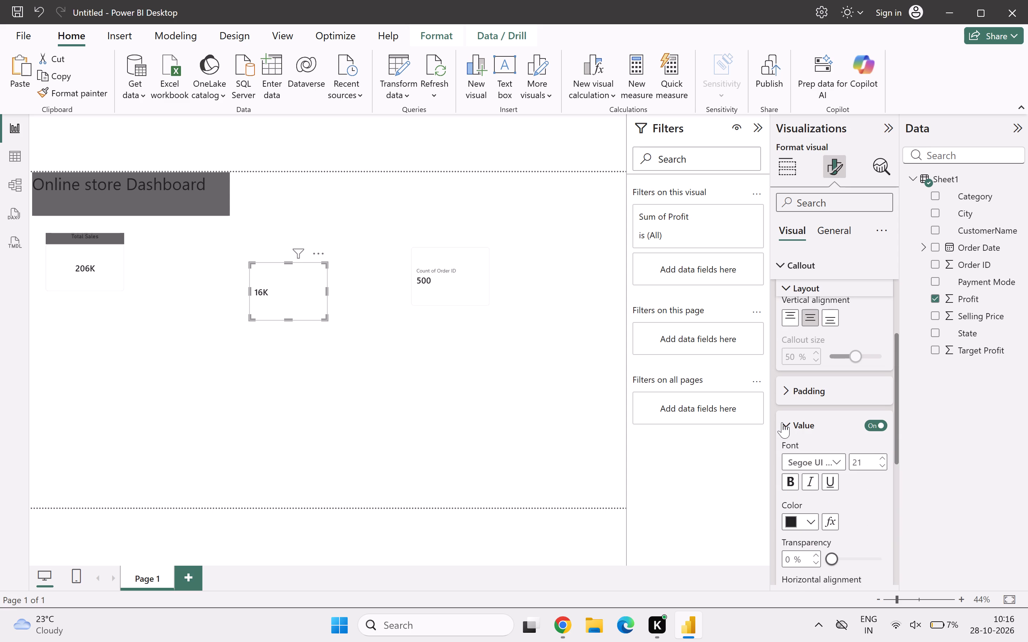
pyautogui.tripleClick(880, 461)
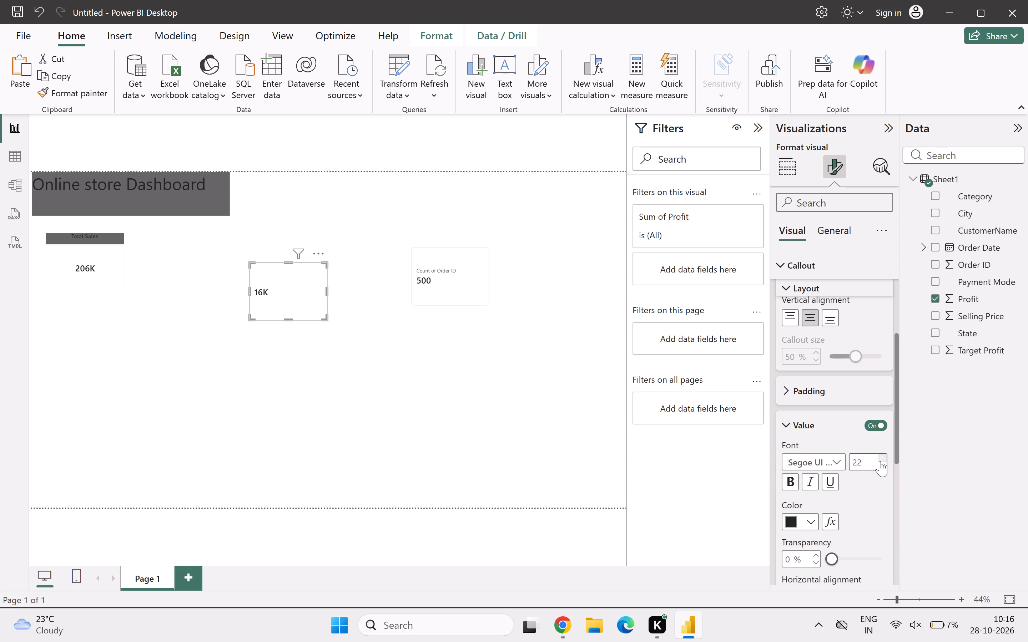
pyautogui.tripleClick(880, 461)
pyautogui.tripleClick(880, 461)
pyautogui.tripleClick(880, 461)
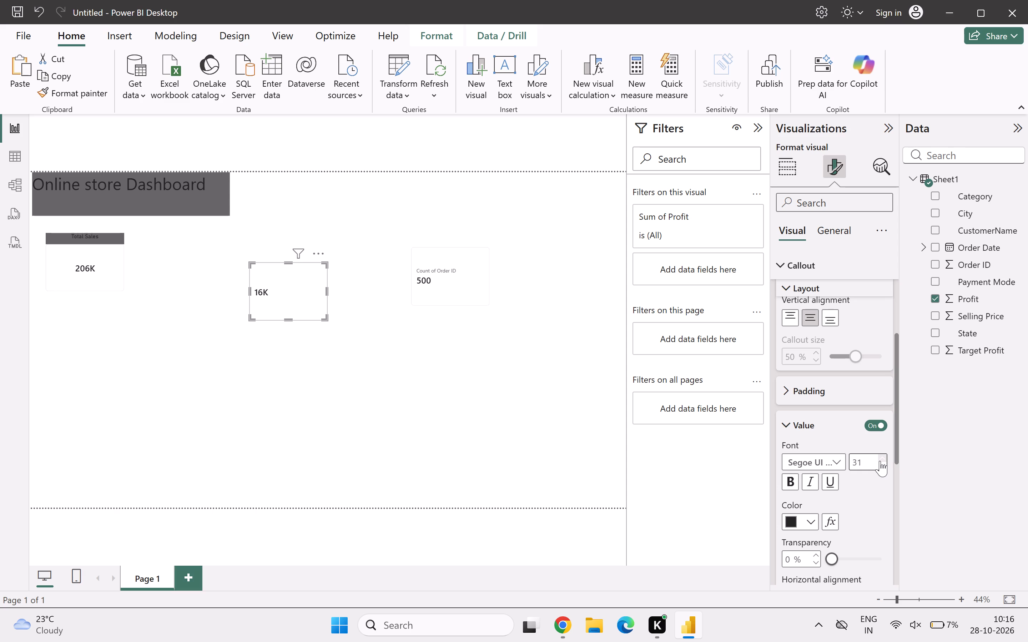
pyautogui.doubleClick(880, 461)
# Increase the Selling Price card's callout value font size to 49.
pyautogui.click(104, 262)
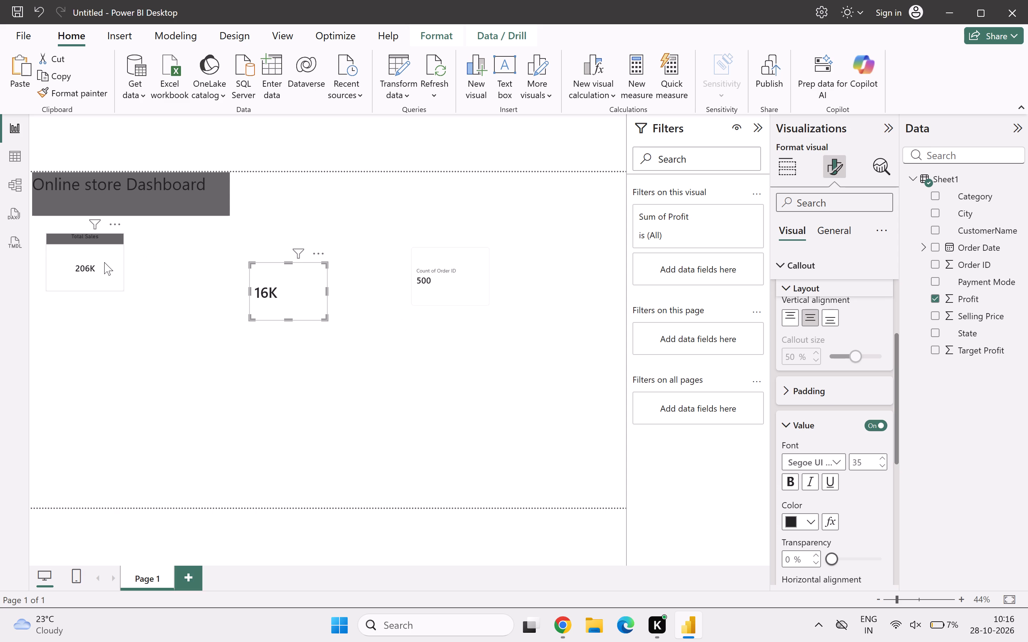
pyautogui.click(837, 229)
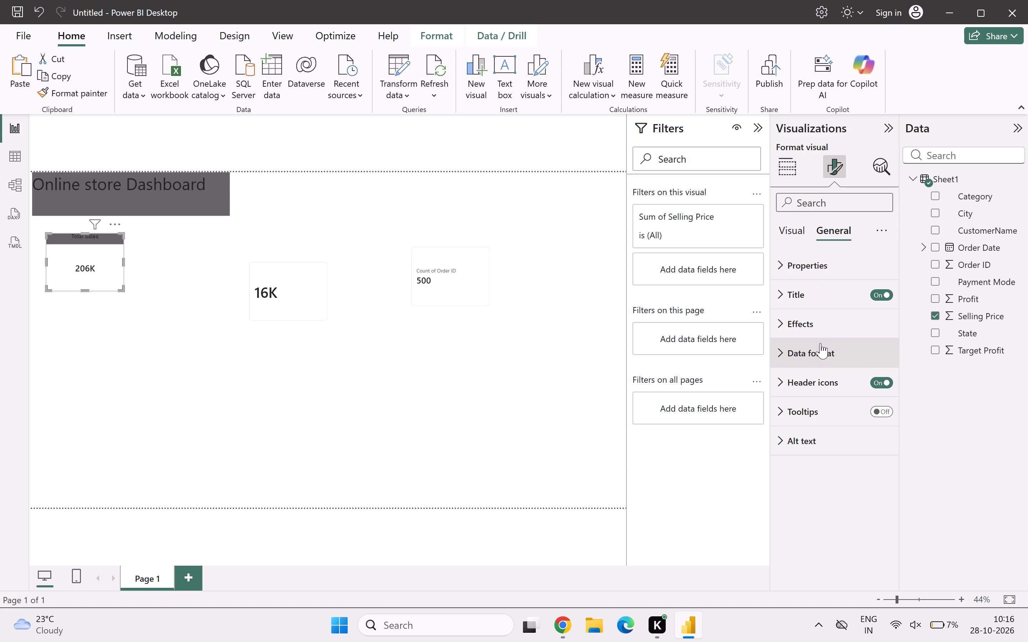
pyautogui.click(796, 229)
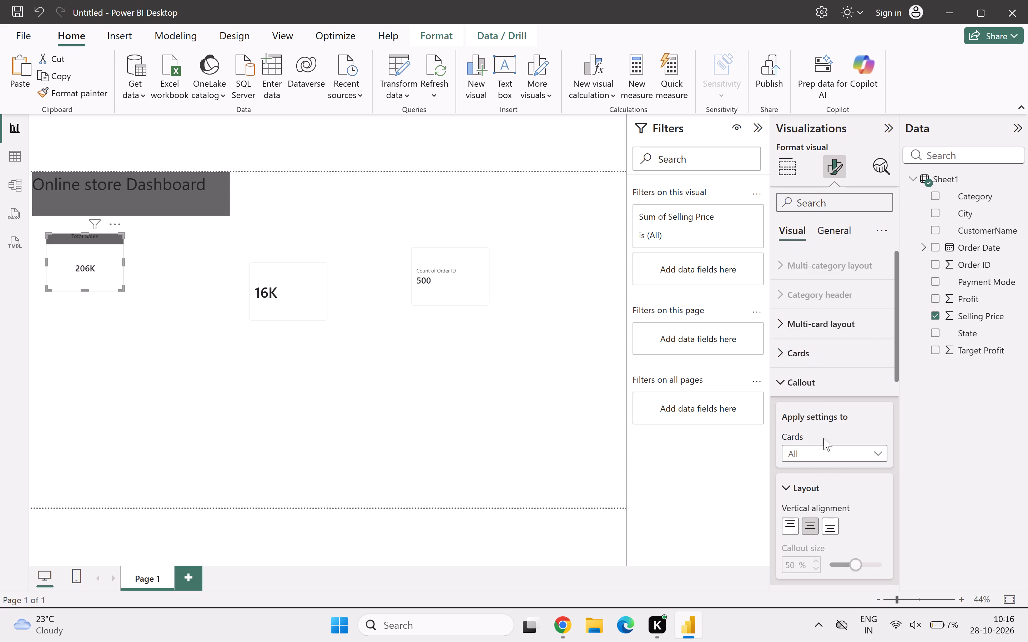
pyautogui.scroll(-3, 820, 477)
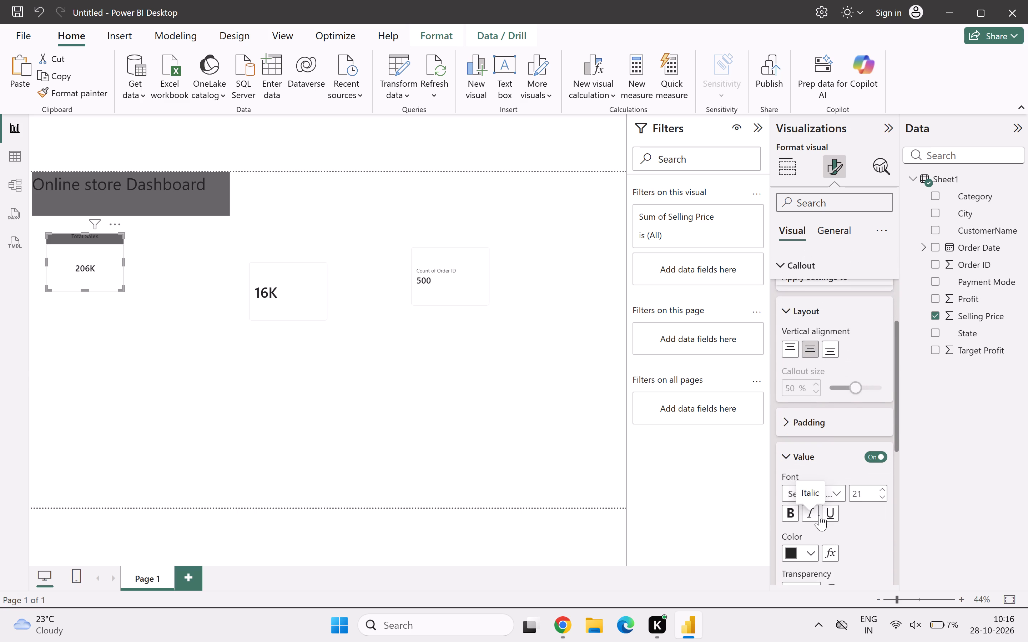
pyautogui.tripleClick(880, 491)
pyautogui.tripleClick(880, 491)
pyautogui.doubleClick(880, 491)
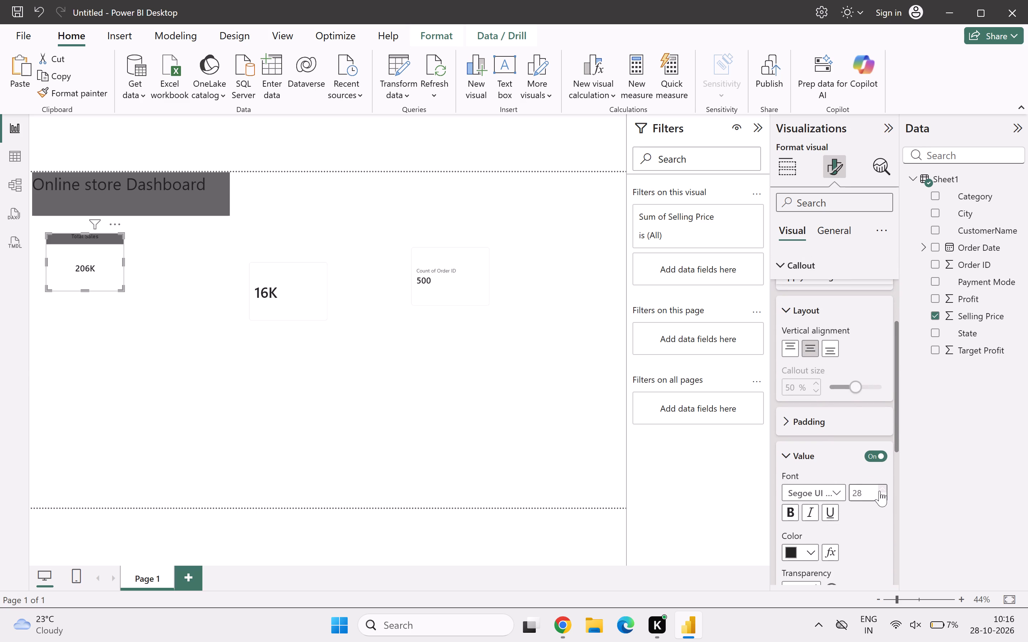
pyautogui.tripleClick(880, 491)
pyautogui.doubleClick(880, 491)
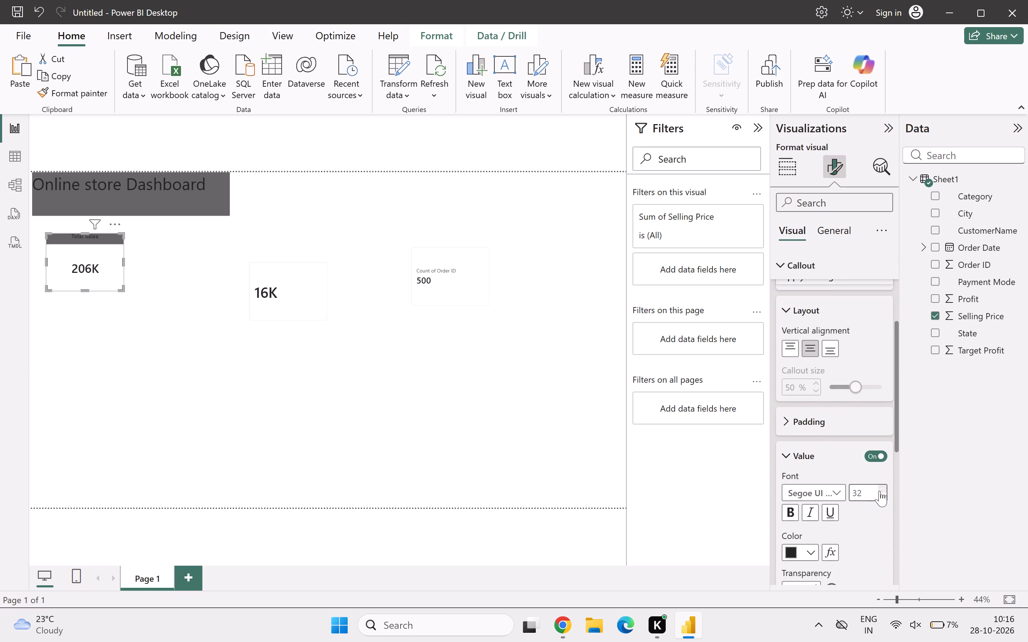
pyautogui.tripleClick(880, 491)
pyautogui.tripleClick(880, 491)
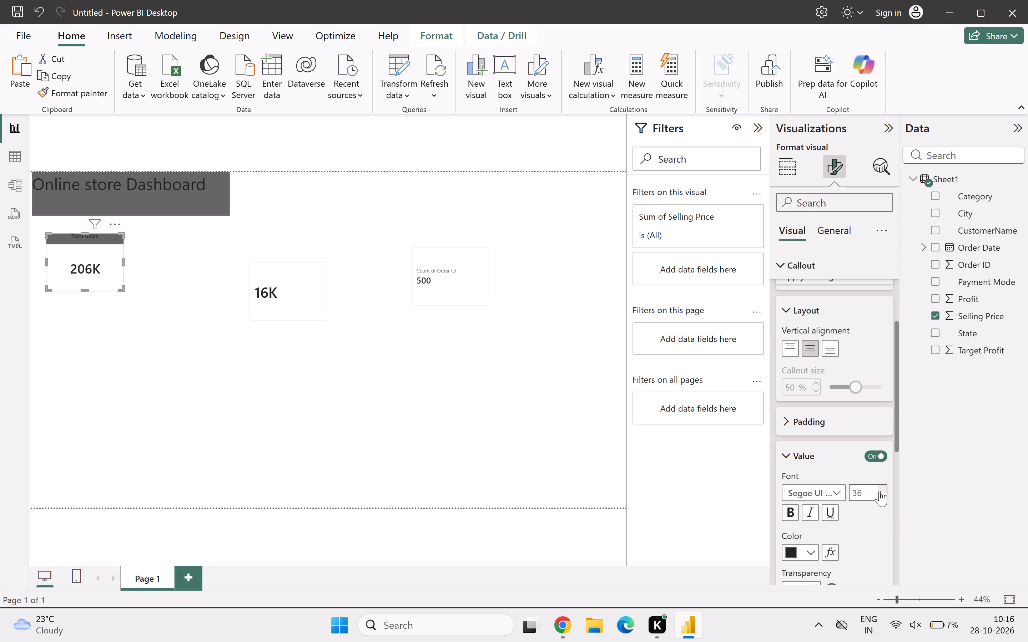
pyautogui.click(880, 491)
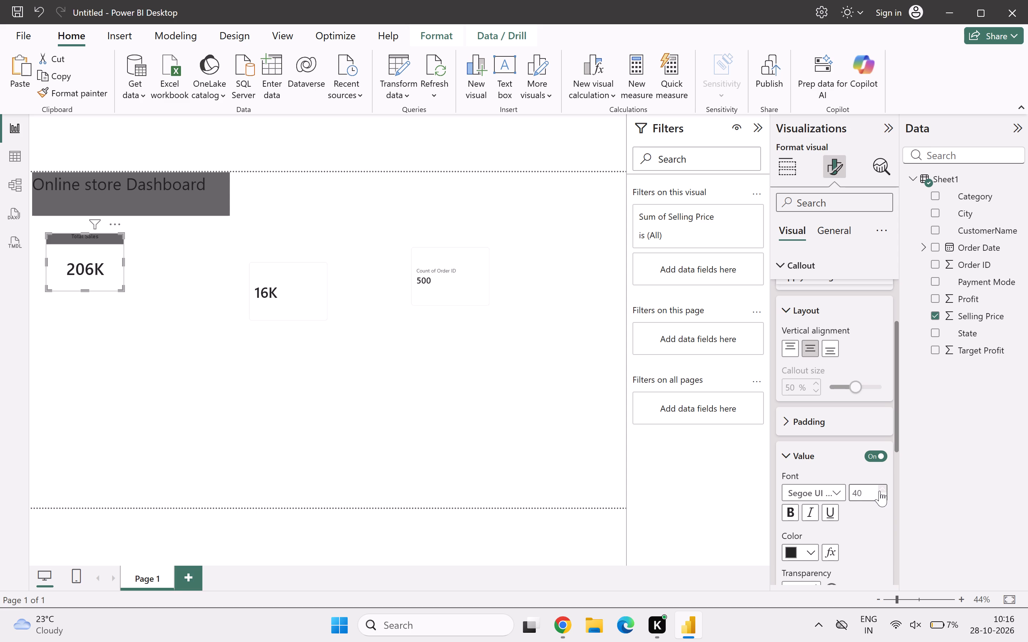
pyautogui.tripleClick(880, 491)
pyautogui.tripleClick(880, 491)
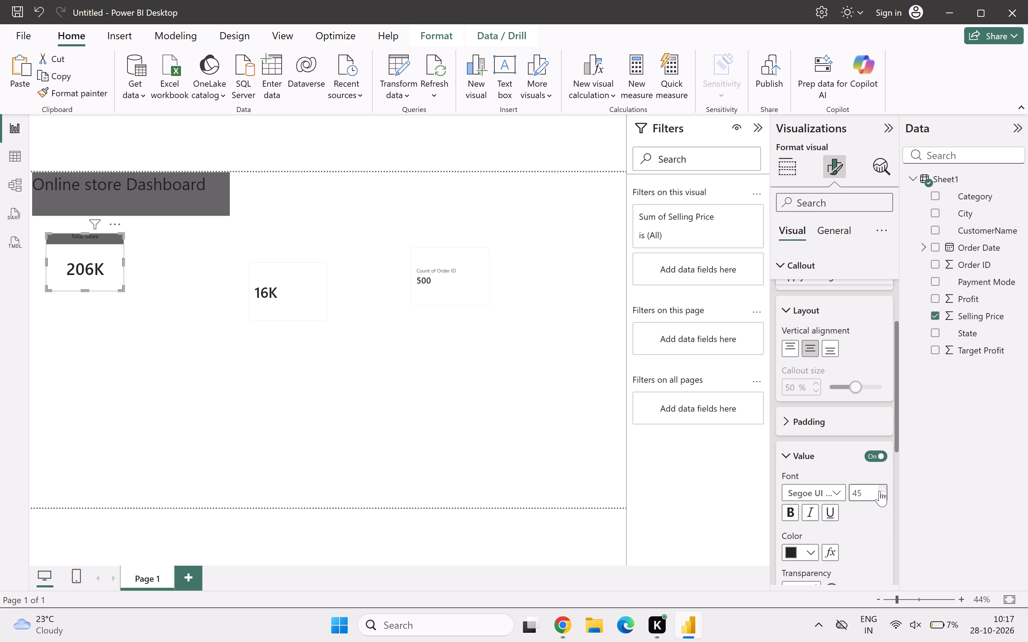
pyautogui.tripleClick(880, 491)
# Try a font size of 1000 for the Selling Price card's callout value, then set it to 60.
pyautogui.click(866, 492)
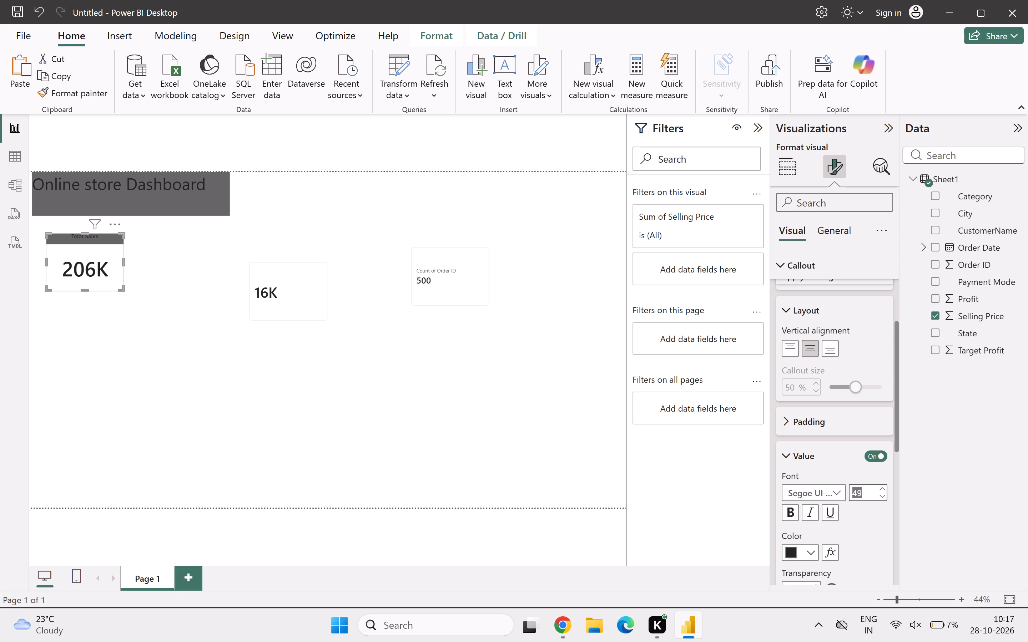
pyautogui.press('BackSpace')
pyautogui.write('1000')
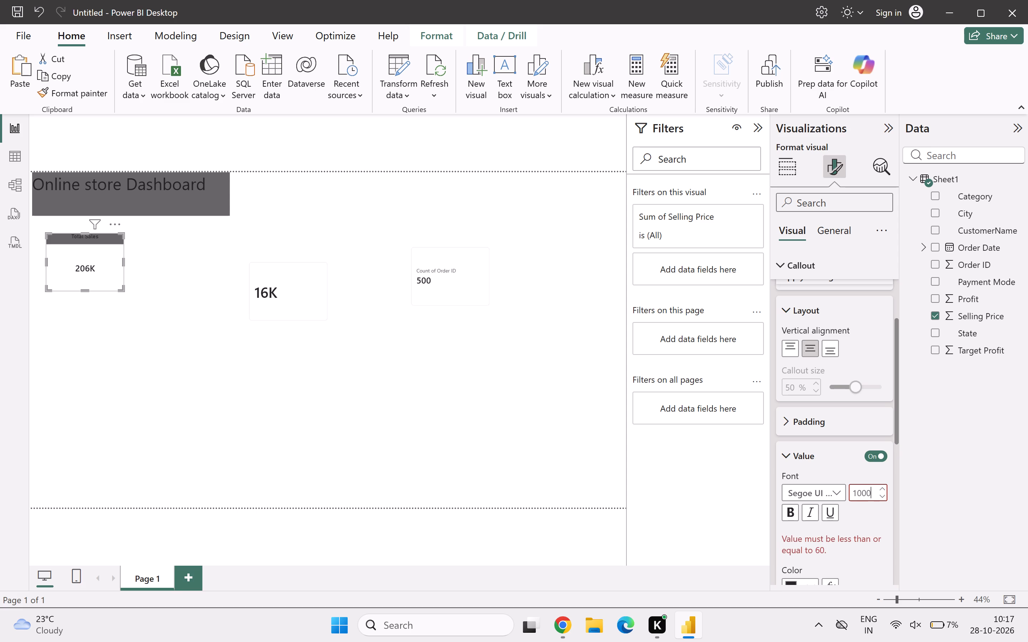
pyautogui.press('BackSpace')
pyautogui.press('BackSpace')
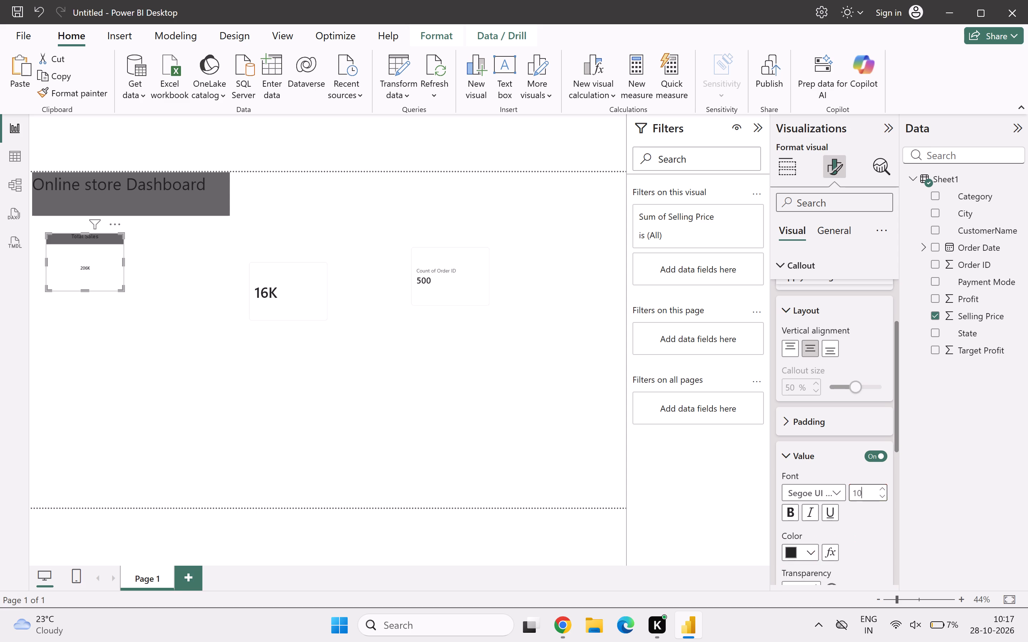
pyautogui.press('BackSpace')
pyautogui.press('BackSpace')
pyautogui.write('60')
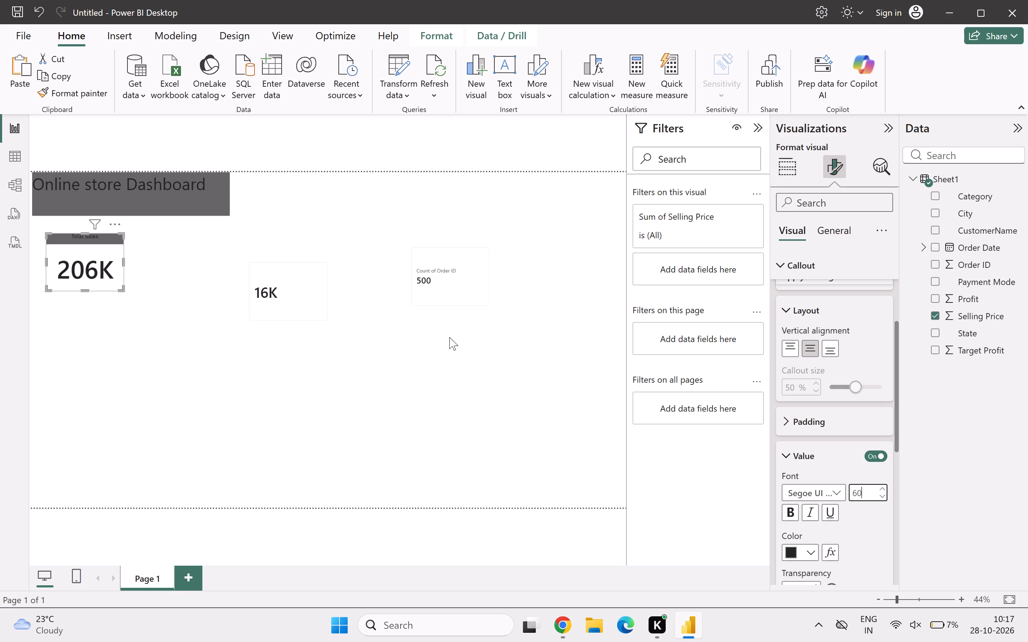
# Set the Selling Price card's callout value font size to 40.
pyautogui.press('BackSpace')
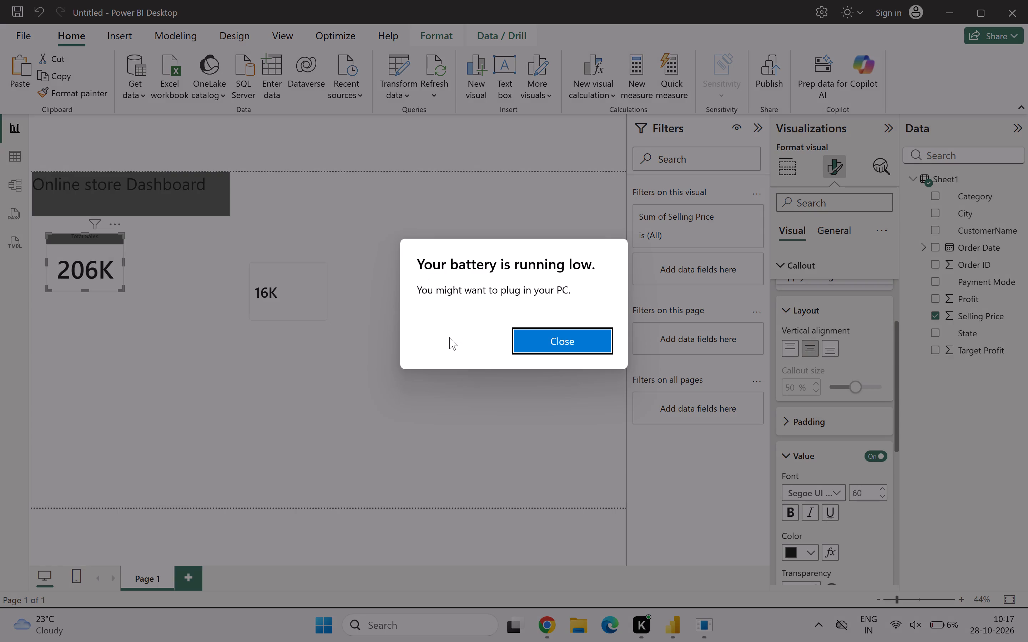
pyautogui.press('BackSpace')
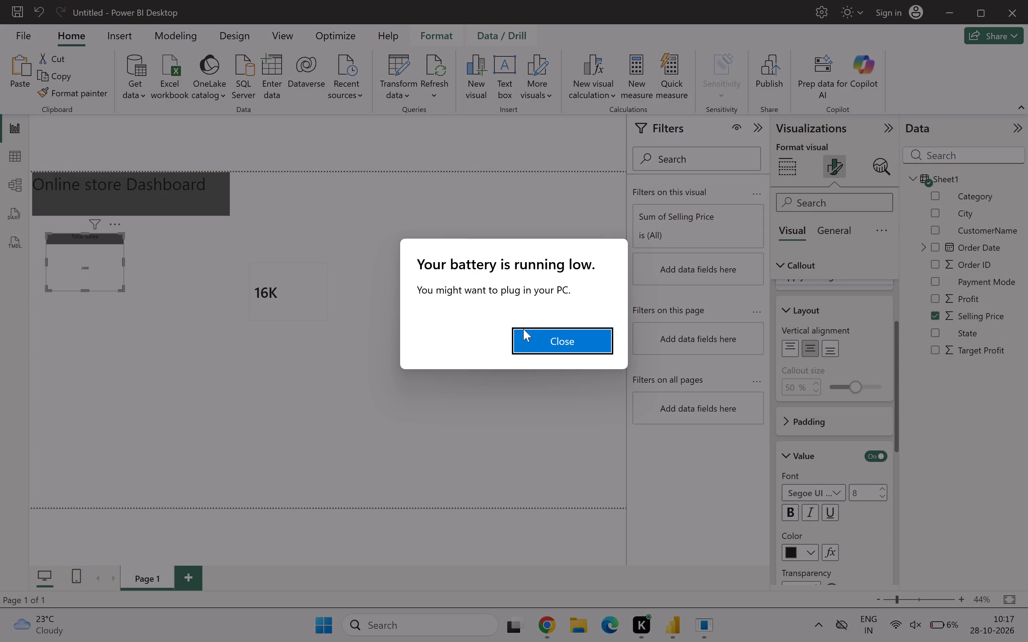
pyautogui.click(568, 333)
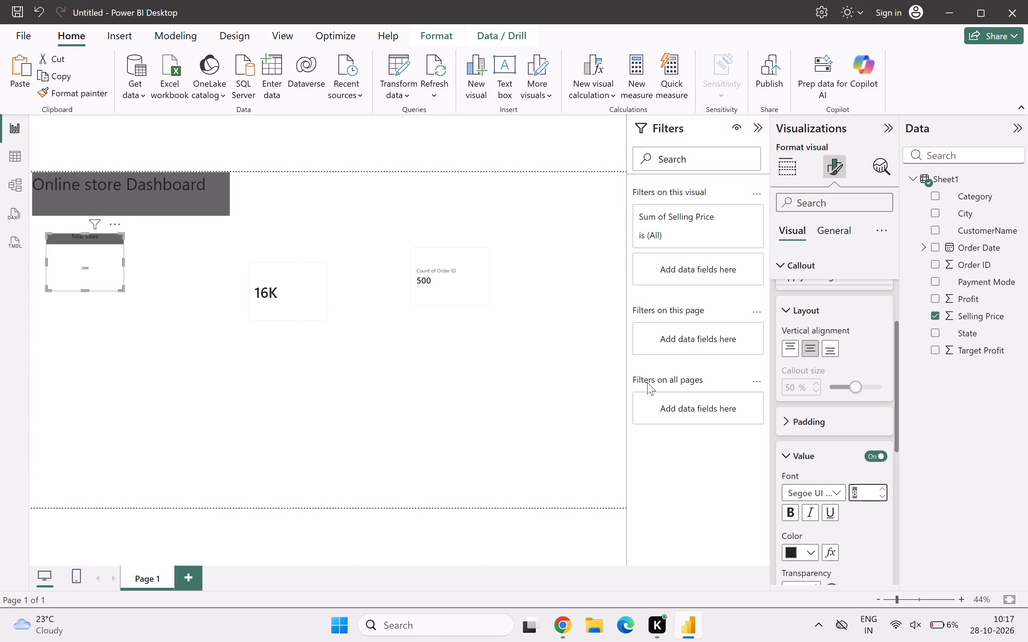
pyautogui.click(861, 490)
pyautogui.press('BackSpace')
pyautogui.write('40')
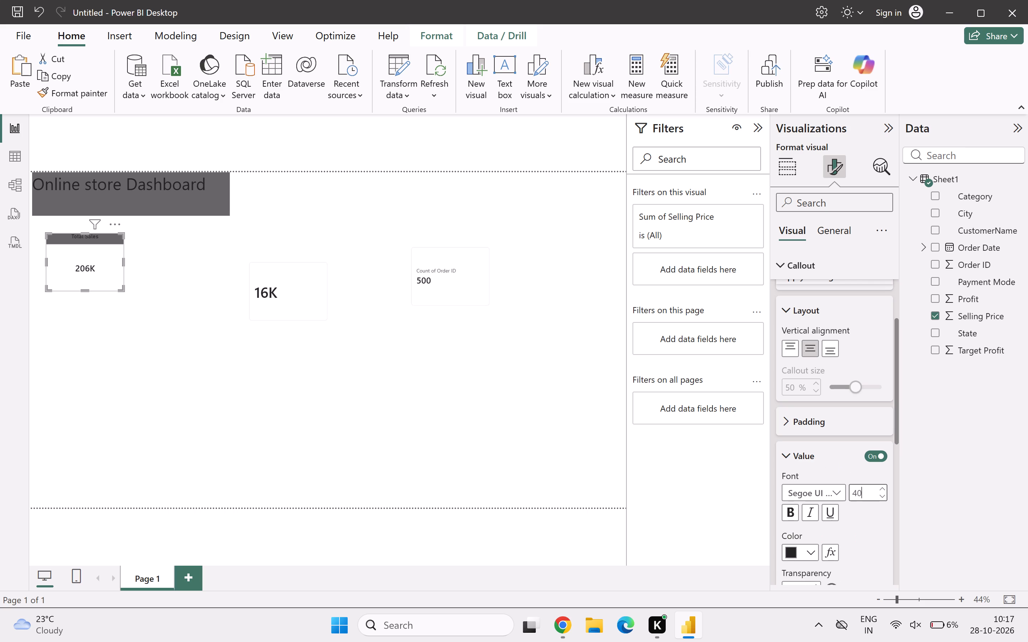
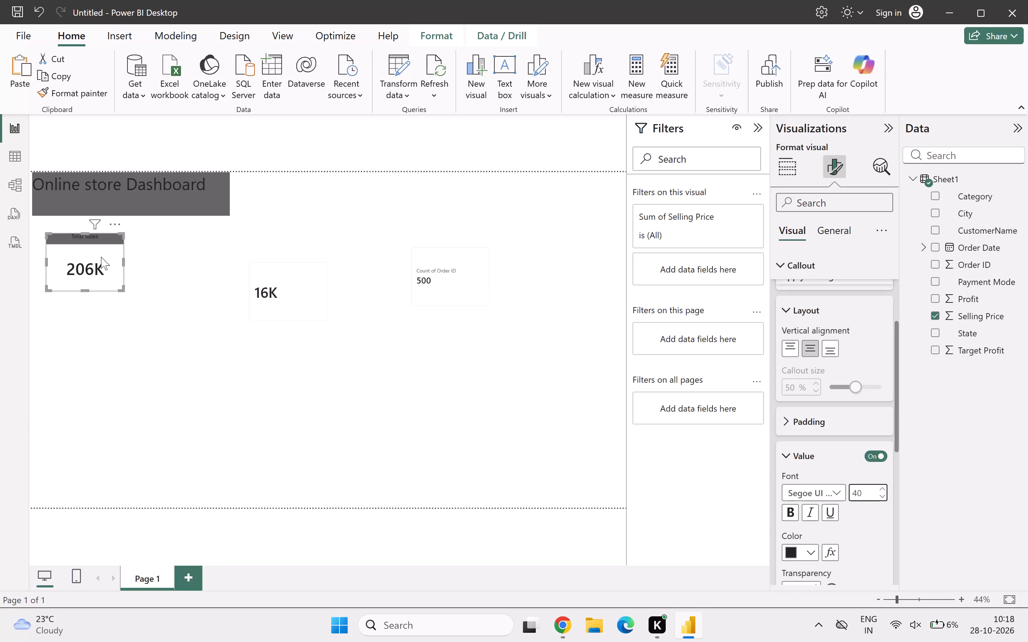
# Try a title font size of 40 for the Selling Price card's "Total Sales" title, then set it to 30.
pyautogui.click(100, 256)
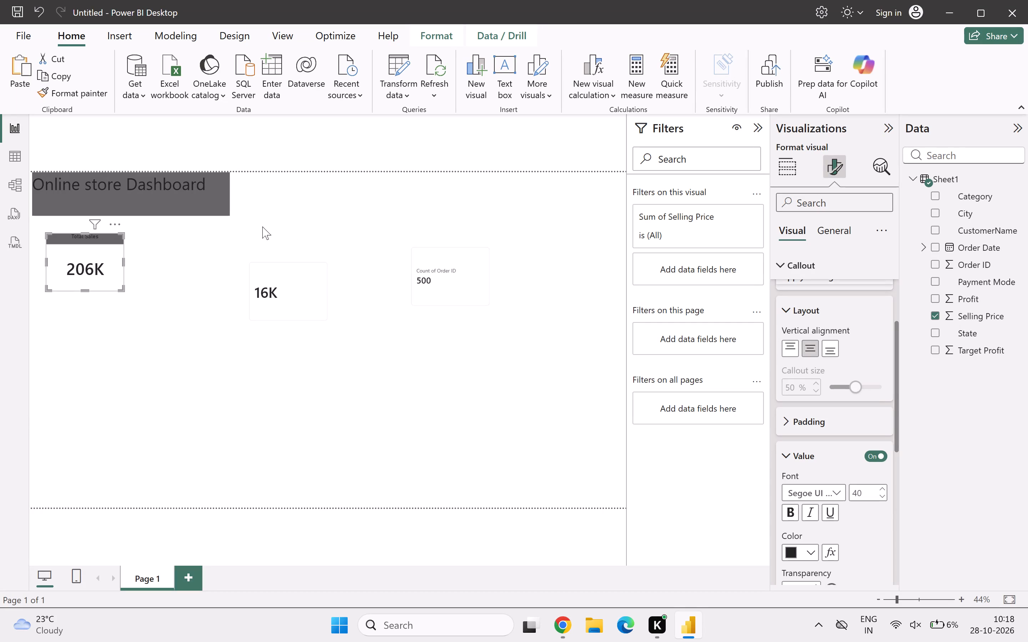
pyautogui.click(842, 228)
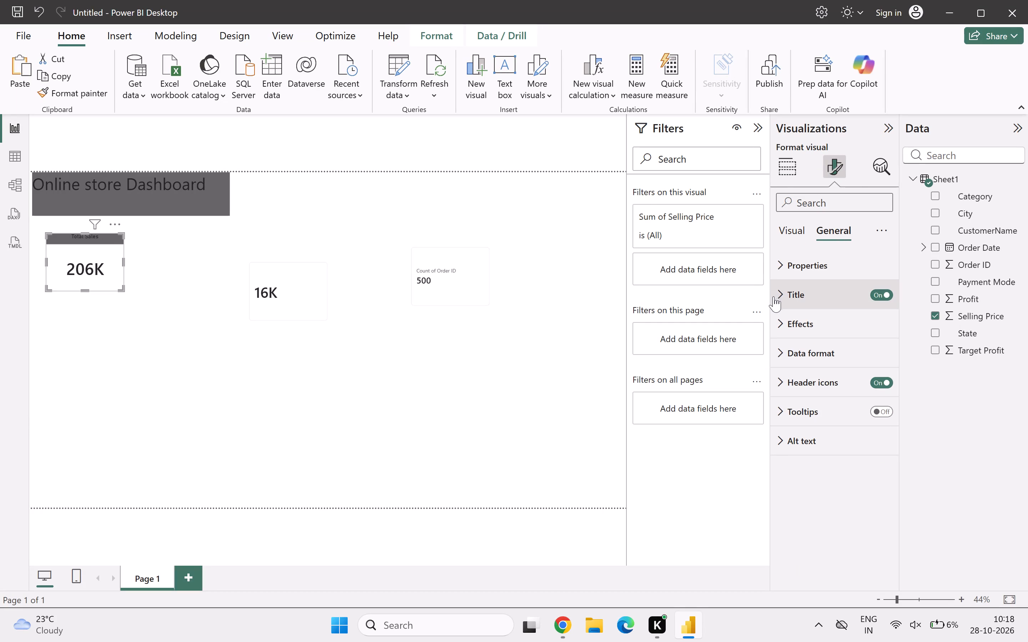
pyautogui.click(778, 296)
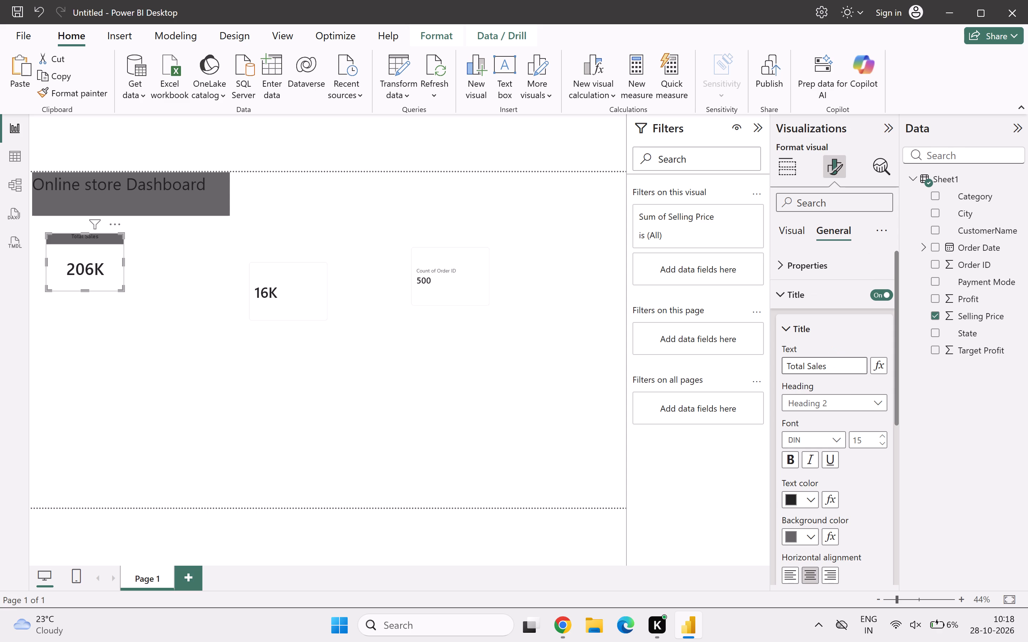
pyautogui.tripleClick(882, 433)
pyautogui.tripleClick(882, 433)
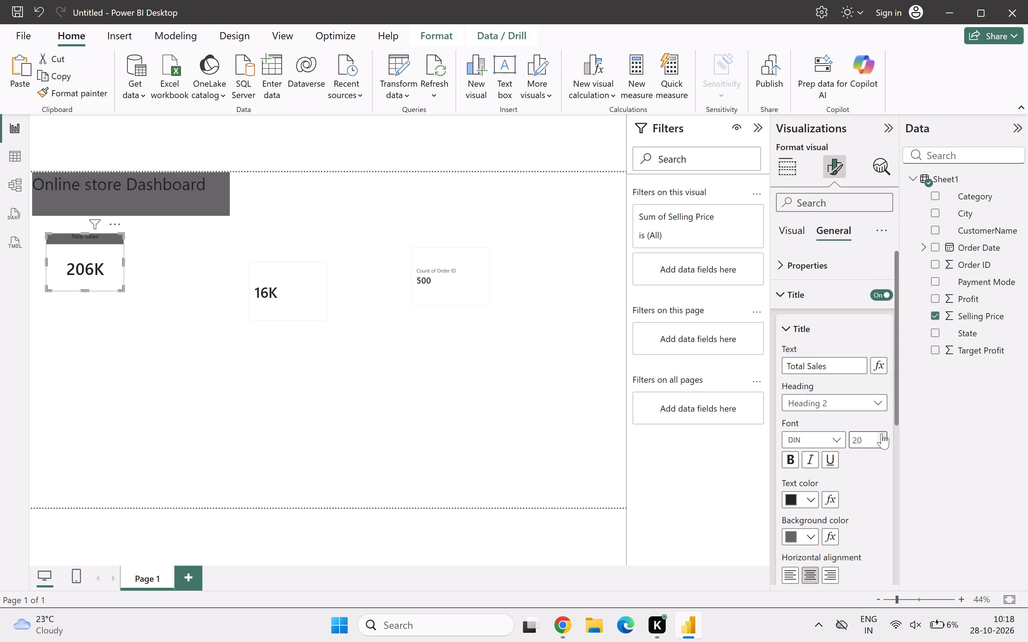
pyautogui.click(882, 433)
pyautogui.moveTo(882, 433); pyautogui.dragTo(872, 439)
pyautogui.click(872, 439)
pyautogui.press('BackSpace')
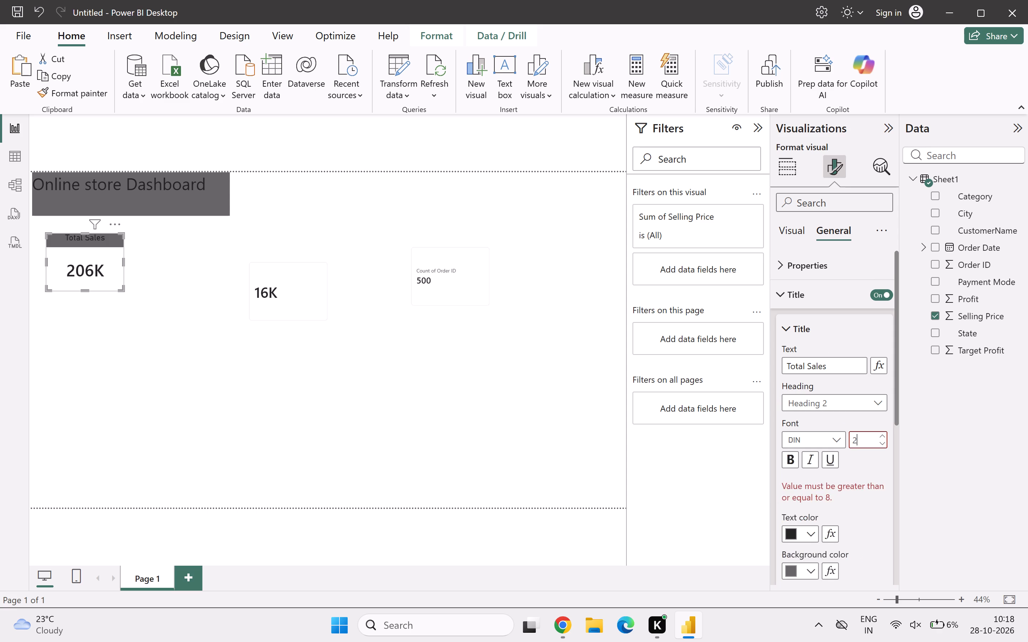
pyautogui.press('BackSpace')
pyautogui.write('40')
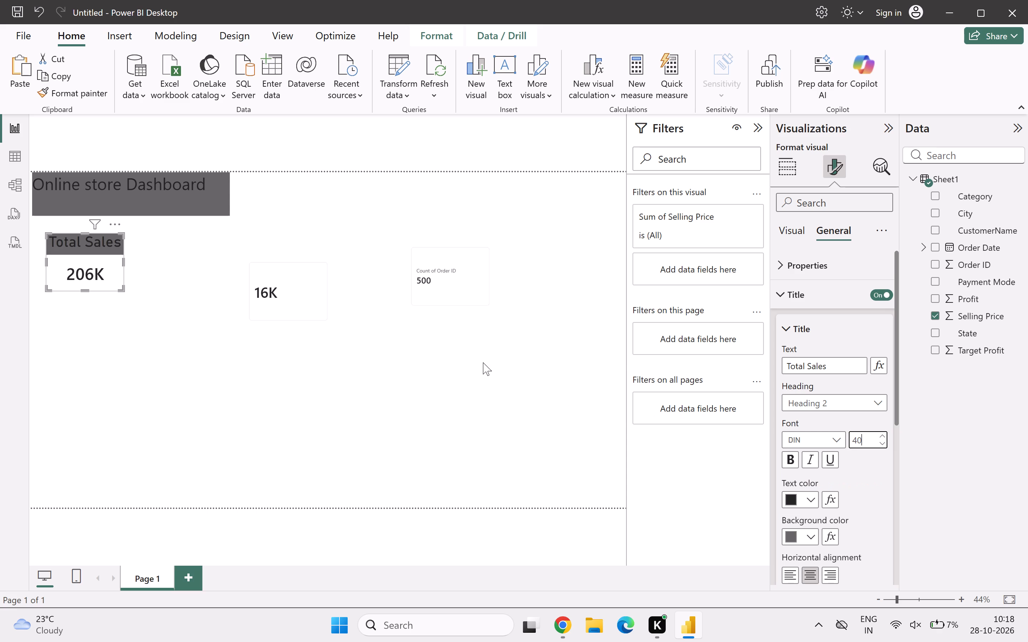
pyautogui.press('BackSpace')
pyautogui.press('BackSpace')
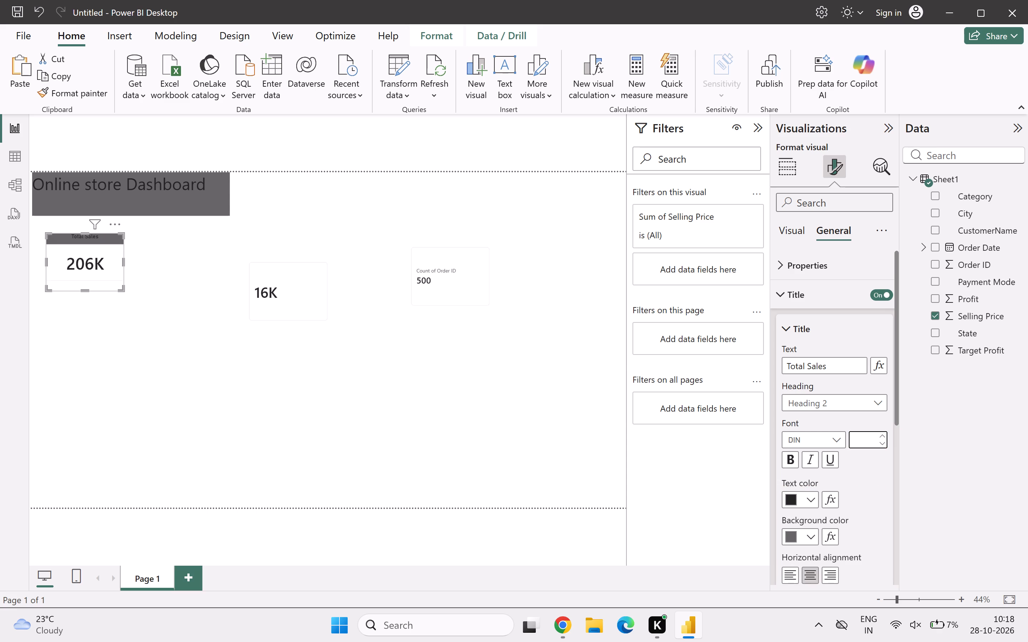
pyautogui.write('30')
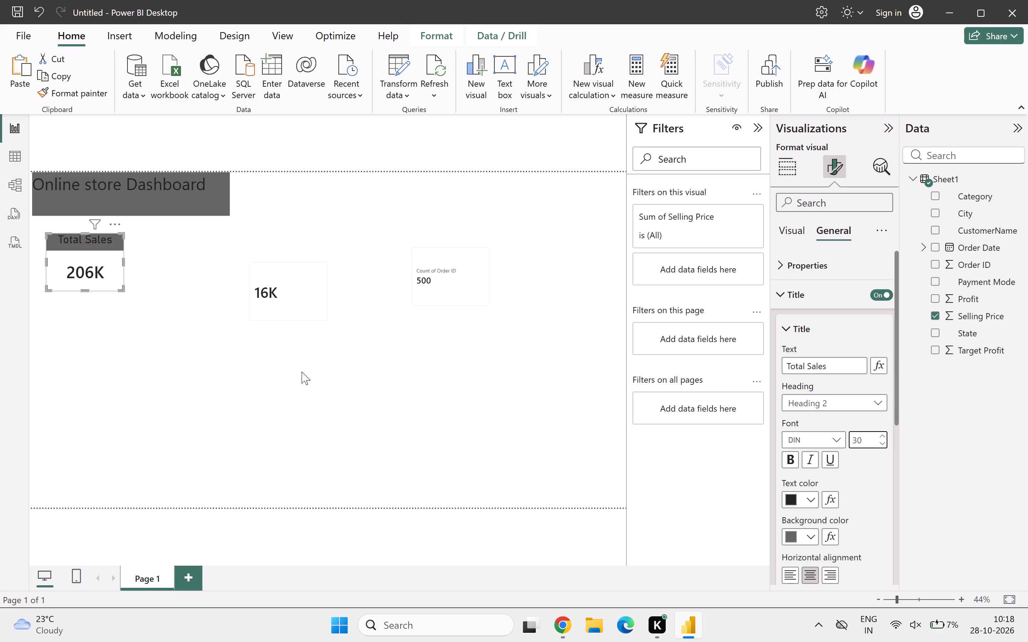
pyautogui.click(165, 356)
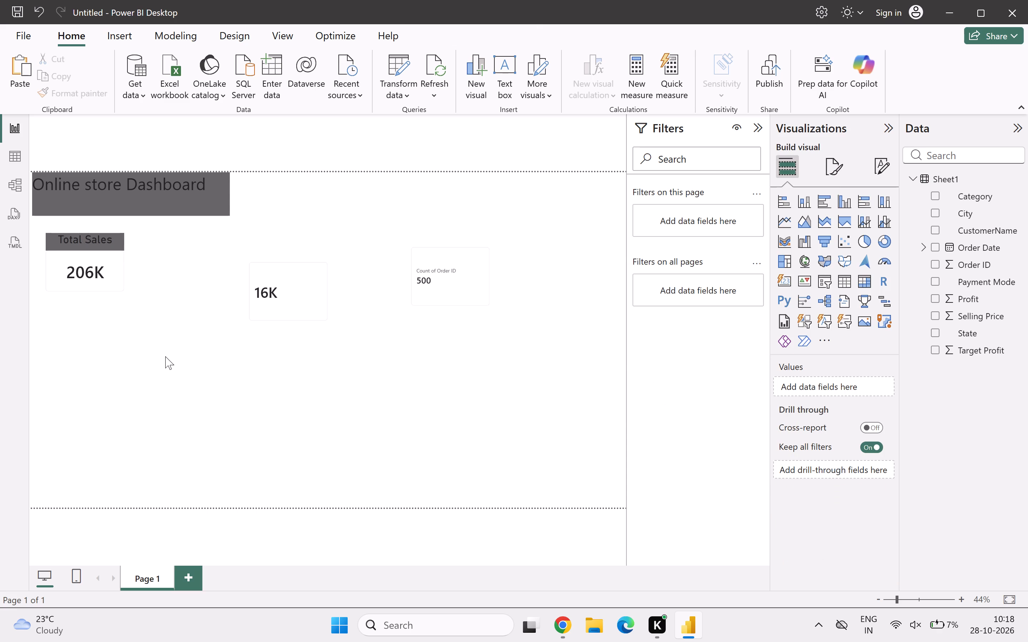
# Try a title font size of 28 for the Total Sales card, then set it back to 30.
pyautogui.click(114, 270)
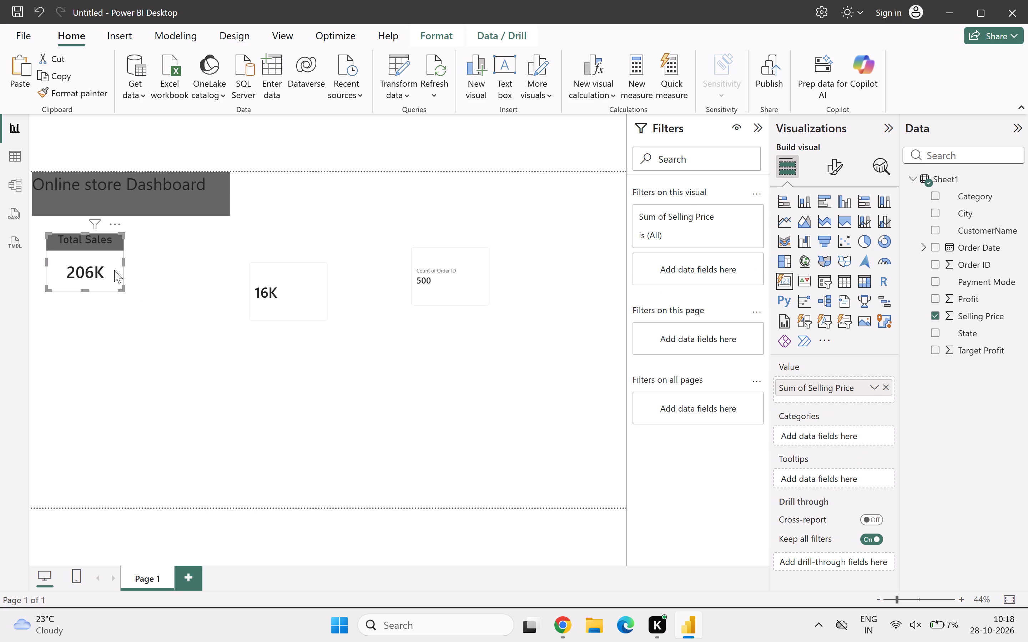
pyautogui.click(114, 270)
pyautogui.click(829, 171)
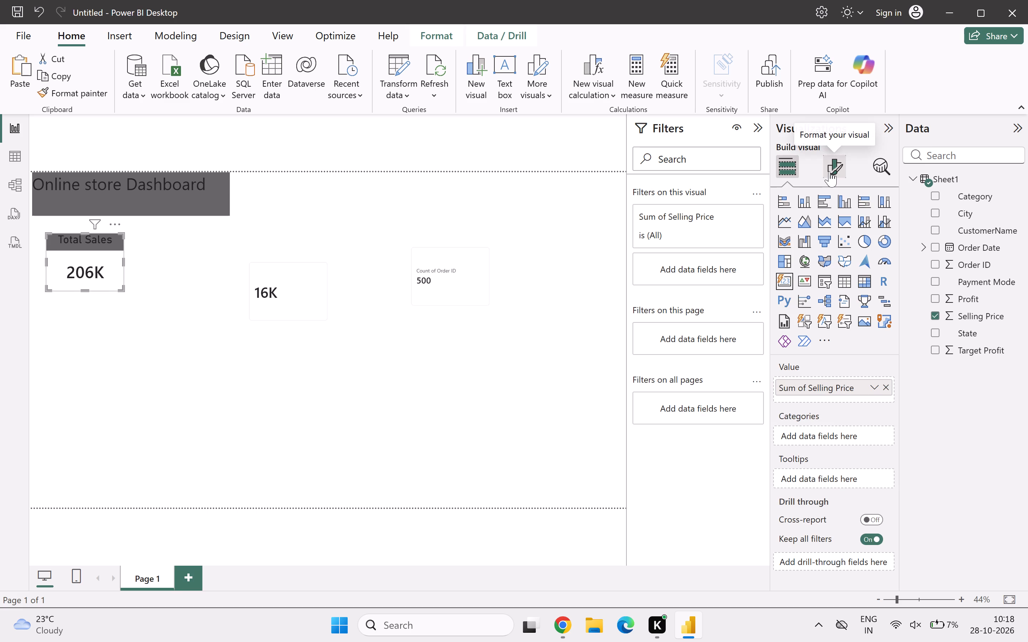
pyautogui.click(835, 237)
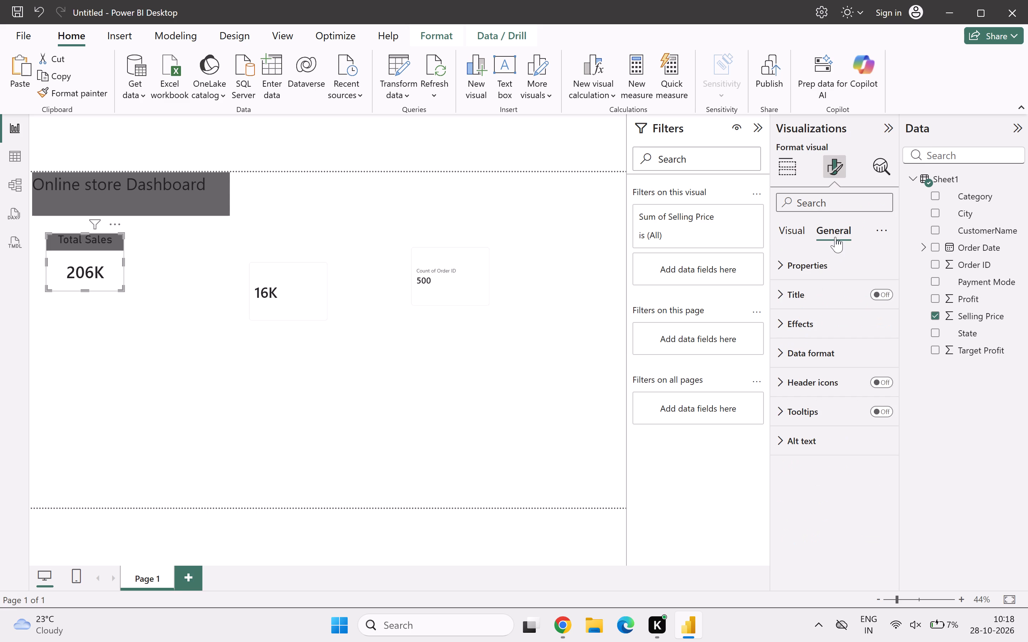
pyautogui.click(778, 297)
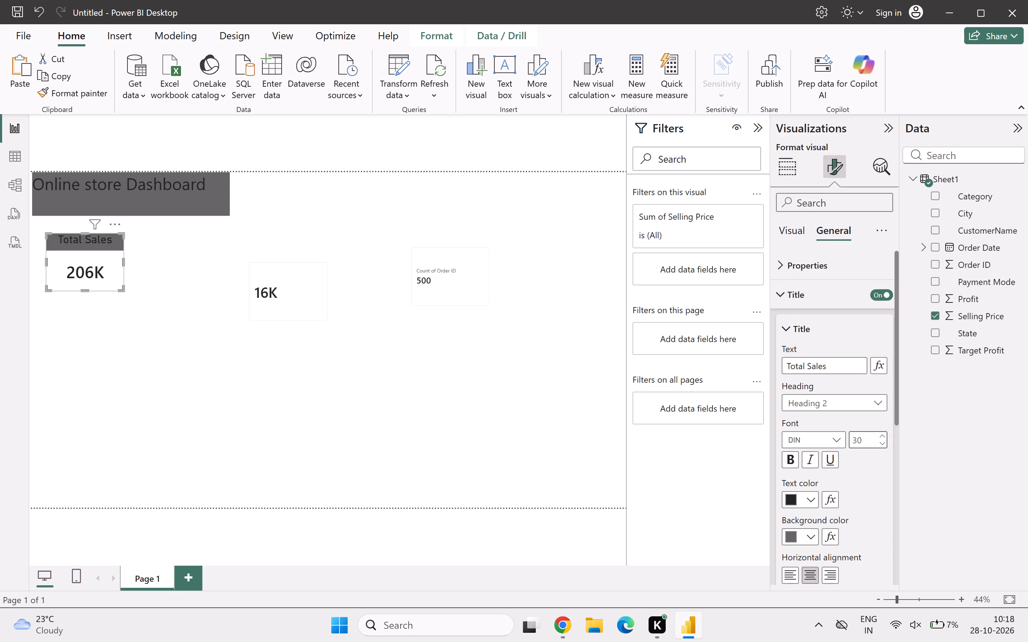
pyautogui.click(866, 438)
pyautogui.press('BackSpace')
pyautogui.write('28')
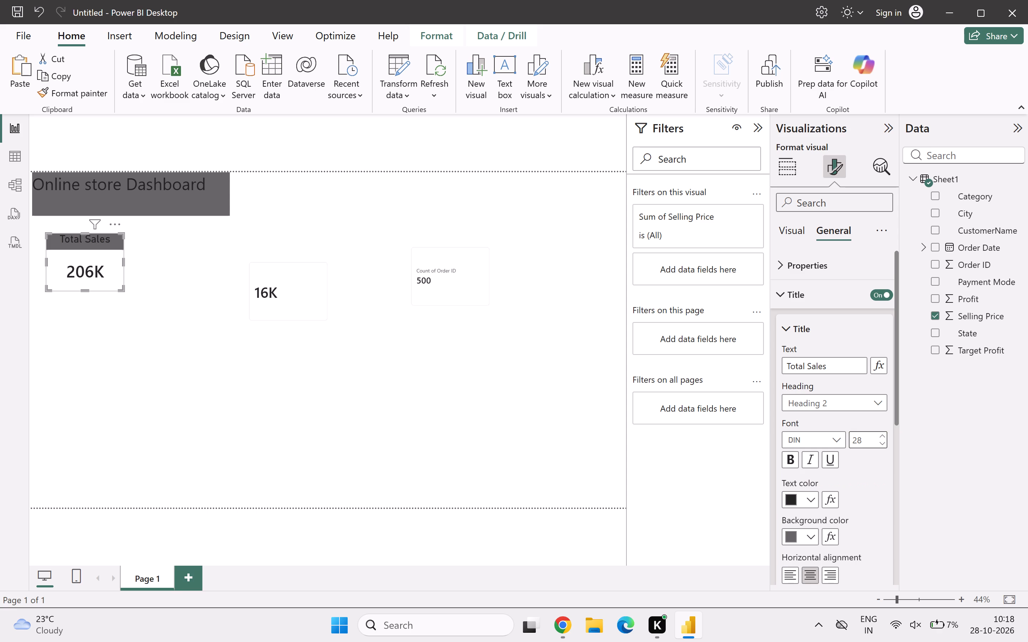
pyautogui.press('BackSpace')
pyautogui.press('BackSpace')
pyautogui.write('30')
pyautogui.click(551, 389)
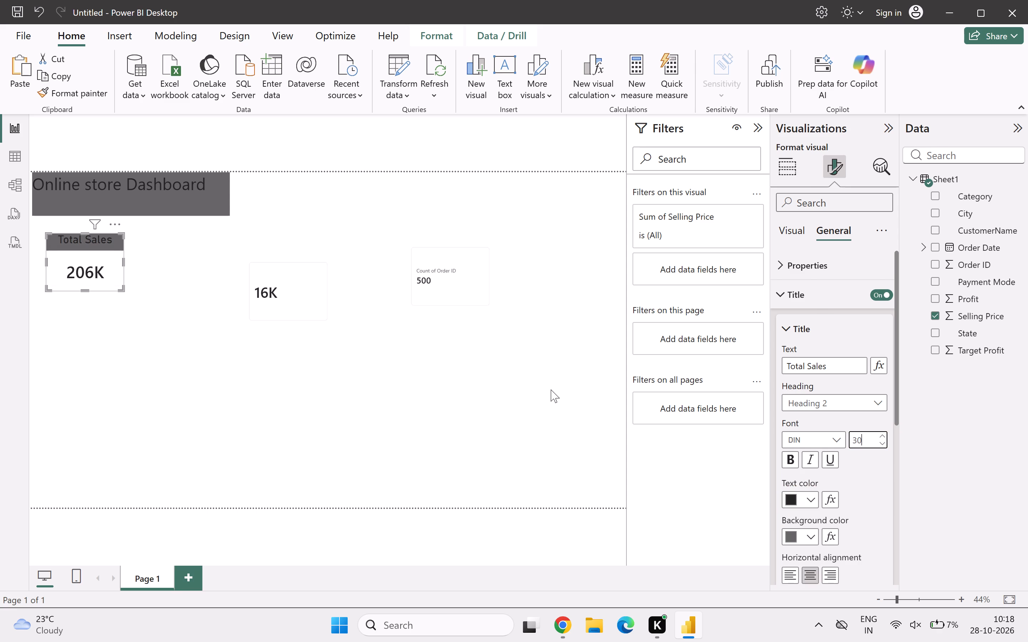
# Duplicate the Total Sales card and place the copy beside the original, aligned at the same height beneath the dashboard title.
pyautogui.rightClick(105, 269)
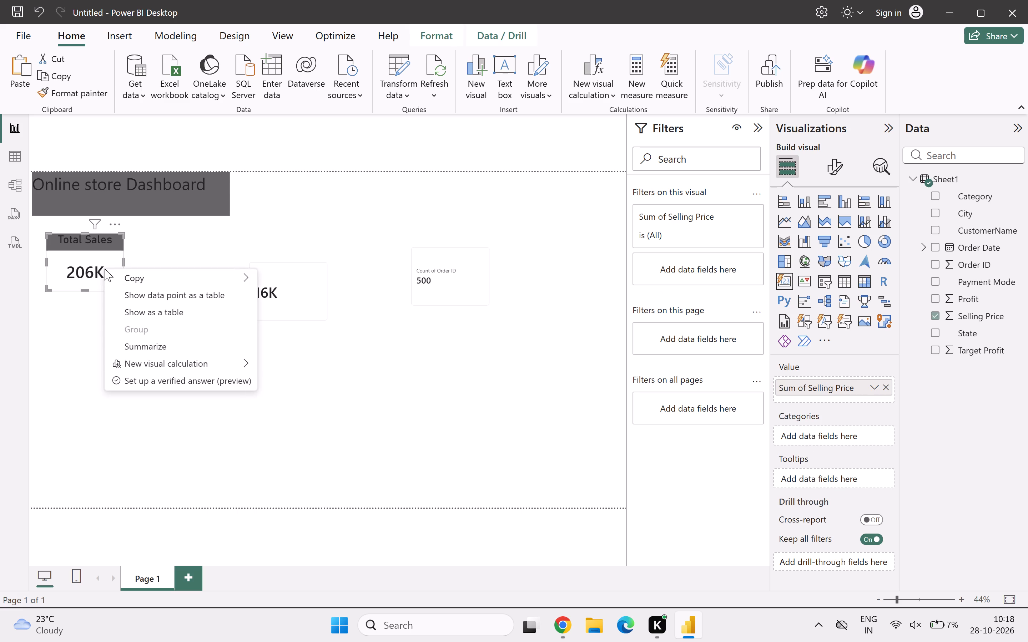
pyautogui.click(154, 277)
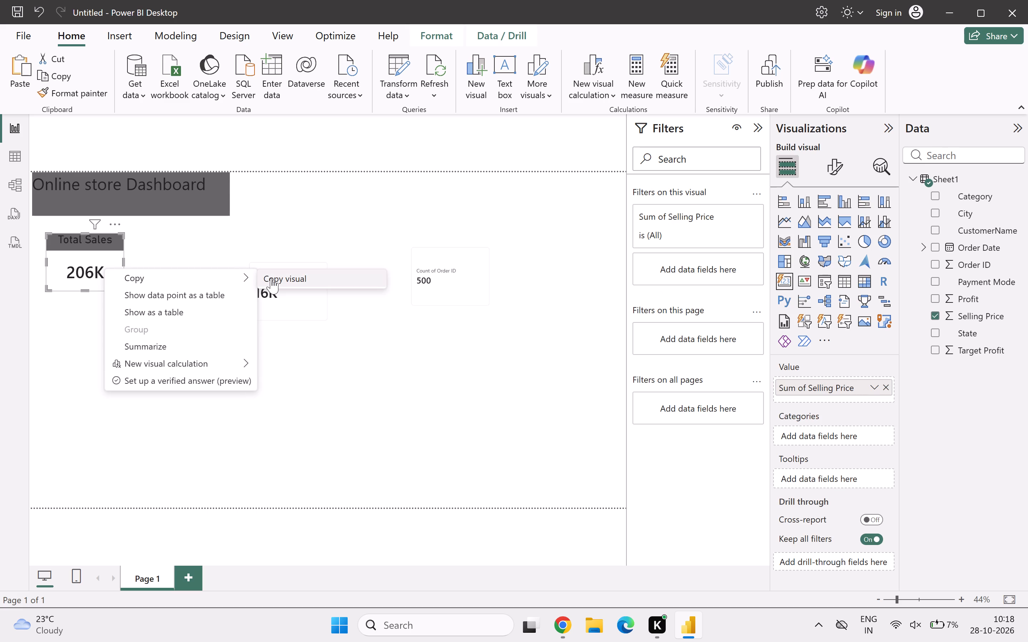
pyautogui.click(271, 278)
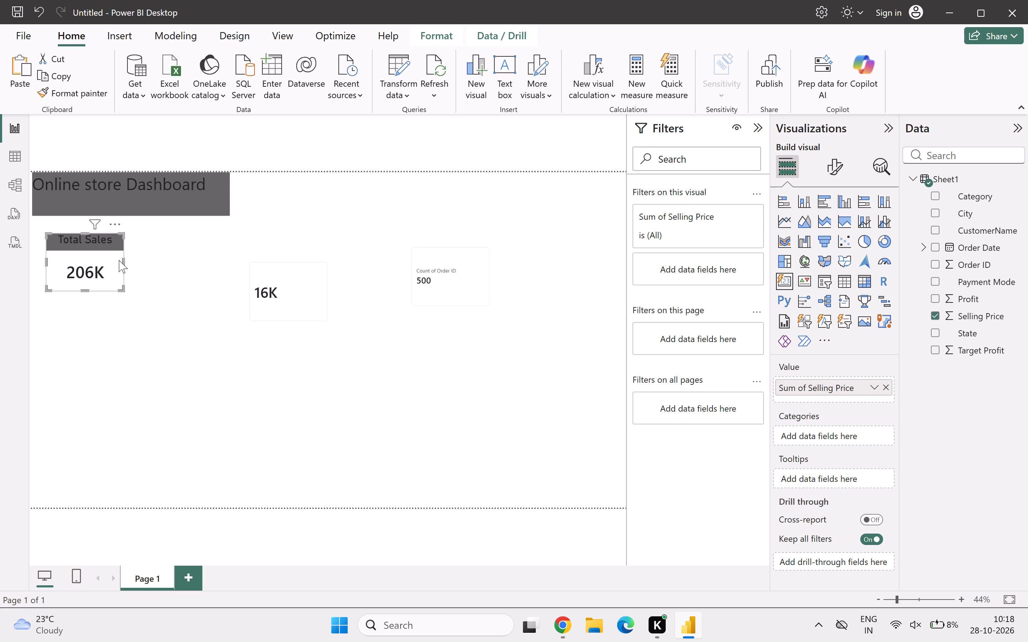
pyautogui.hotkey('ctrl', 'v')
pyautogui.click(119, 260)
pyautogui.moveTo(119, 260); pyautogui.dragTo(164, 260)
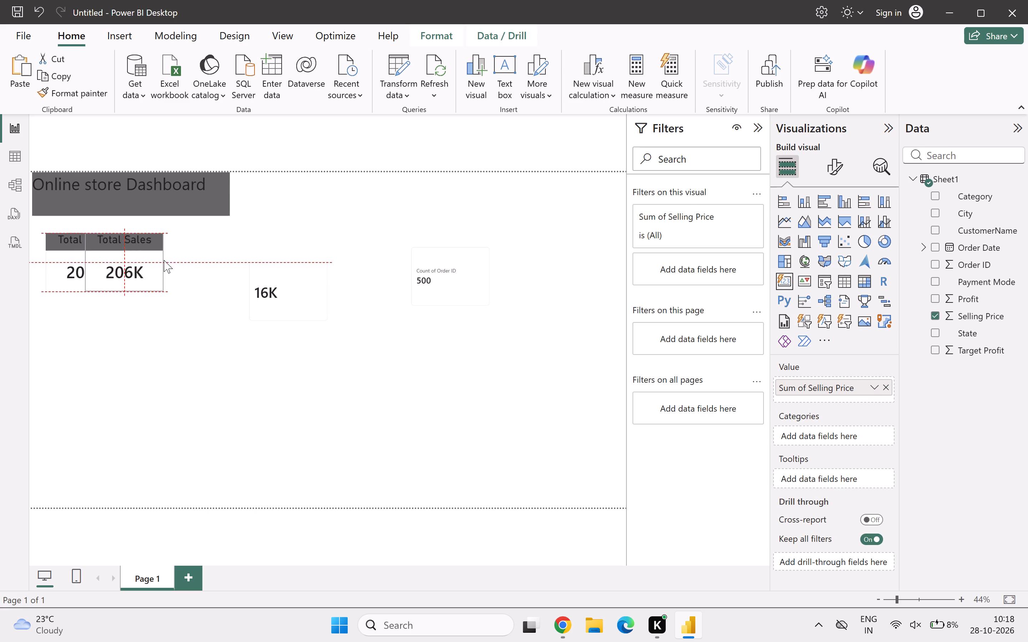
pyautogui.moveTo(164, 260); pyautogui.dragTo(221, 261)
# Delete the old unformatted Profit card and the Count of Order ID card from the page.
pyautogui.click(278, 284)
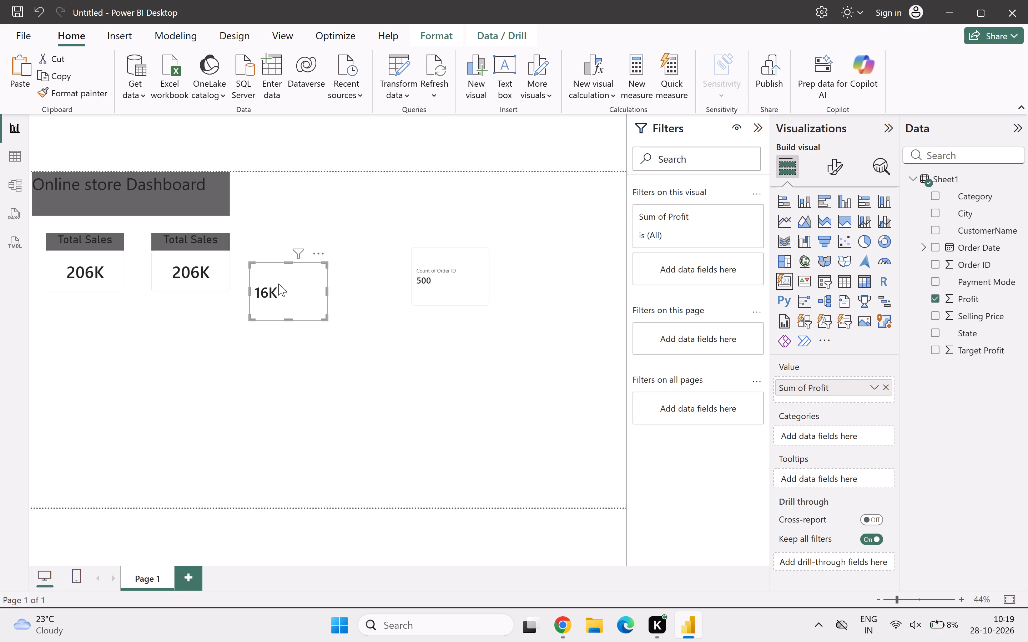
pyautogui.press('Delete')
pyautogui.click(491, 271)
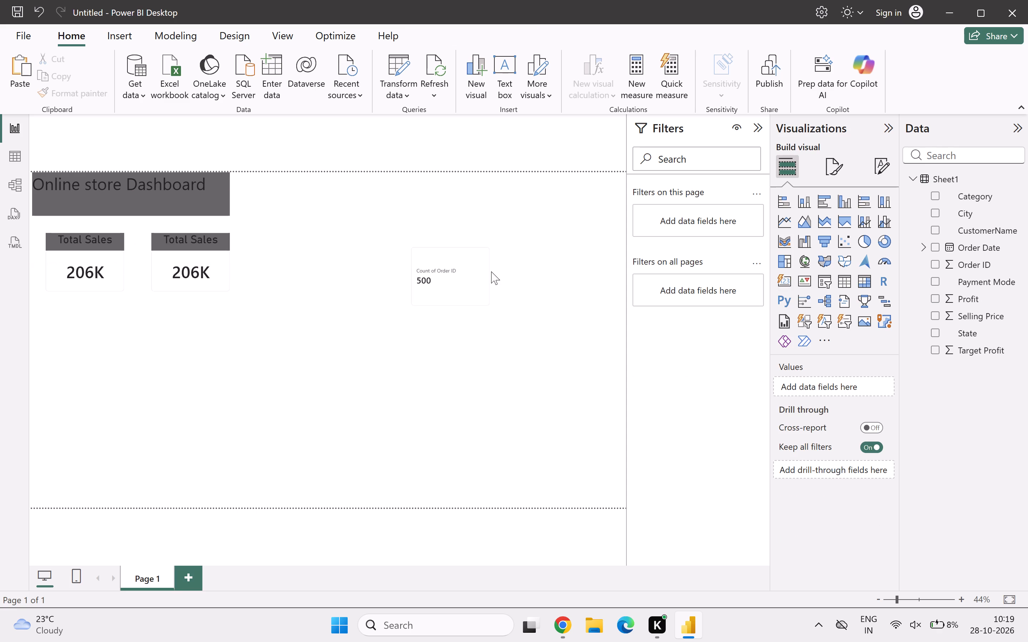
pyautogui.click(483, 271)
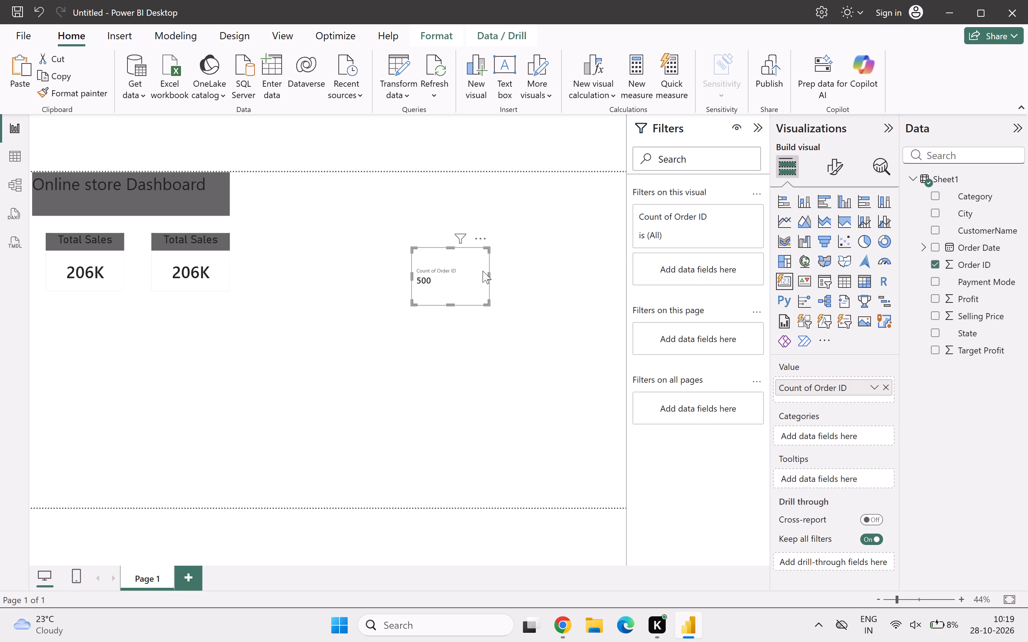
pyautogui.press('Delete')
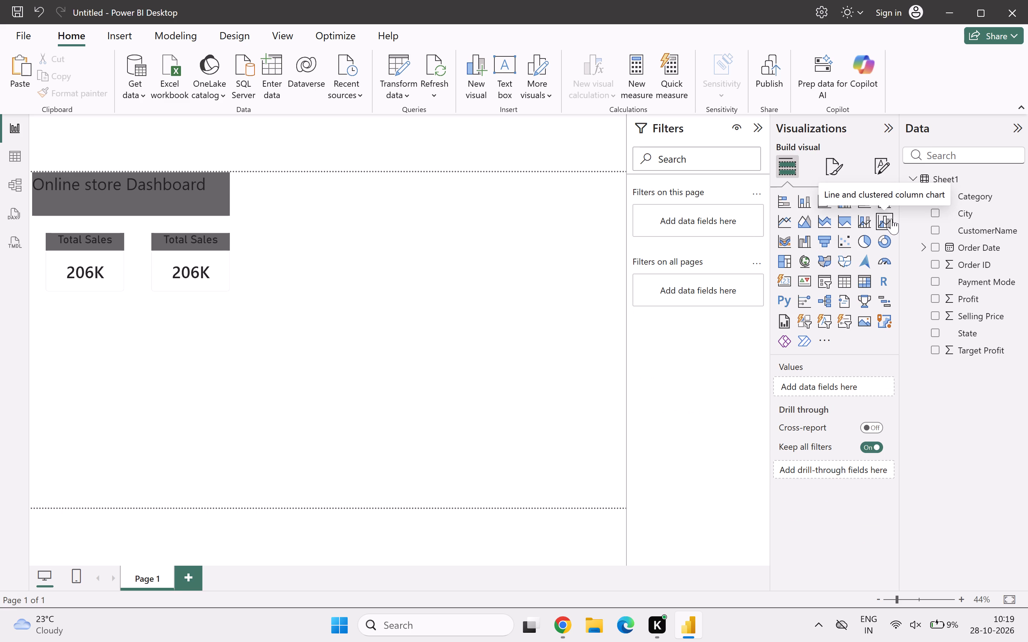
# Add an empty line and clustered column chart and move it below the two cards at the page's left edge.
pyautogui.moveTo(891, 219); pyautogui.dragTo(413, 334)
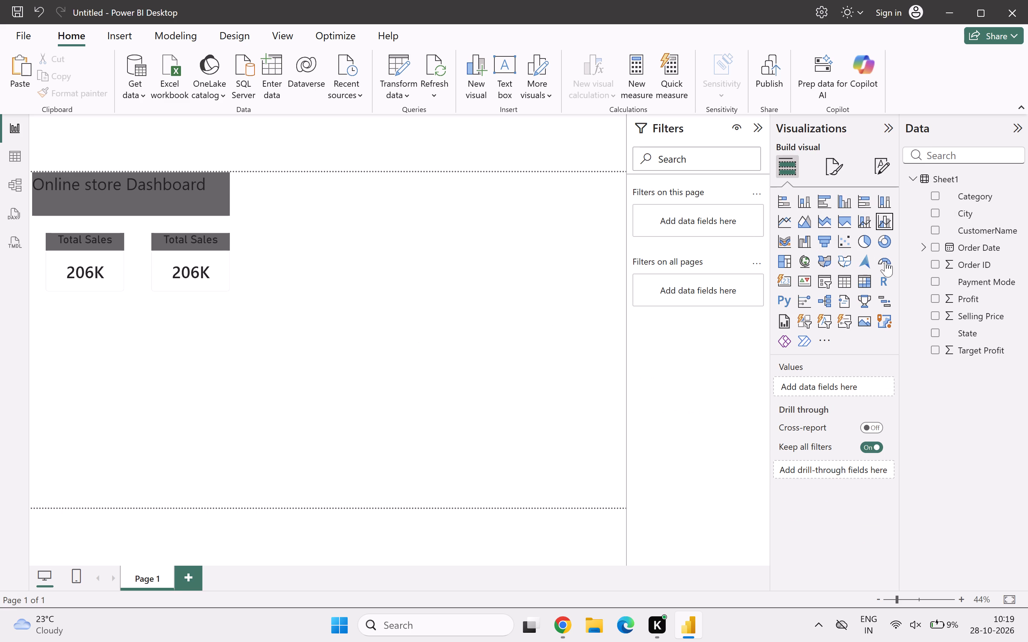
pyautogui.click(883, 224)
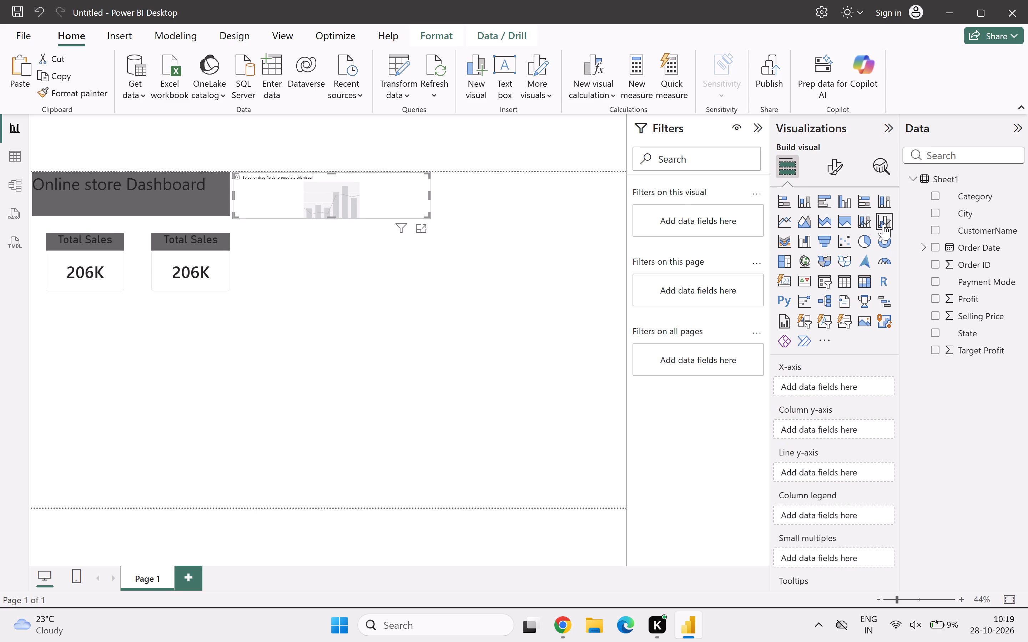
pyautogui.moveTo(388, 195); pyautogui.dragTo(420, 202)
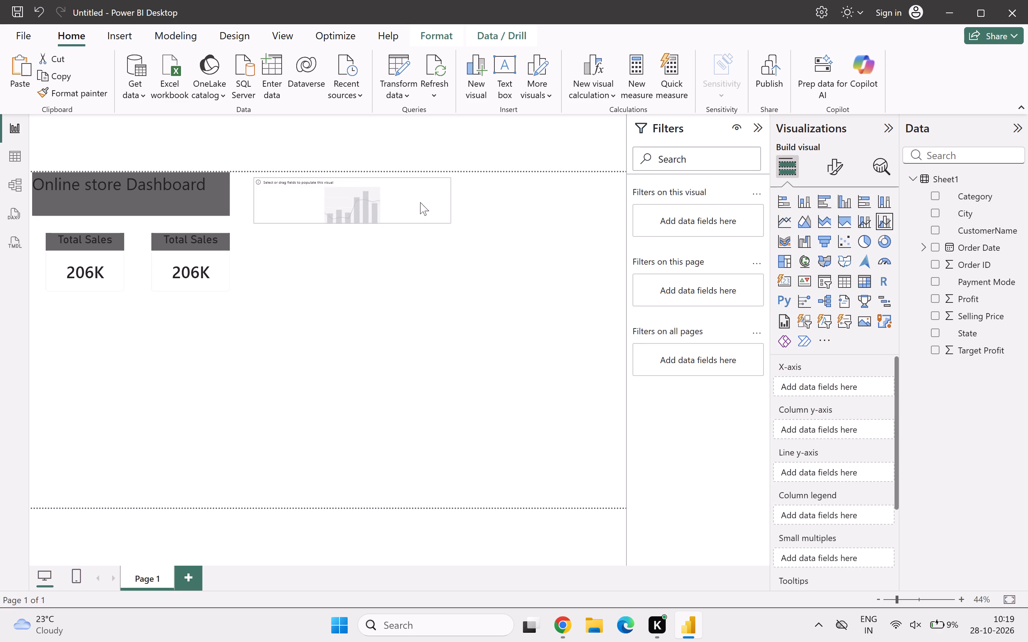
pyautogui.moveTo(420, 202); pyautogui.dragTo(461, 228)
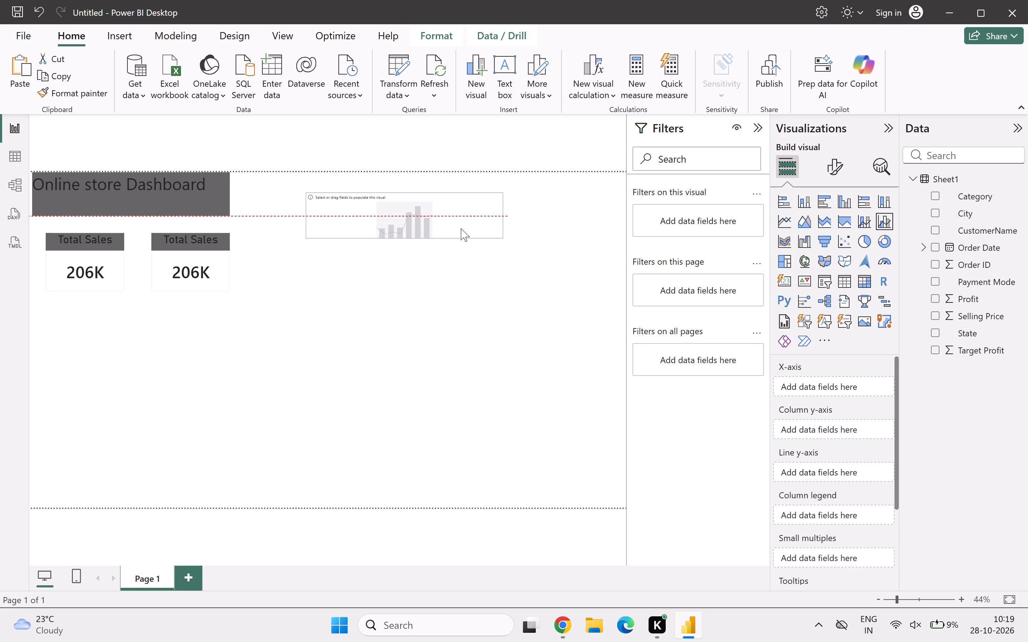
pyautogui.moveTo(461, 228); pyautogui.dragTo(213, 350)
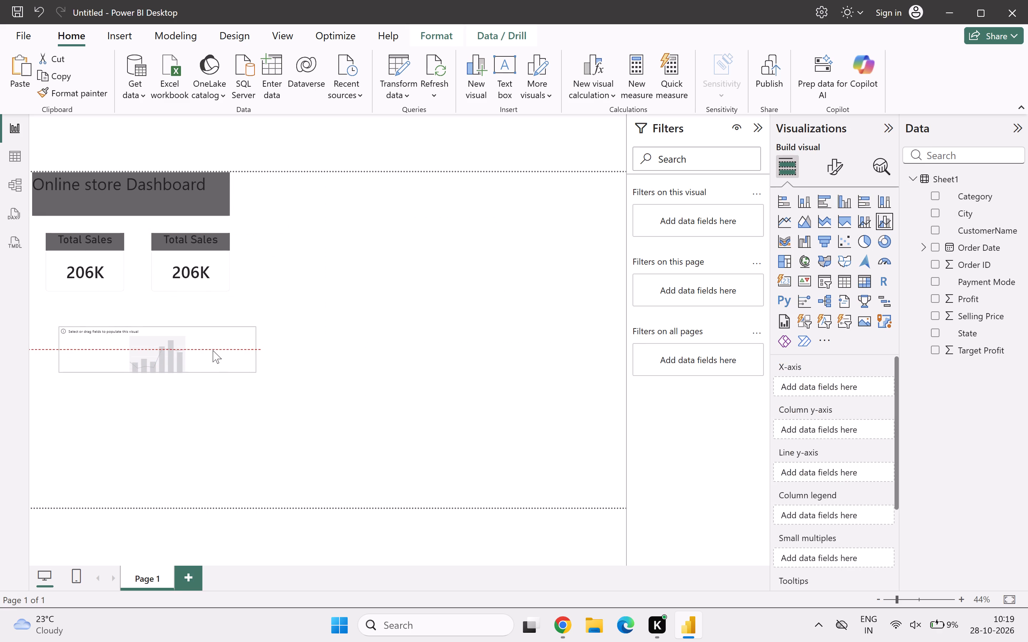
pyautogui.moveTo(213, 350); pyautogui.dragTo(170, 343)
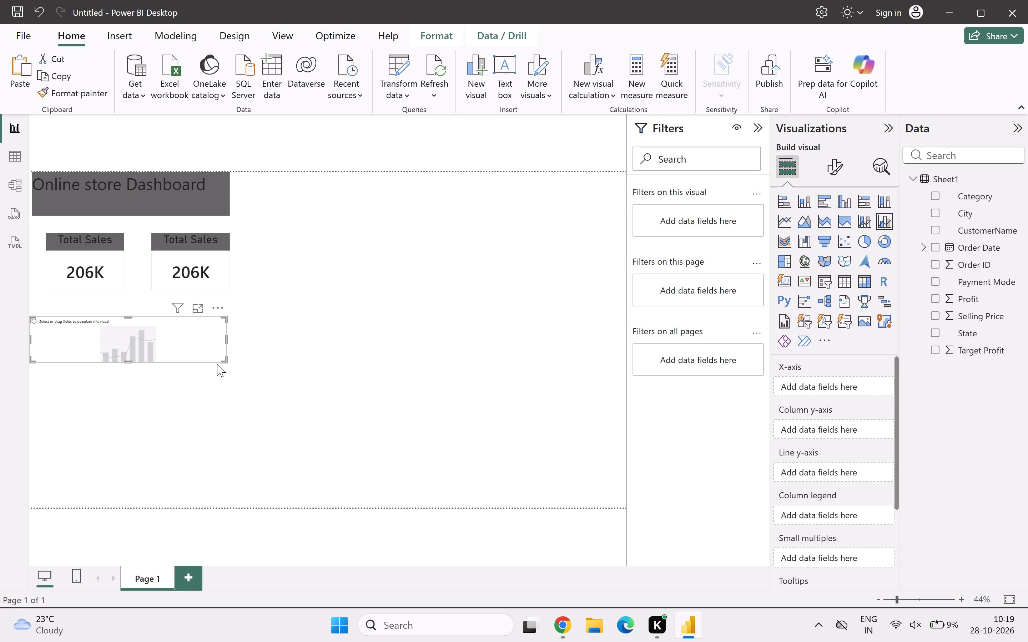
# Enlarge the empty line and clustered column chart to slightly wider than the title box, and shift it up closer to the cards.
pyautogui.moveTo(225, 360); pyautogui.dragTo(212, 445)
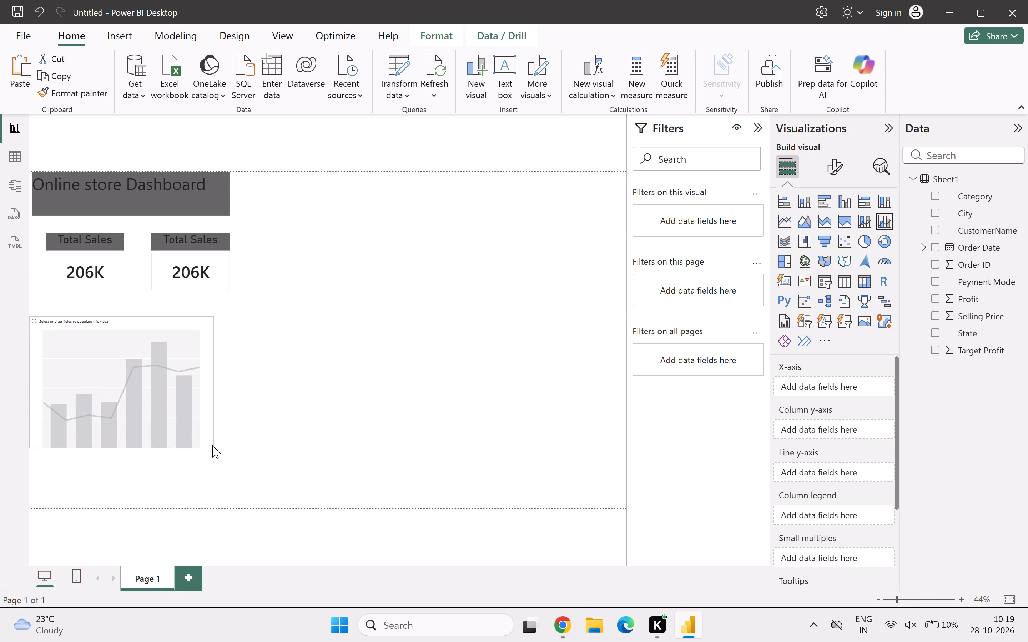
pyautogui.moveTo(212, 445); pyautogui.dragTo(214, 455)
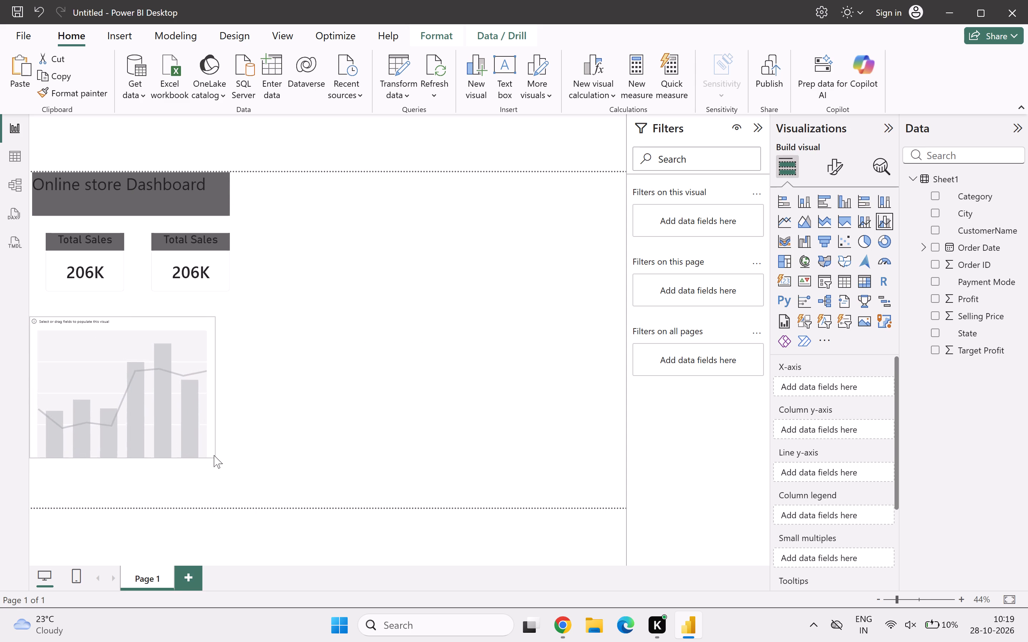
pyautogui.moveTo(214, 455); pyautogui.dragTo(237, 477)
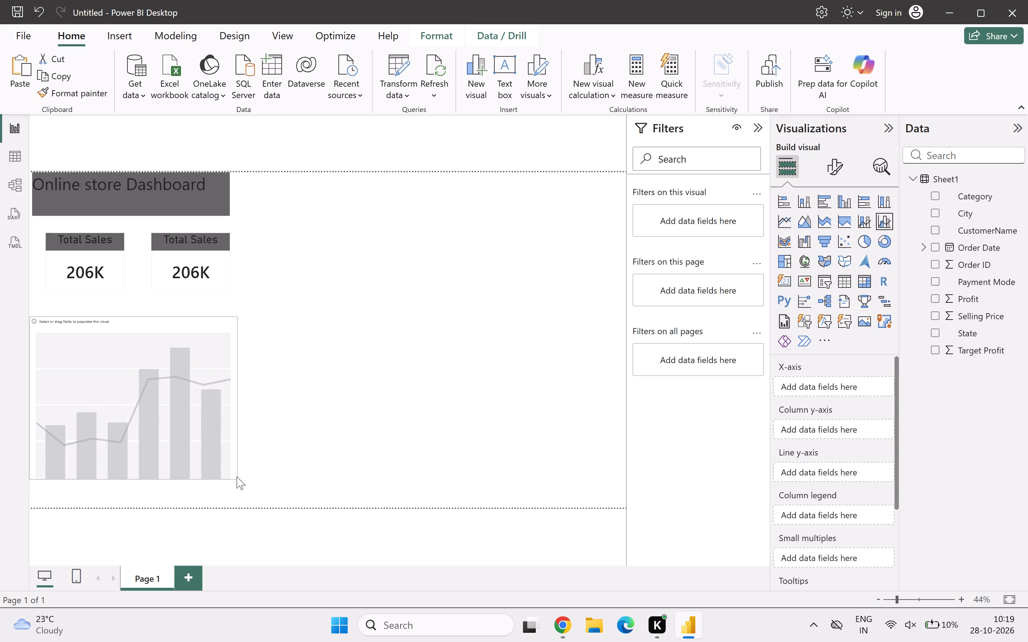
pyautogui.moveTo(237, 477); pyautogui.dragTo(239, 477)
pyautogui.moveTo(129, 332); pyautogui.dragTo(131, 322)
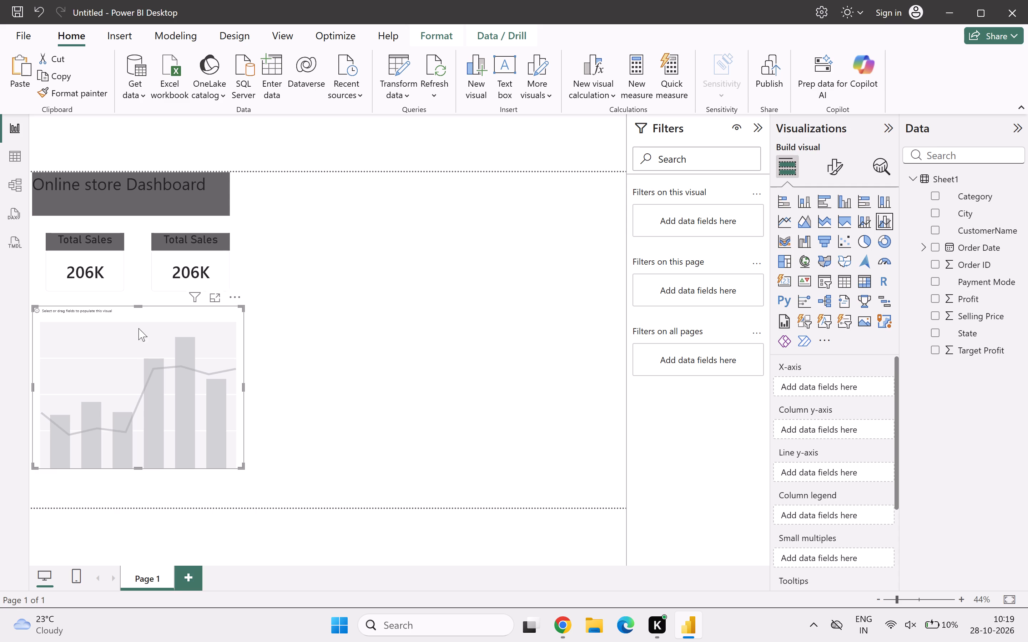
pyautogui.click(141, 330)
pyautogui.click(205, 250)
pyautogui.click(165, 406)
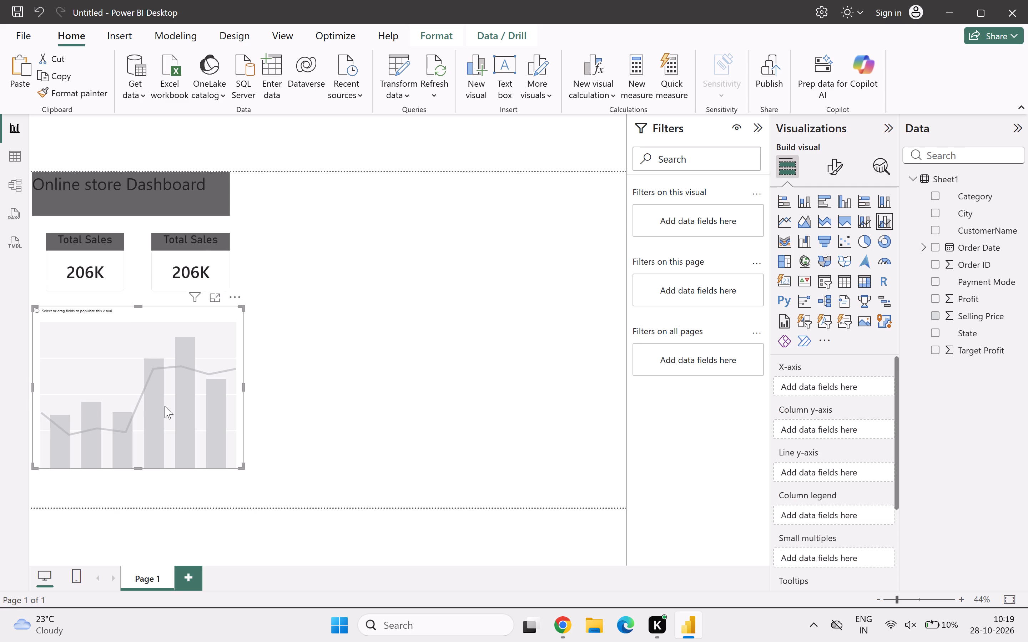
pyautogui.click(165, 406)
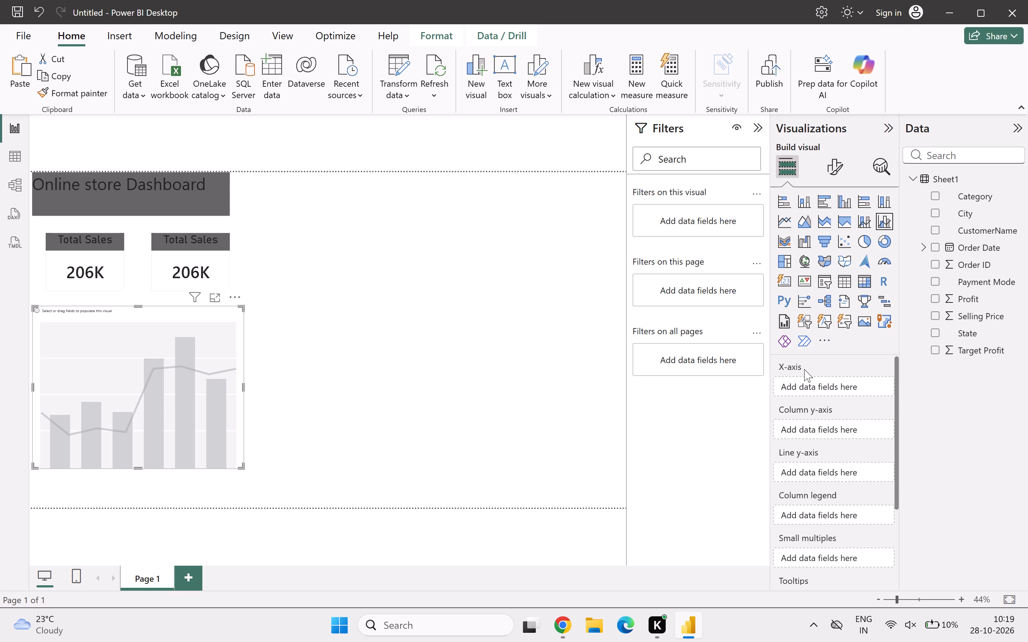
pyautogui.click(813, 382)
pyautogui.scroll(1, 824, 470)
# Duplicate the second Total Sales card and place the copy beside it as a third card at the same height, leaving a small gap.
pyautogui.rightClick(198, 257)
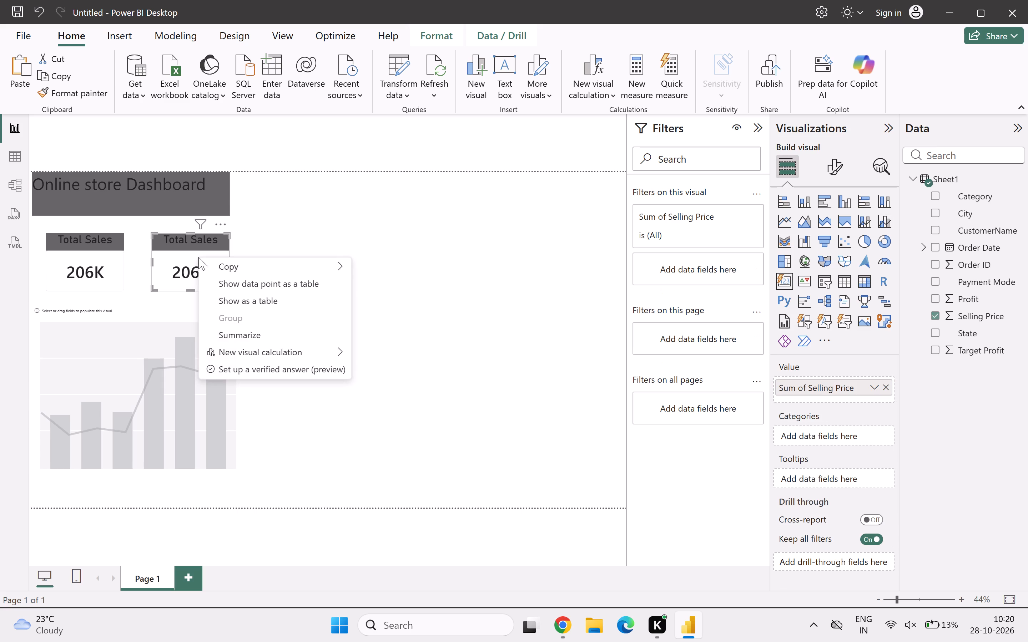
pyautogui.click(231, 267)
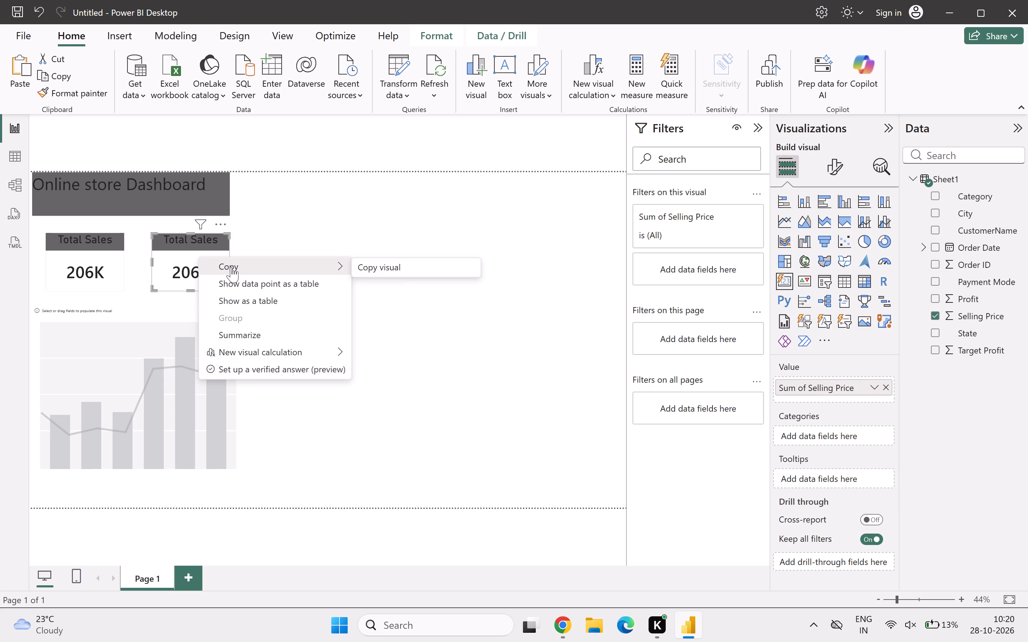
pyautogui.click(231, 267)
pyautogui.click(384, 265)
pyautogui.hotkey('ctrl', 'v')
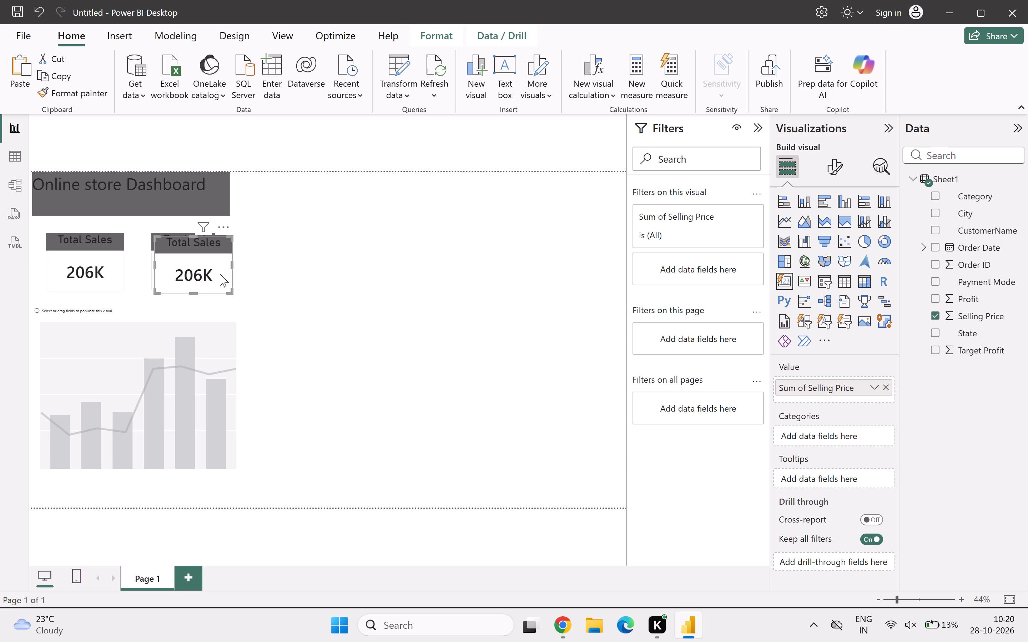
pyautogui.moveTo(220, 274); pyautogui.dragTo(312, 270)
pyautogui.click(392, 278)
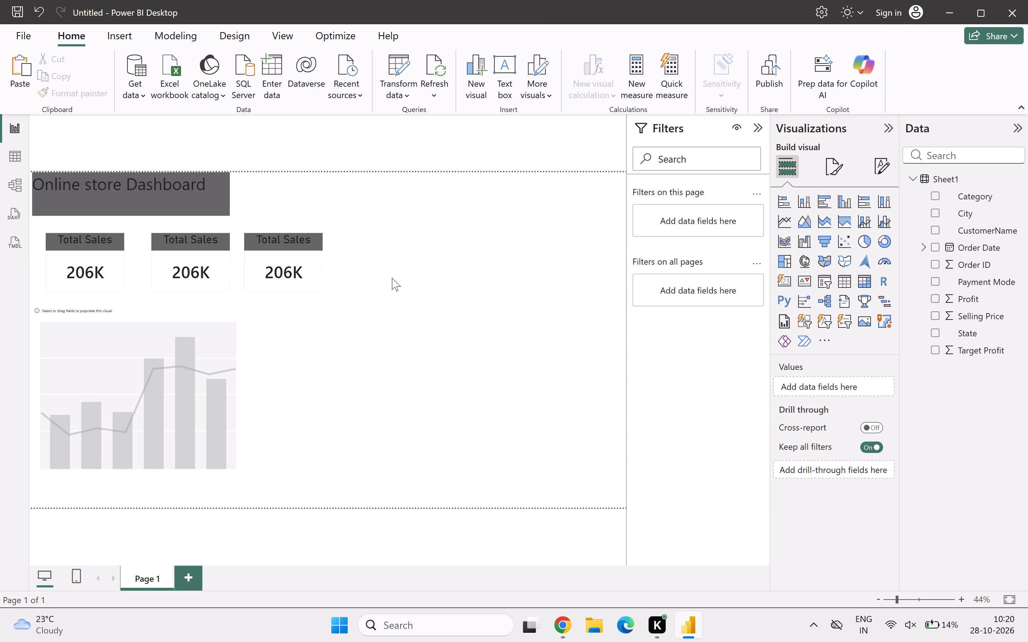
pyautogui.click(307, 269)
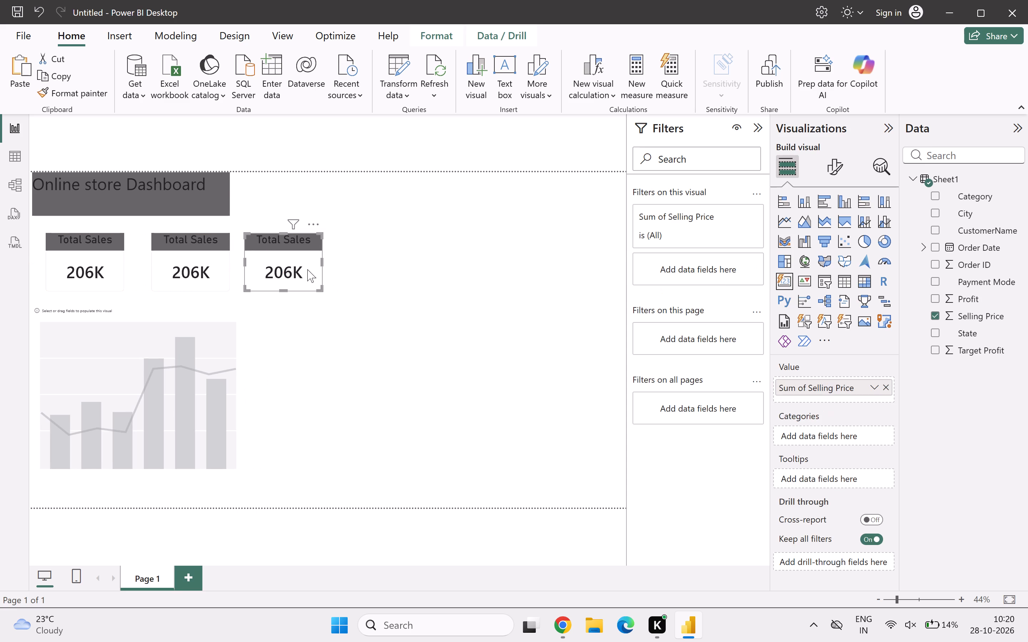
pyautogui.click(216, 266)
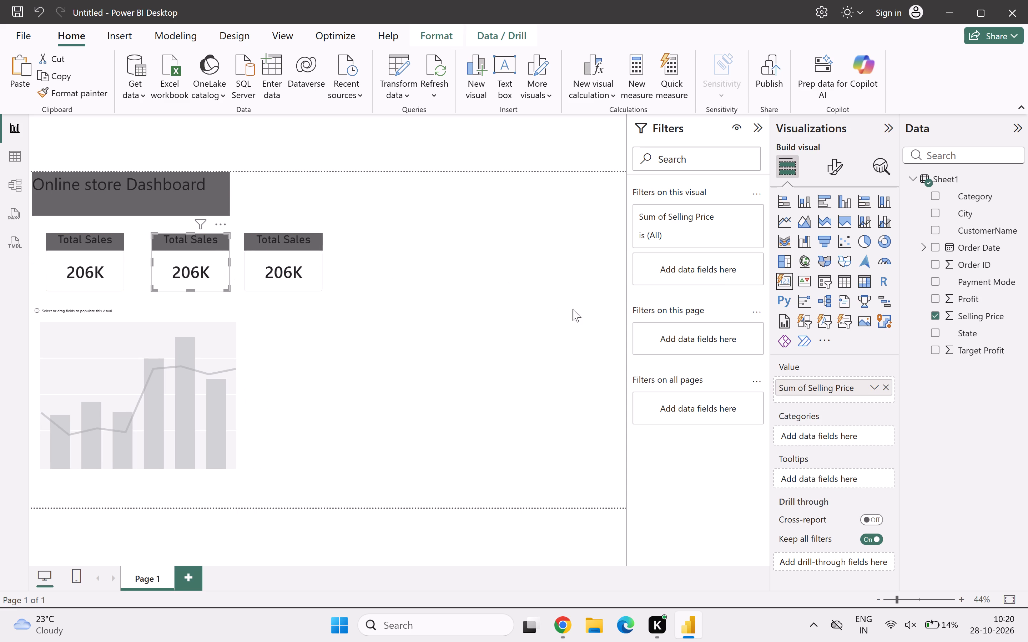
pyautogui.moveTo(301, 267); pyautogui.dragTo(308, 269)
pyautogui.click(424, 264)
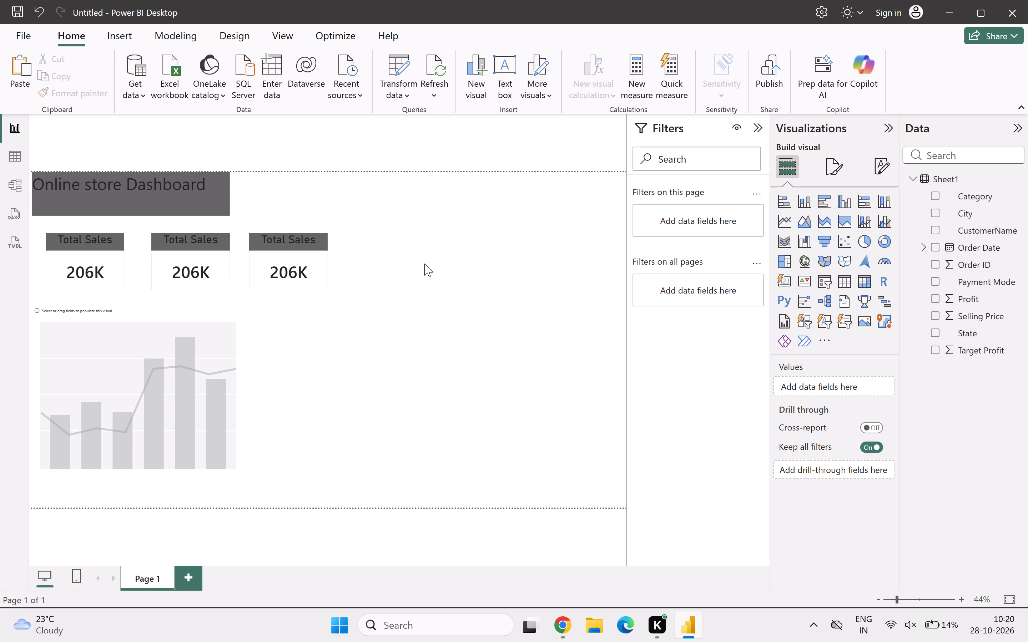
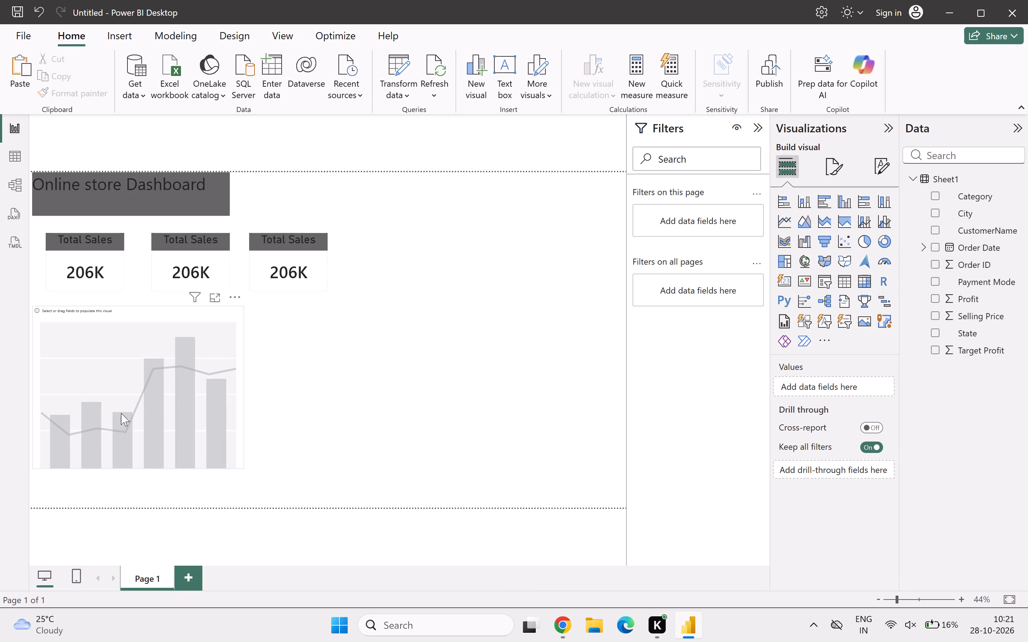
# For the empty line and clustered column chart, expand Order Date and its Date Hierarchy to reach the individual date-level fields.
pyautogui.click(50, 408)
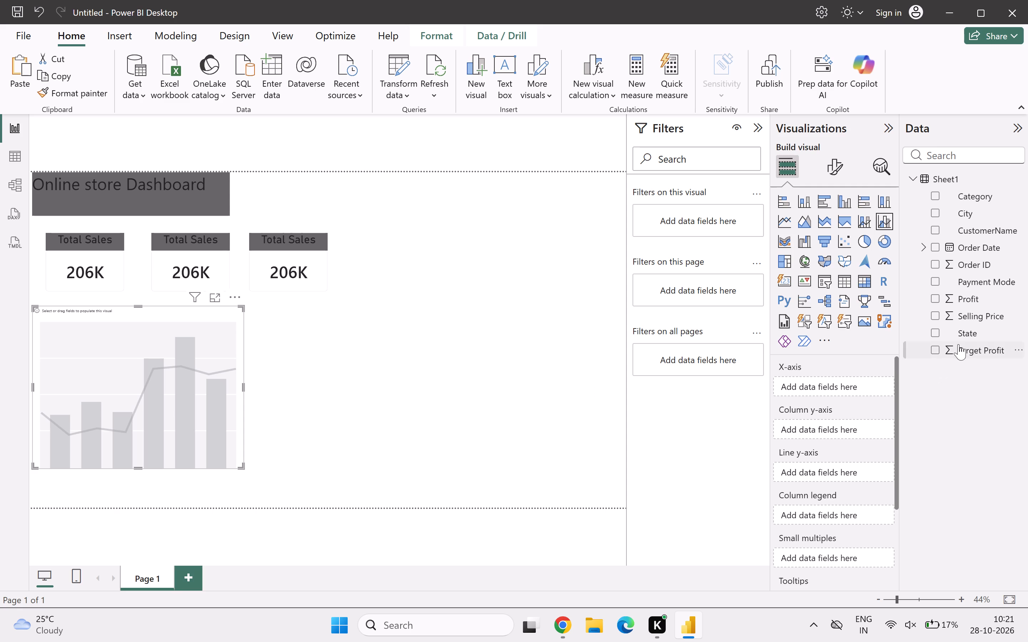
pyautogui.click(920, 246)
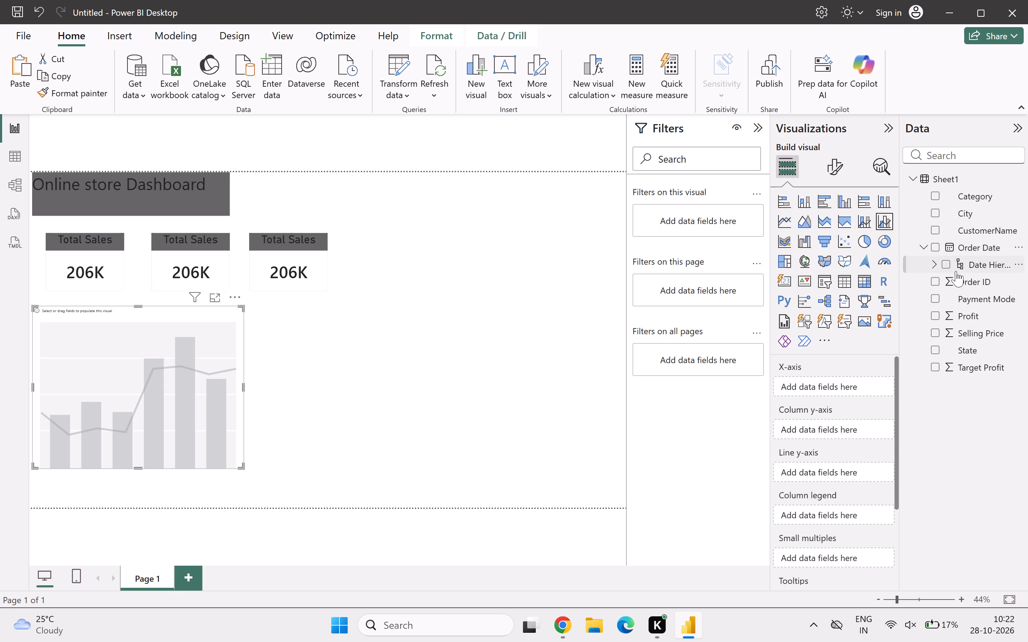
pyautogui.click(936, 262)
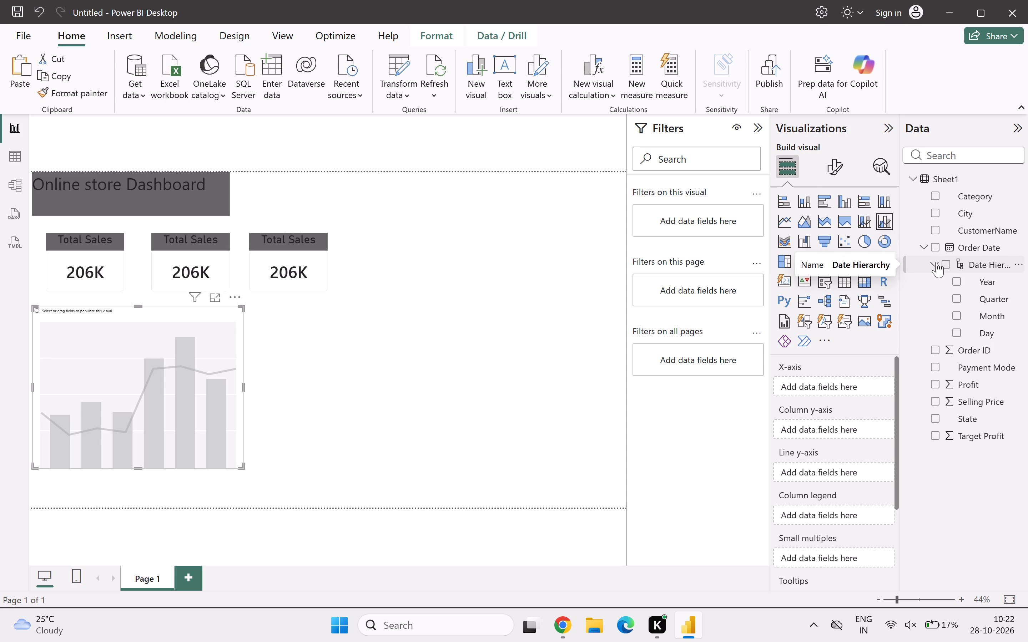
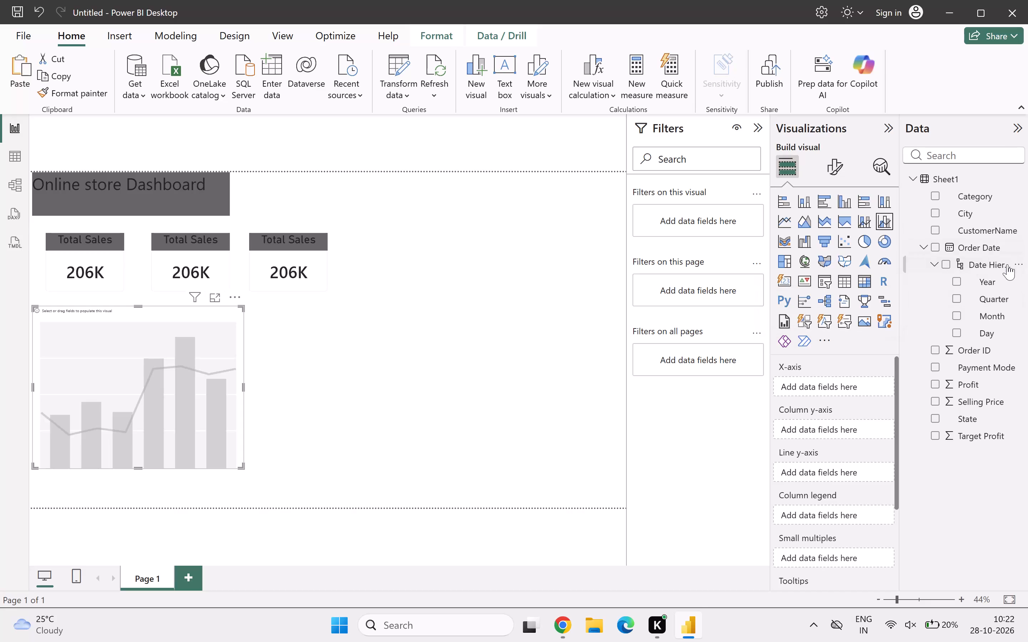
# Populate the line and clustered column chart with Quarter as X-axis, Selling Price as column y-axis and Profit as line y-axis.
pyautogui.moveTo(967, 299); pyautogui.dragTo(891, 337)
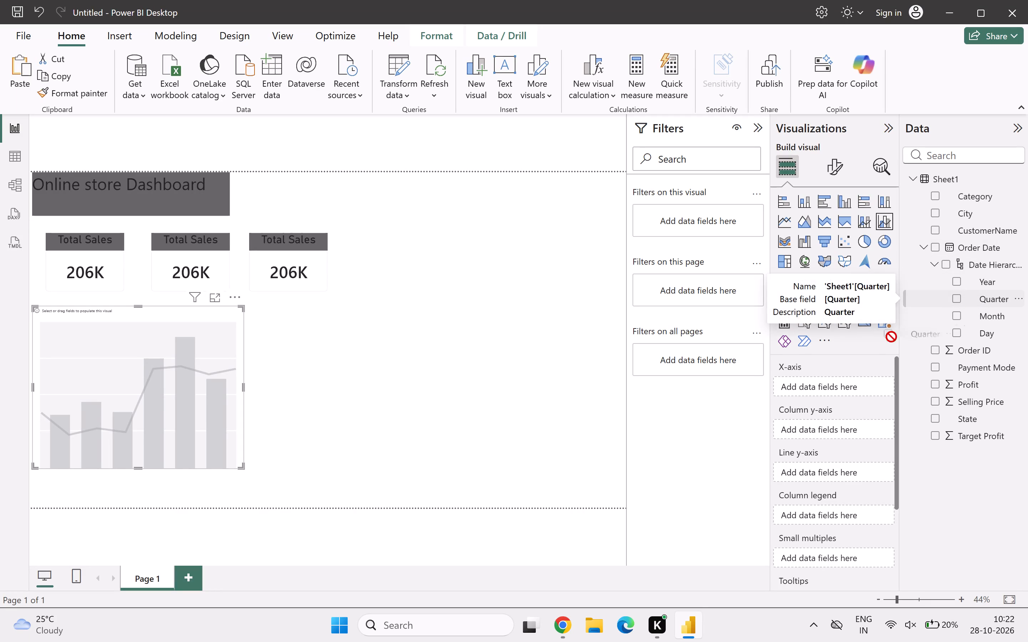
pyautogui.moveTo(891, 337); pyautogui.dragTo(808, 387)
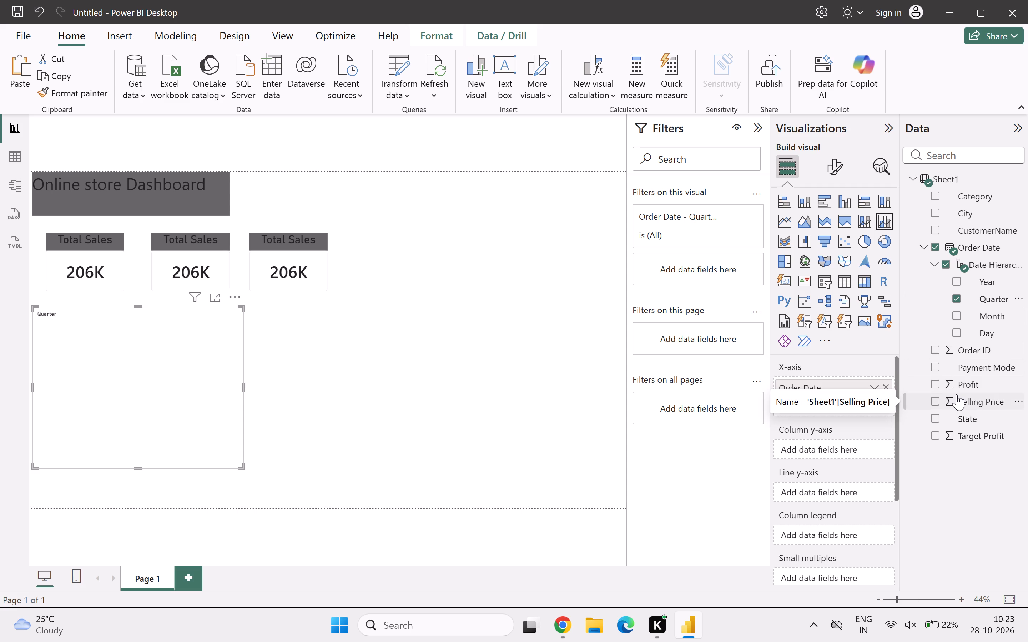
pyautogui.moveTo(957, 394); pyautogui.dragTo(823, 447)
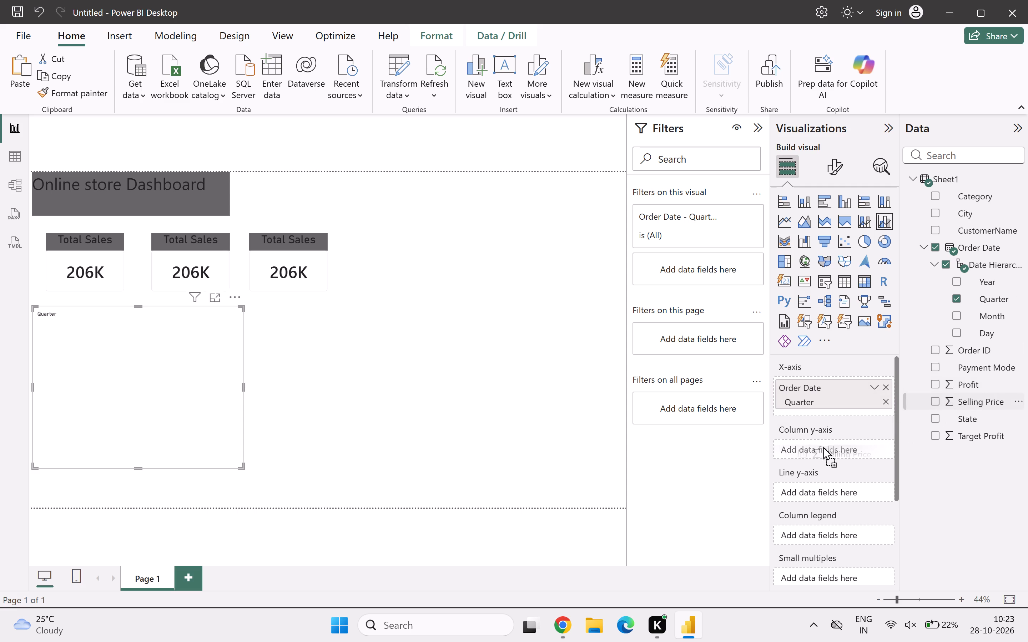
pyautogui.moveTo(823, 447); pyautogui.dragTo(821, 445)
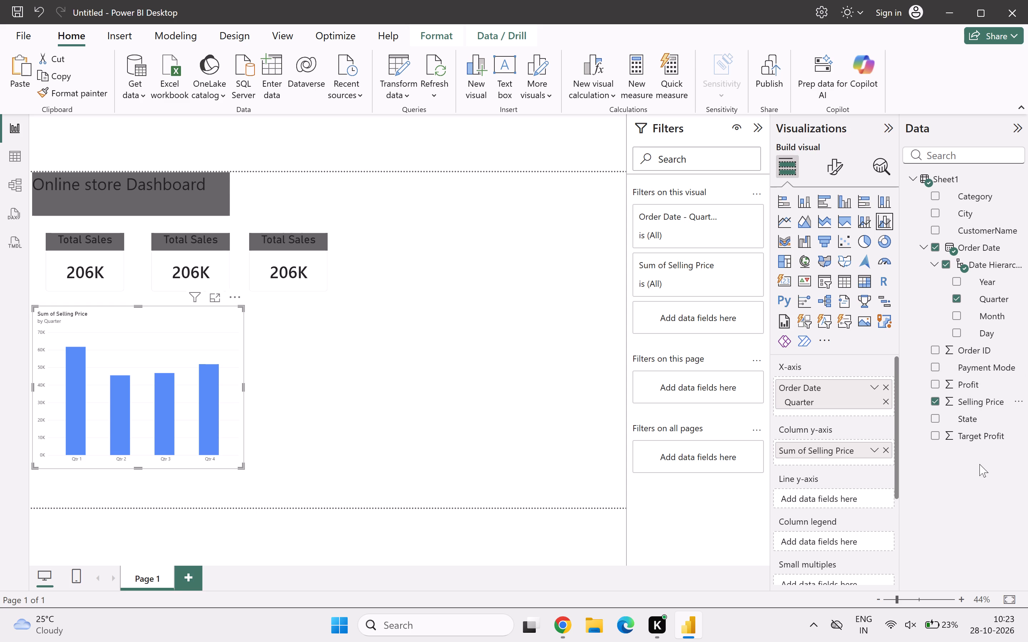
pyautogui.moveTo(947, 383); pyautogui.dragTo(815, 491)
pyautogui.moveTo(815, 491); pyautogui.dragTo(812, 492)
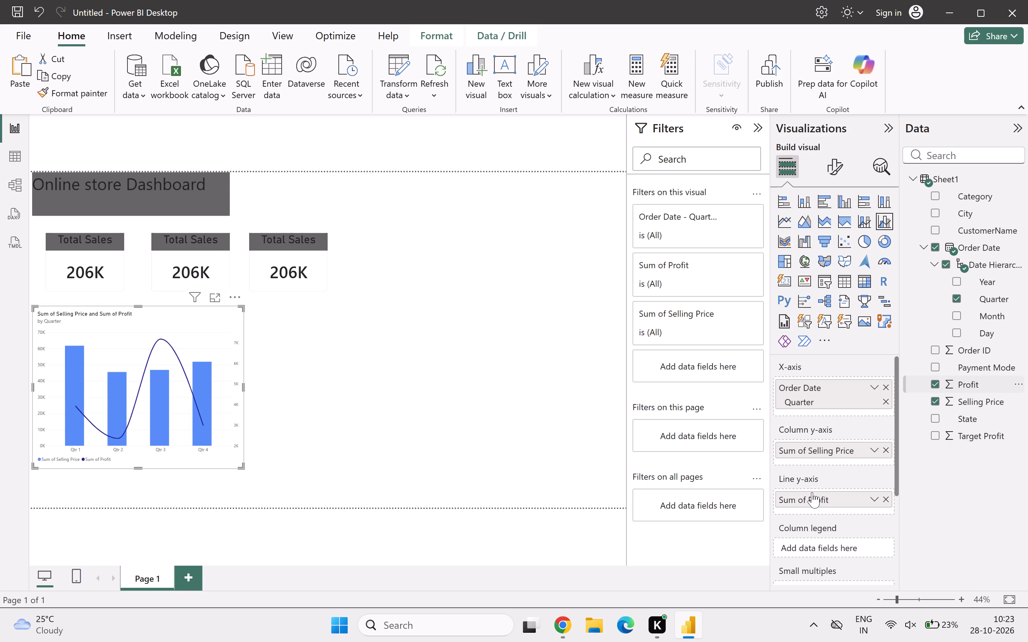
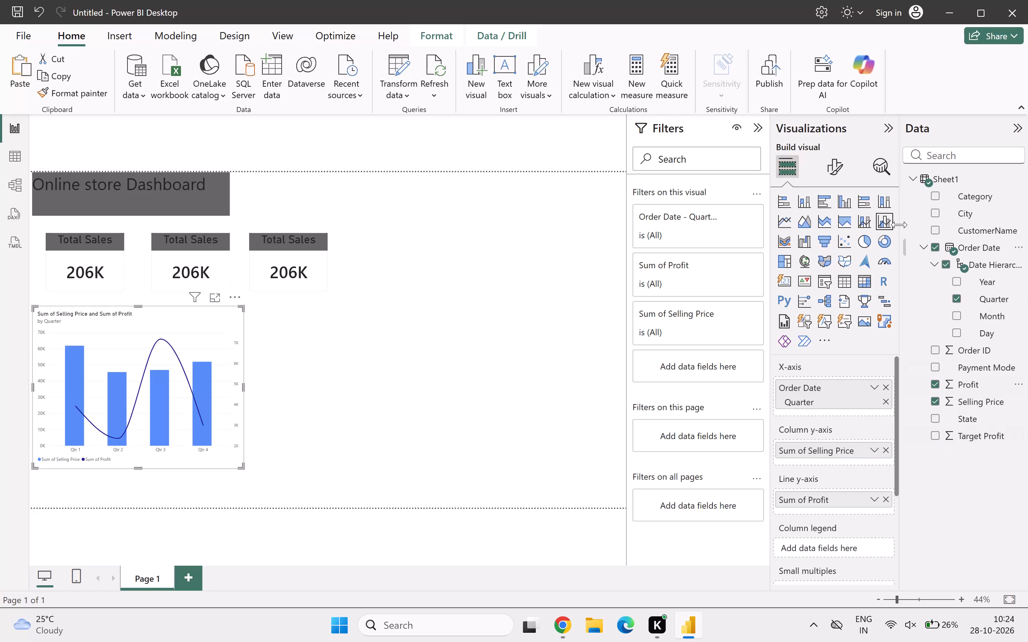
# Open the formatting options of the quarterly selling price and profit chart.
pyautogui.click(132, 438)
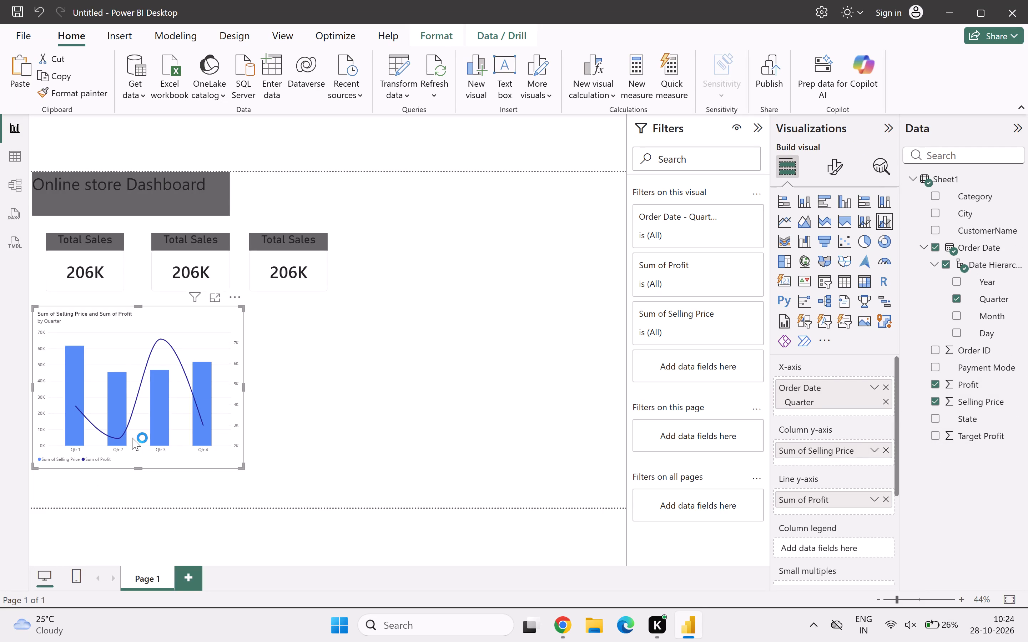
pyautogui.click(831, 158)
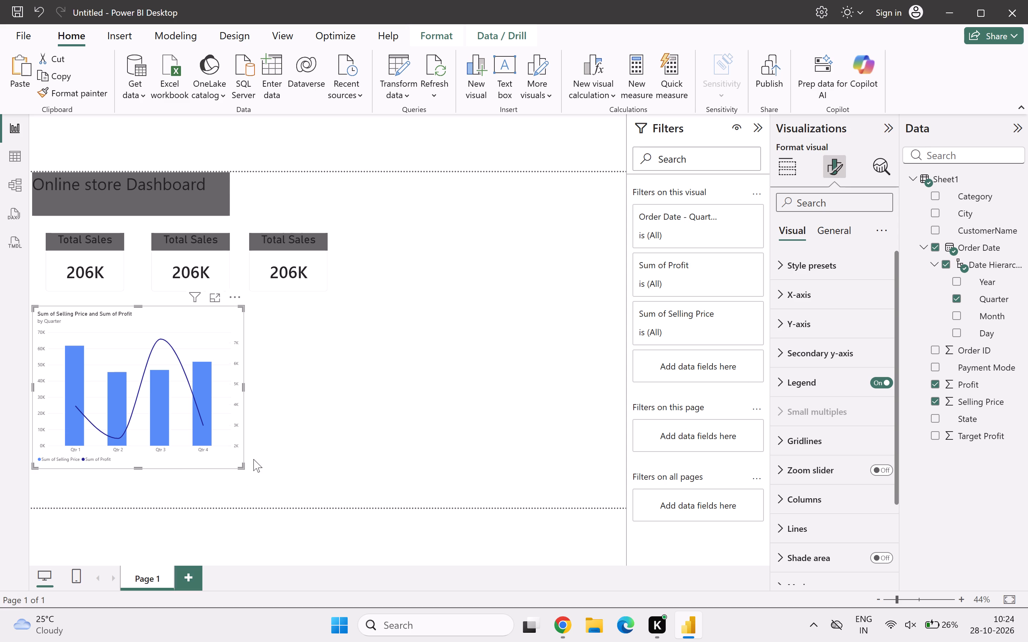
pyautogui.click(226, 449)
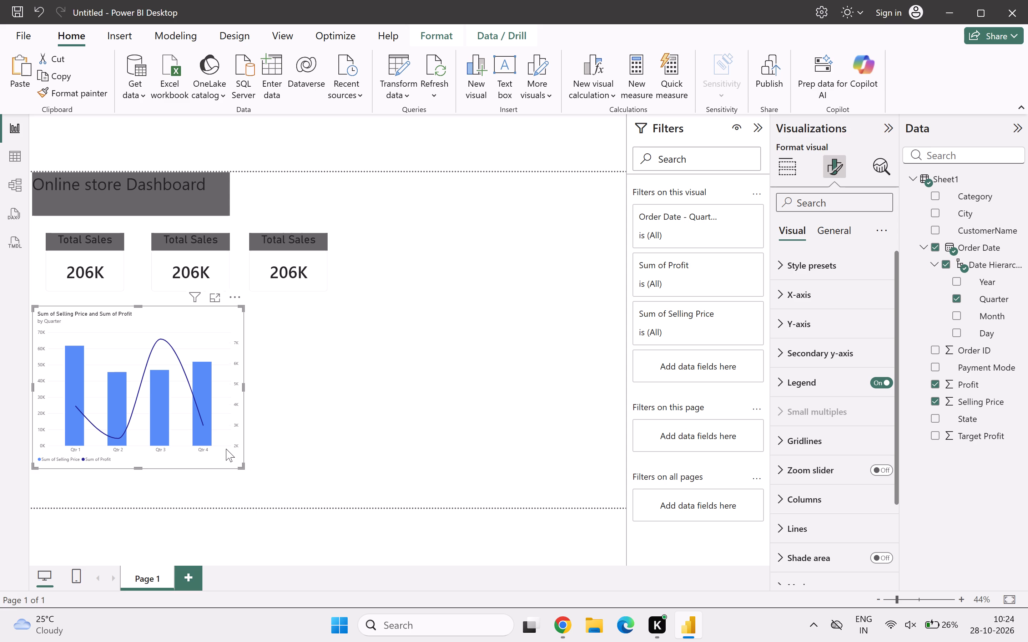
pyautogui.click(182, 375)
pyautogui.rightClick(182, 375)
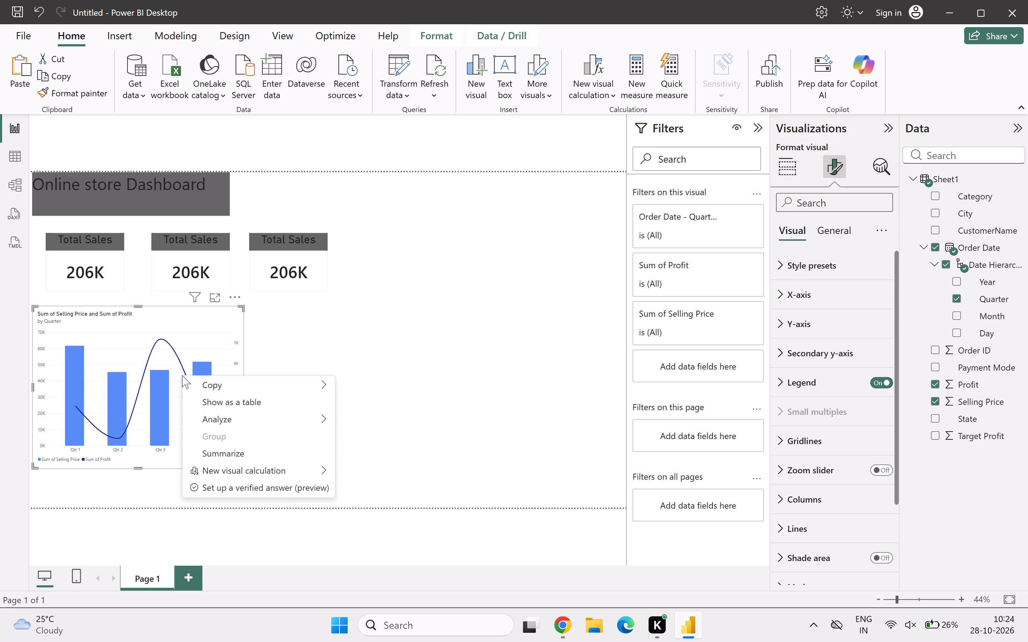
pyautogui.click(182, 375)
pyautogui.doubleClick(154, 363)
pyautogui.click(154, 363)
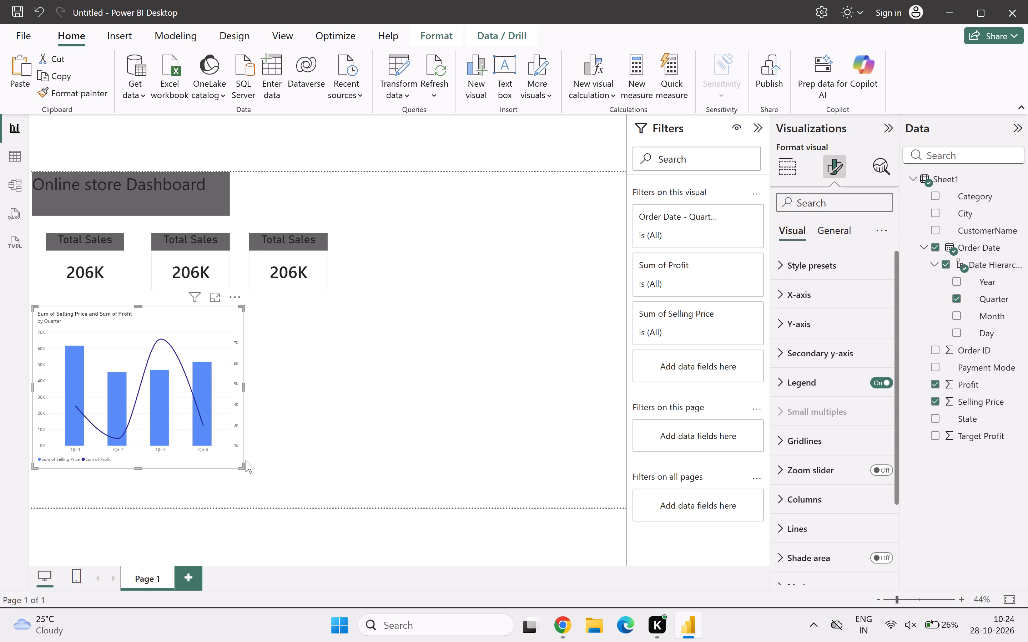
# Move the combo chart slightly to the right, away from the page's left edge and beneath the KPI cards.
pyautogui.moveTo(244, 460); pyautogui.dragTo(234, 460)
pyautogui.doubleClick(234, 460)
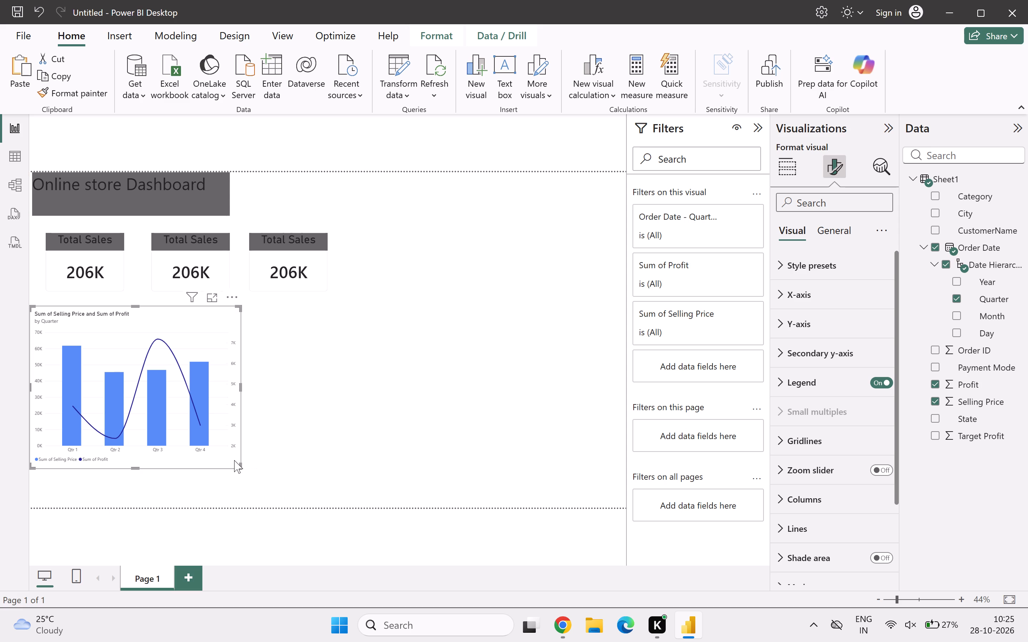
pyautogui.moveTo(236, 461); pyautogui.dragTo(257, 465)
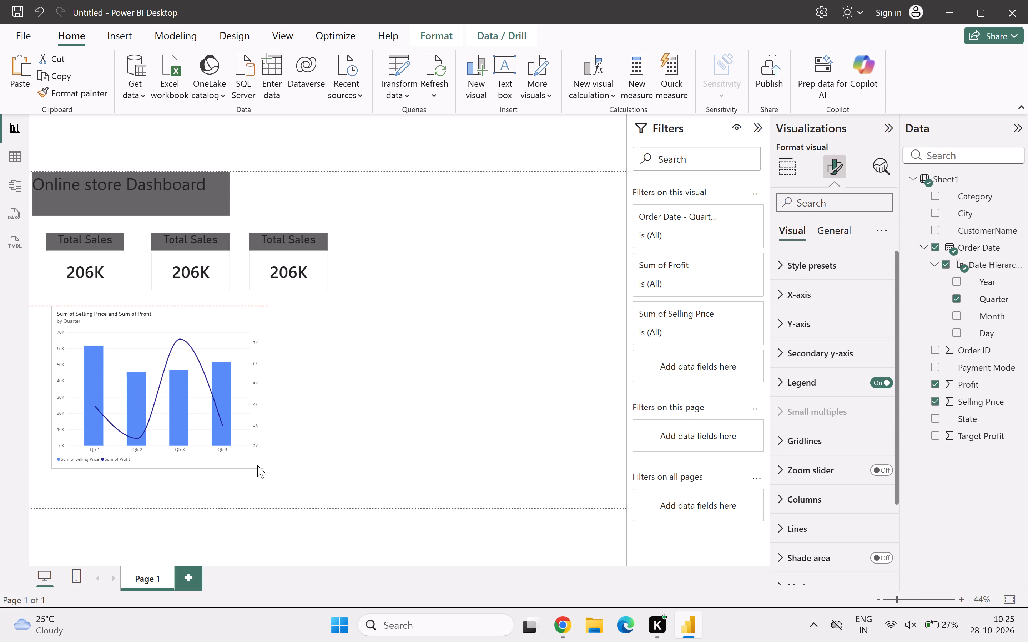
pyautogui.moveTo(257, 465); pyautogui.dragTo(259, 465)
pyautogui.click(235, 356)
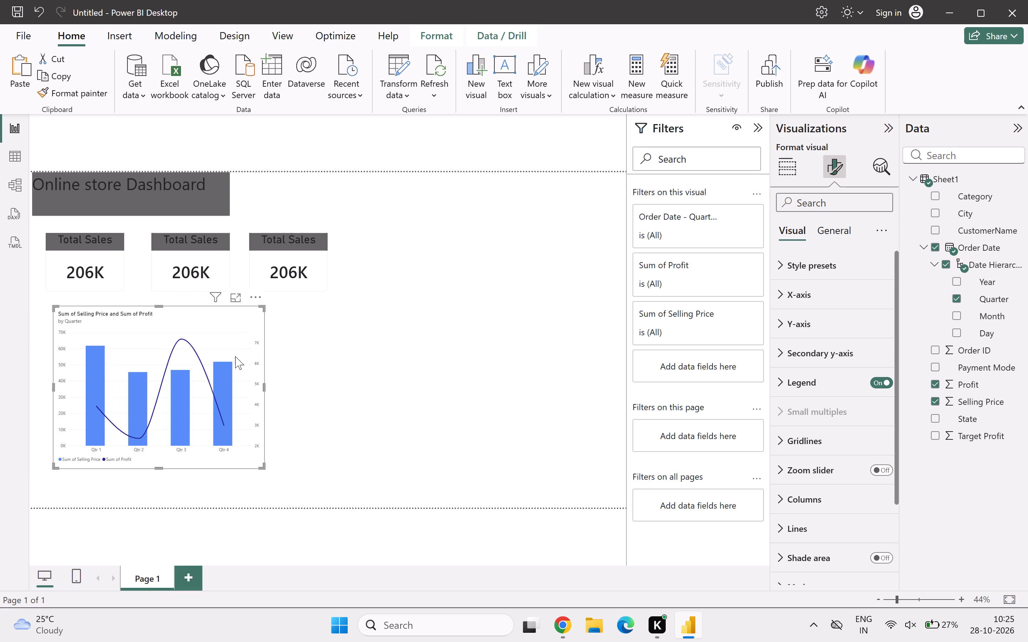
pyautogui.click(243, 330)
pyautogui.rightClick(243, 330)
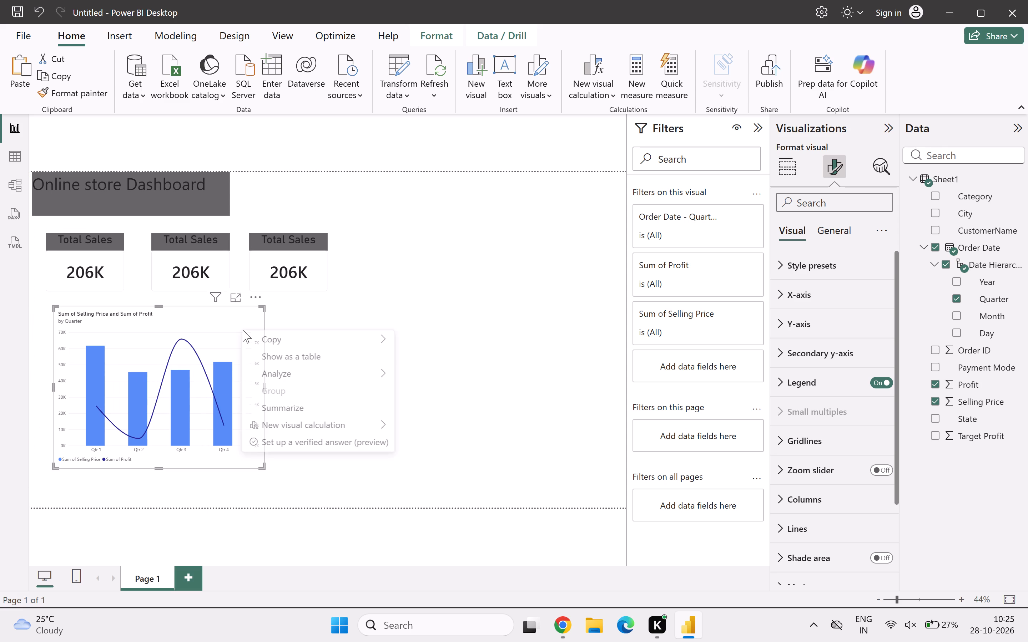
pyautogui.click(243, 330)
pyautogui.doubleClick(201, 318)
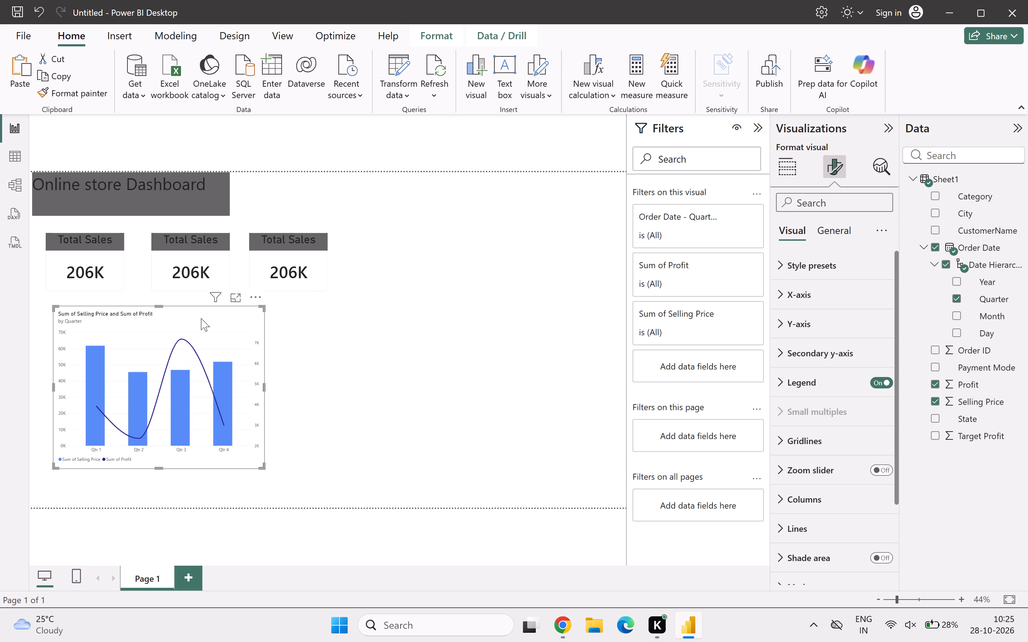
pyautogui.click(201, 318)
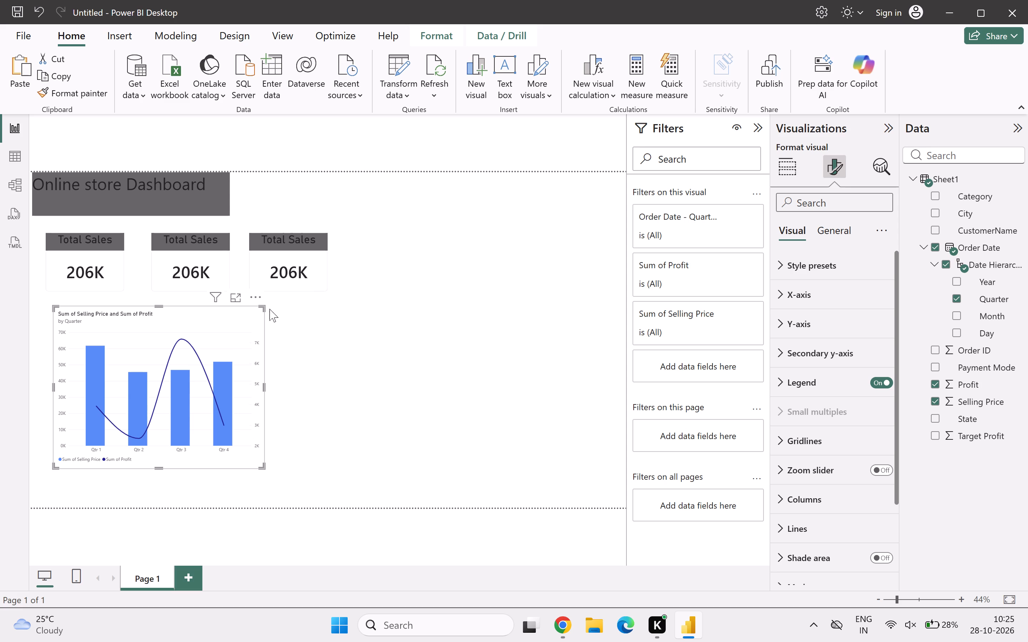
# Widen the combo chart to about the span of the three KPI cards and align it beneath them.
pyautogui.moveTo(260, 309); pyautogui.dragTo(324, 308)
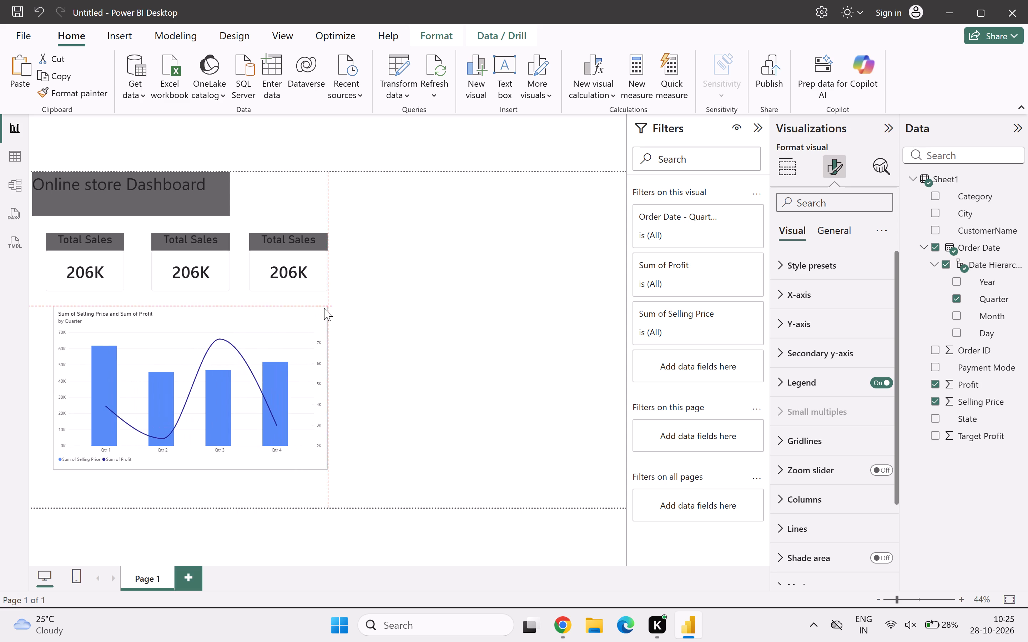
pyautogui.moveTo(324, 308); pyautogui.dragTo(327, 308)
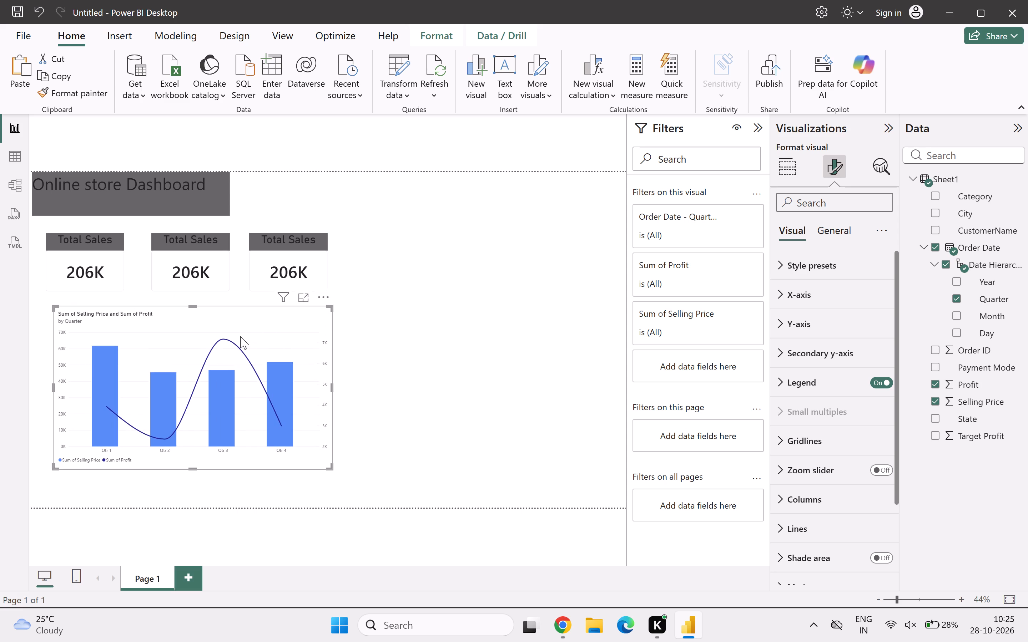
pyautogui.moveTo(235, 336); pyautogui.dragTo(211, 330)
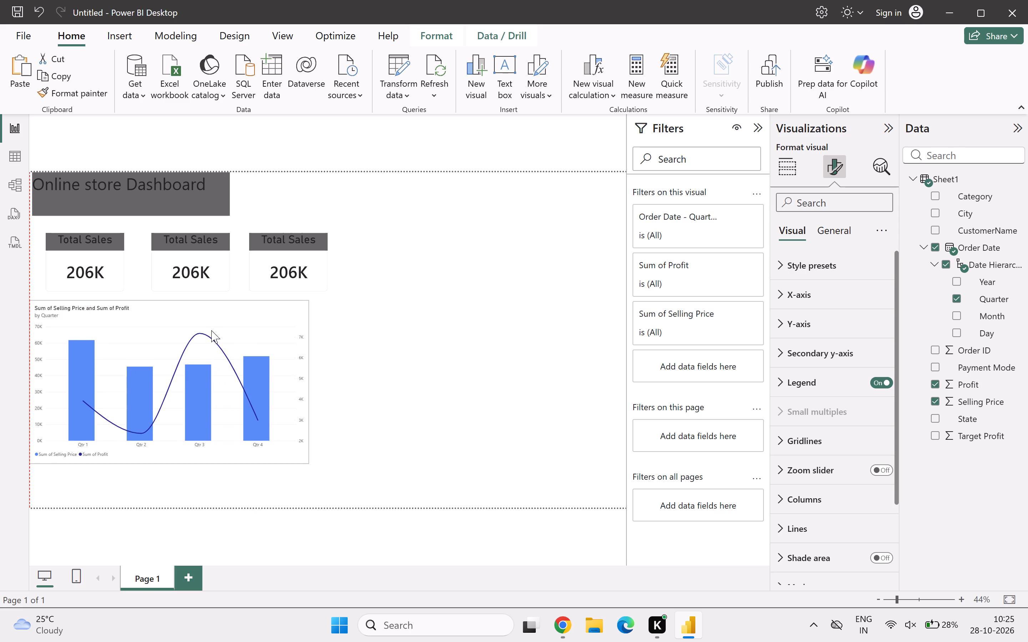
pyautogui.moveTo(211, 330); pyautogui.dragTo(231, 332)
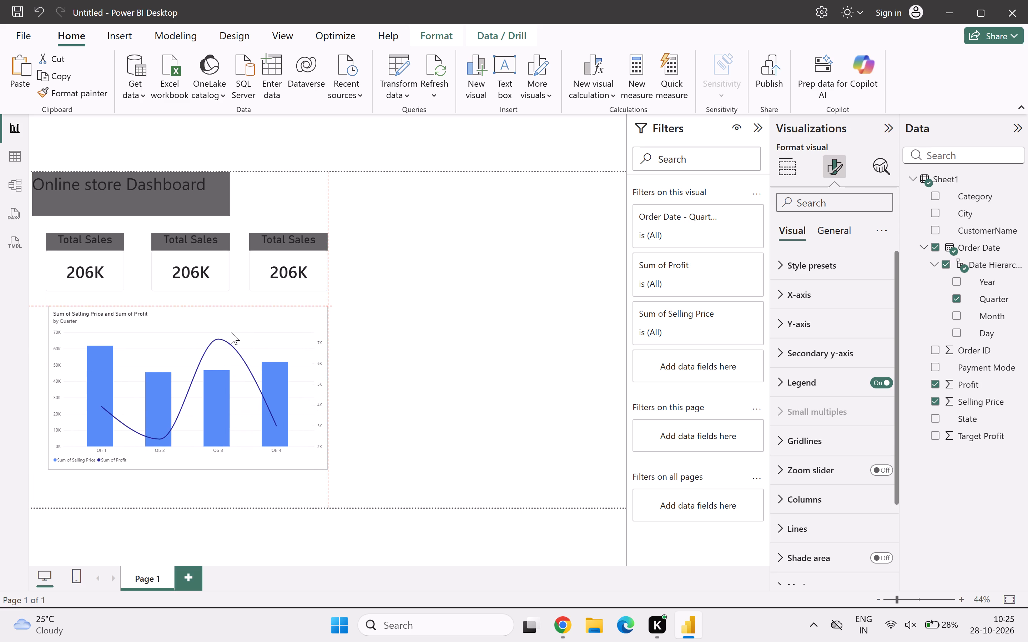
pyautogui.moveTo(231, 332); pyautogui.dragTo(226, 332)
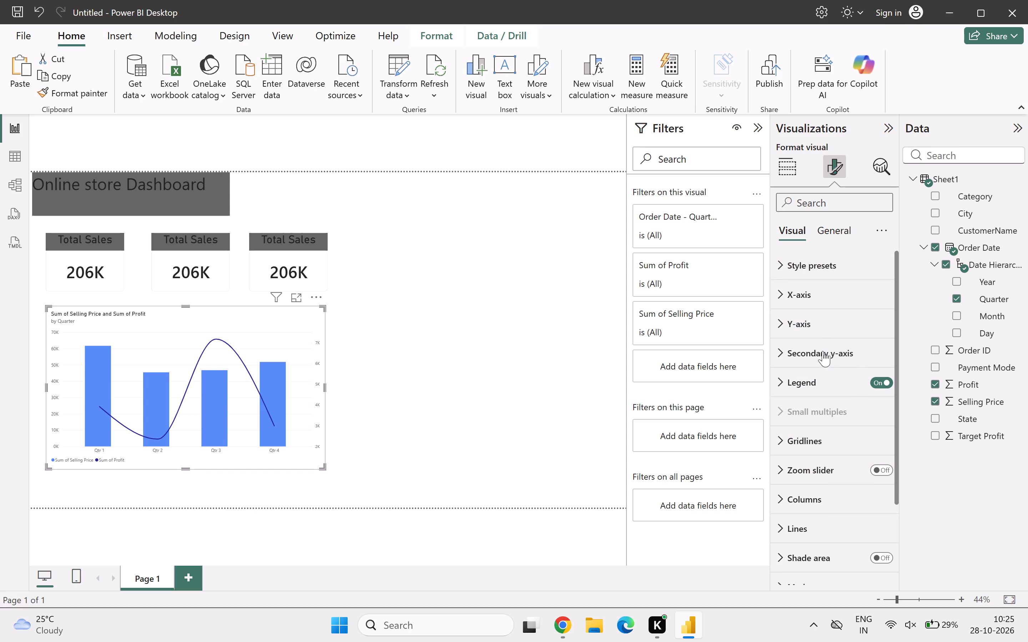
# Set the combo chart's columns for all categories to a custom muted teal colour, #57A49B.
pyautogui.scroll(-2, 823, 379)
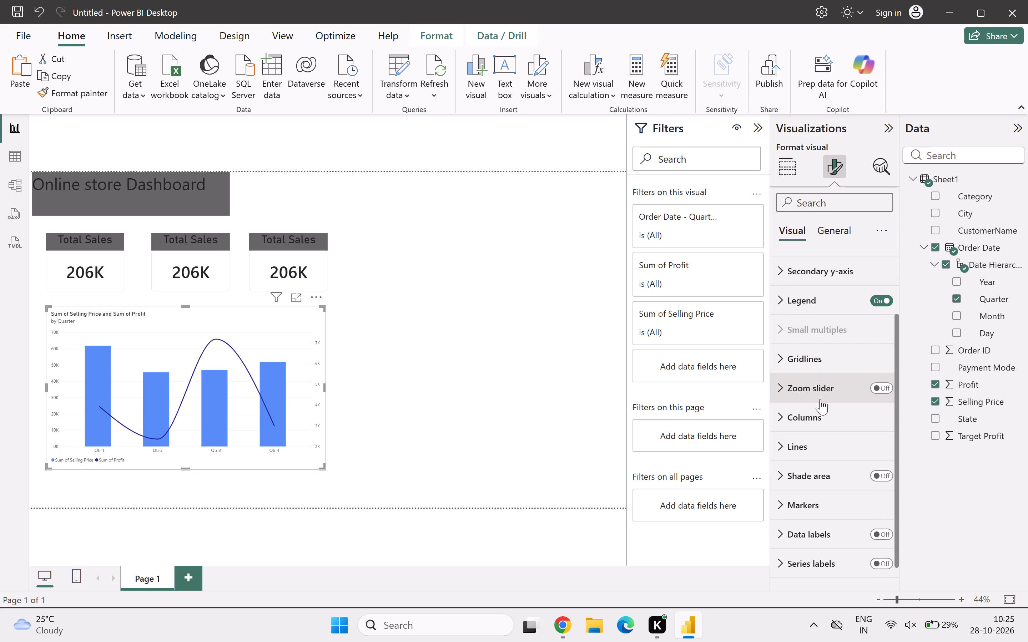
pyautogui.click(822, 415)
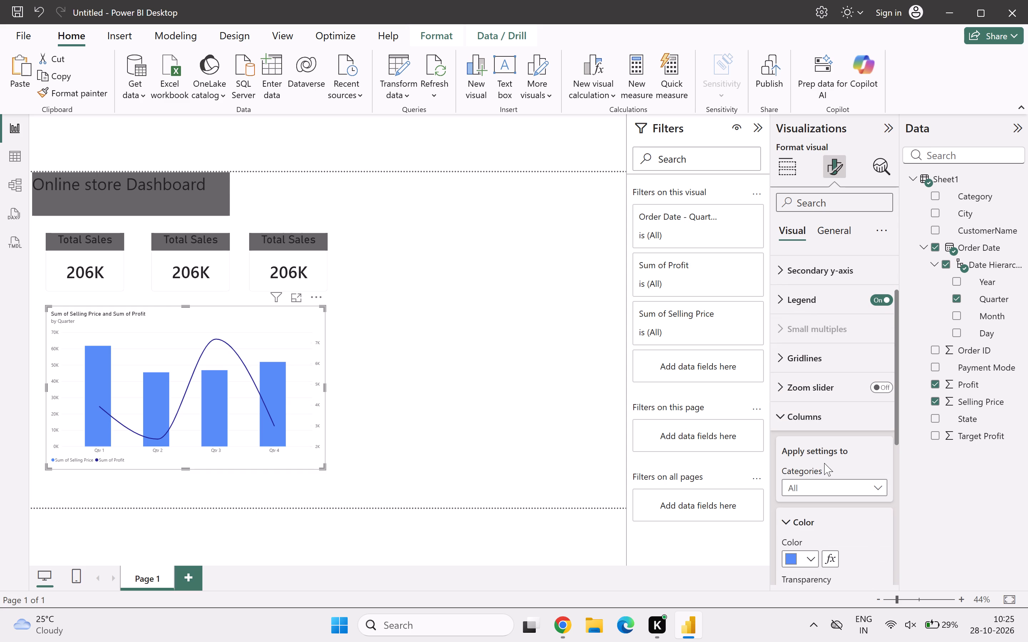
pyautogui.scroll(-1, 824, 463)
pyautogui.click(808, 489)
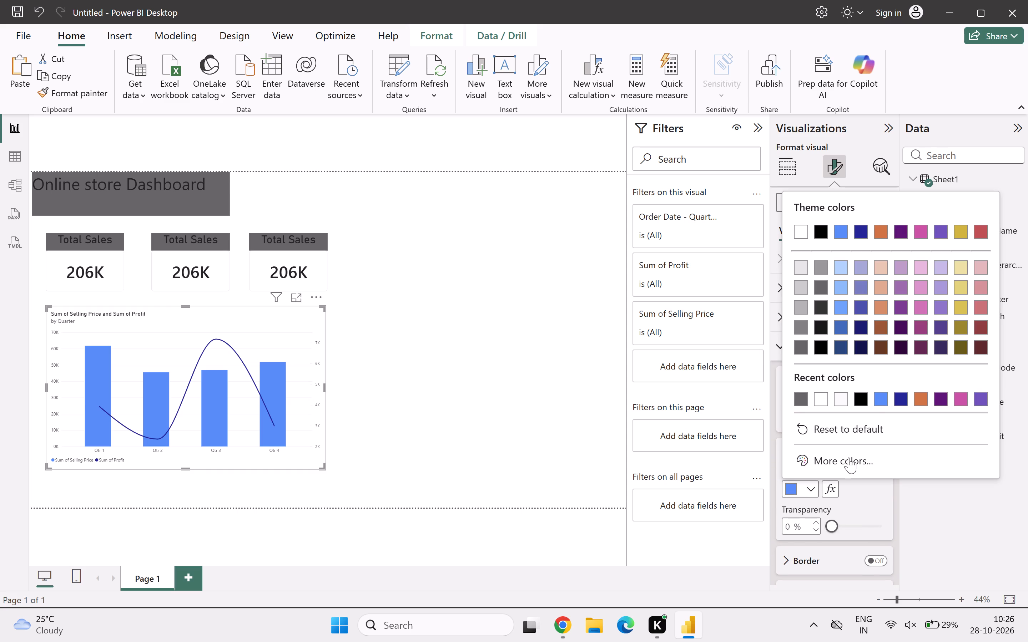
pyautogui.click(847, 469)
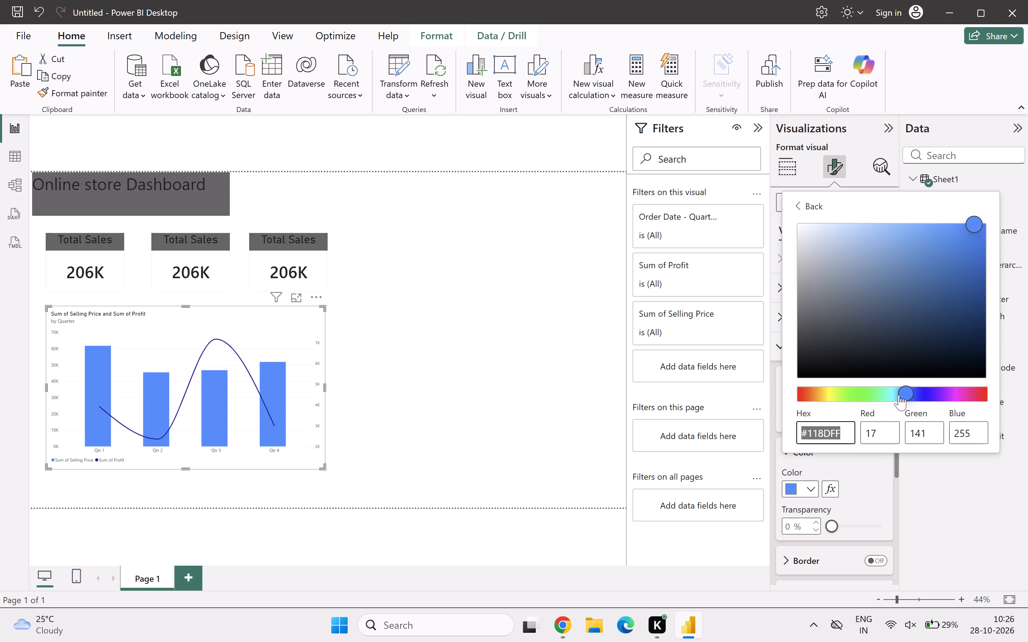
pyautogui.moveTo(900, 392); pyautogui.dragTo(870, 396)
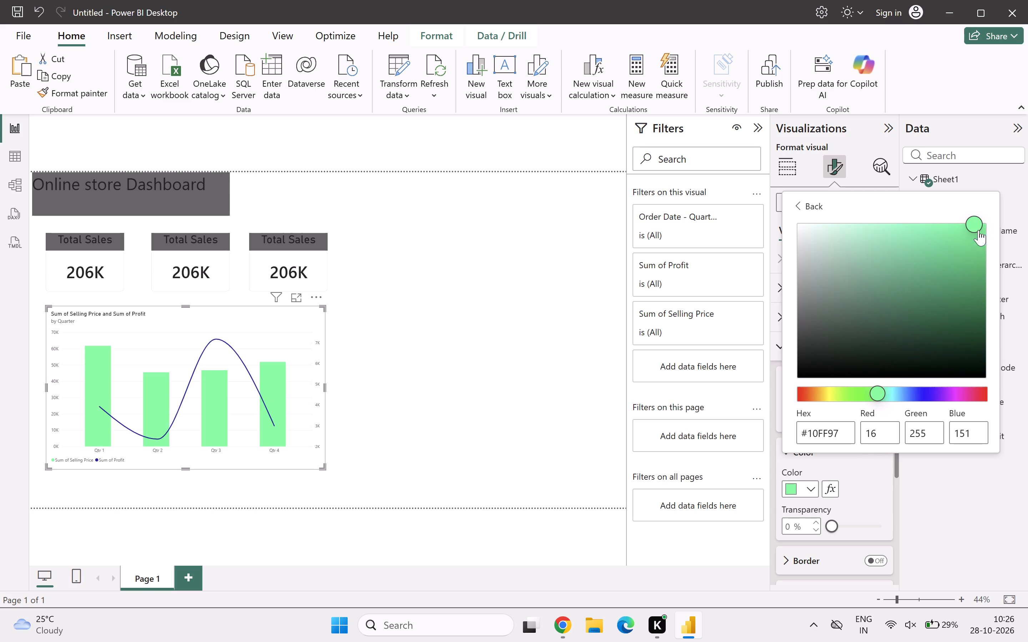
pyautogui.click(882, 396)
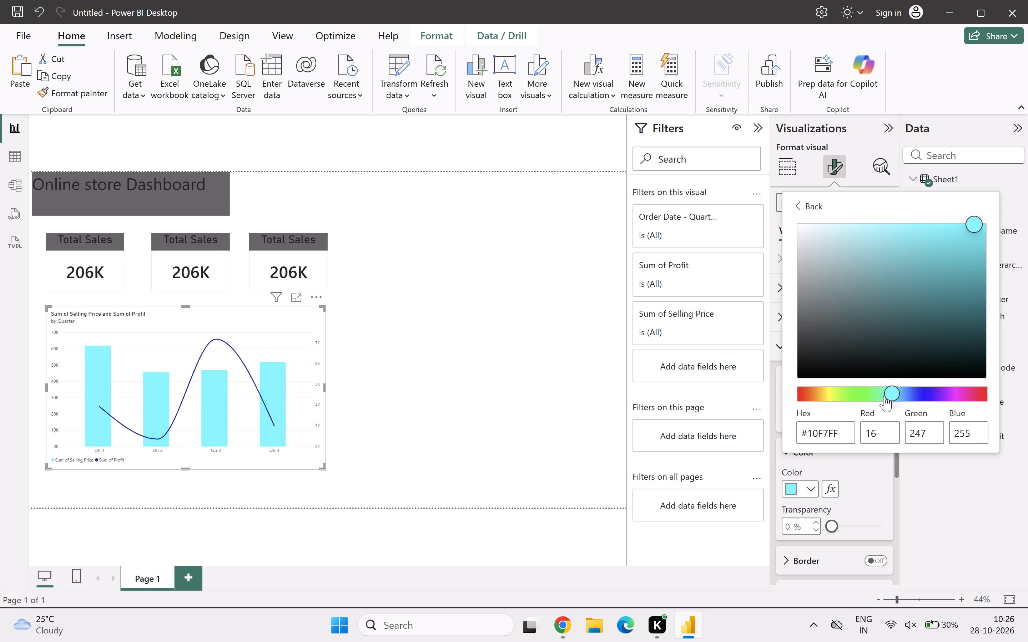
pyautogui.click(971, 221)
pyautogui.moveTo(970, 223); pyautogui.dragTo(971, 224)
pyautogui.moveTo(971, 224); pyautogui.dragTo(971, 228)
pyautogui.moveTo(971, 228); pyautogui.dragTo(858, 272)
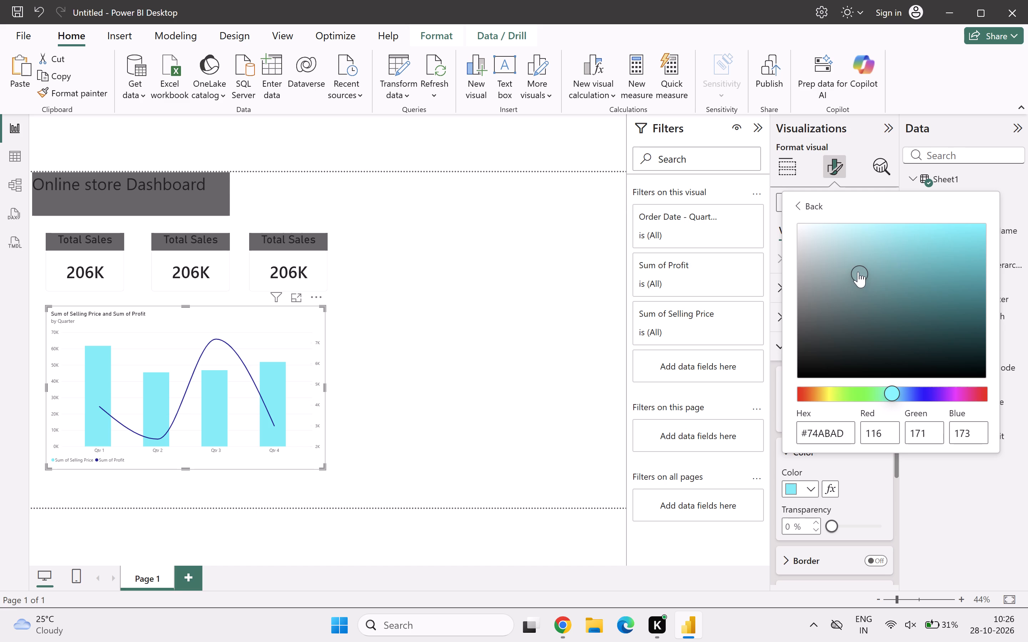
pyautogui.moveTo(858, 272); pyautogui.dragTo(883, 249)
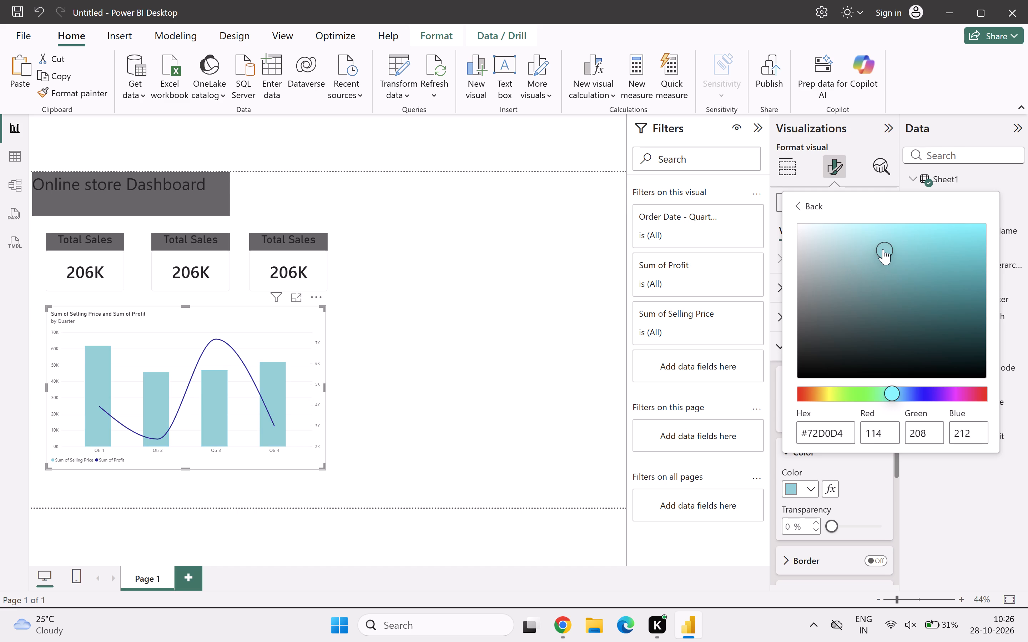
pyautogui.moveTo(883, 249); pyautogui.dragTo(873, 249)
pyautogui.moveTo(873, 249); pyautogui.dragTo(880, 301)
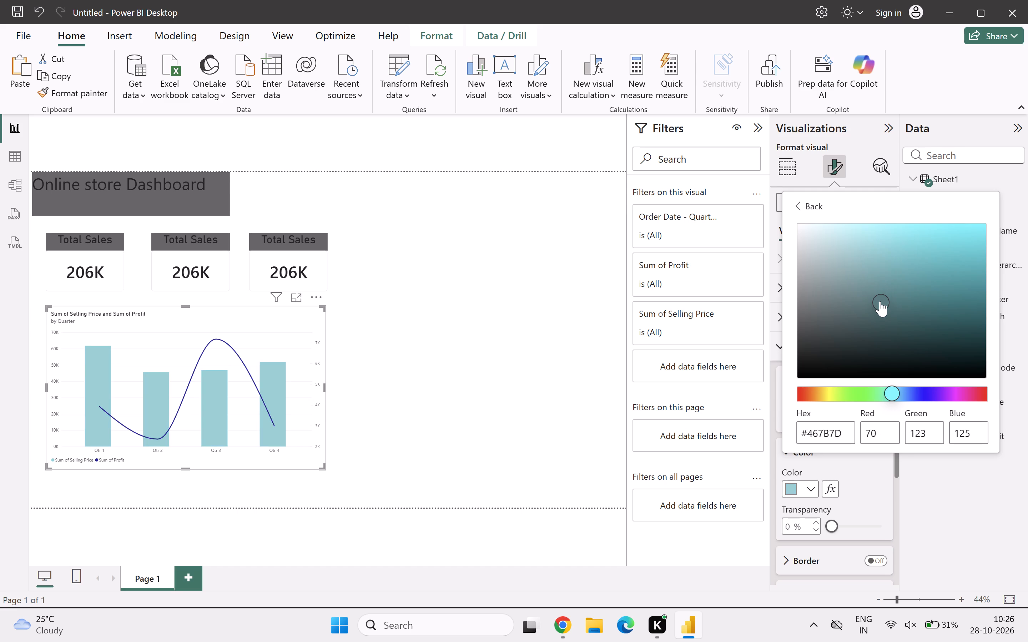
pyautogui.moveTo(880, 301); pyautogui.dragTo(885, 278)
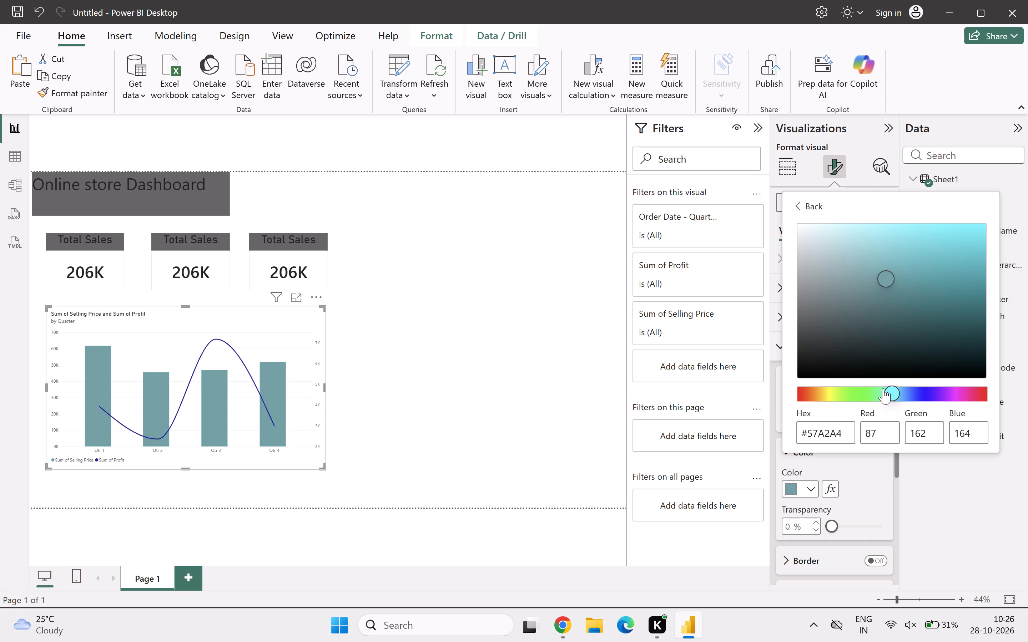
pyautogui.moveTo(883, 393); pyautogui.dragTo(875, 393)
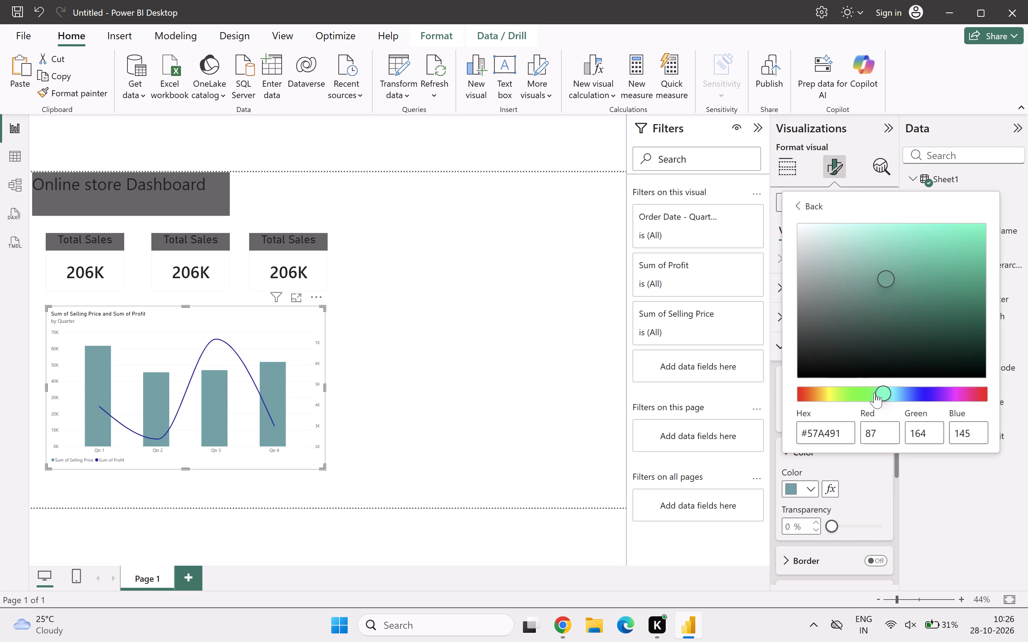
pyautogui.moveTo(875, 393); pyautogui.dragTo(862, 393)
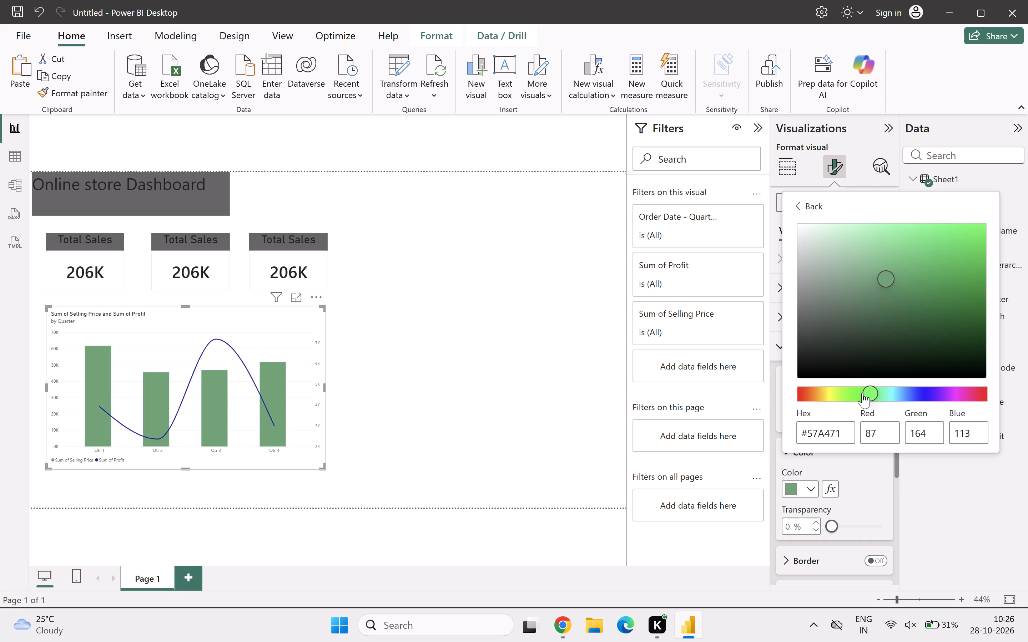
pyautogui.moveTo(862, 393); pyautogui.dragTo(865, 391)
pyautogui.moveTo(865, 391); pyautogui.dragTo(891, 391)
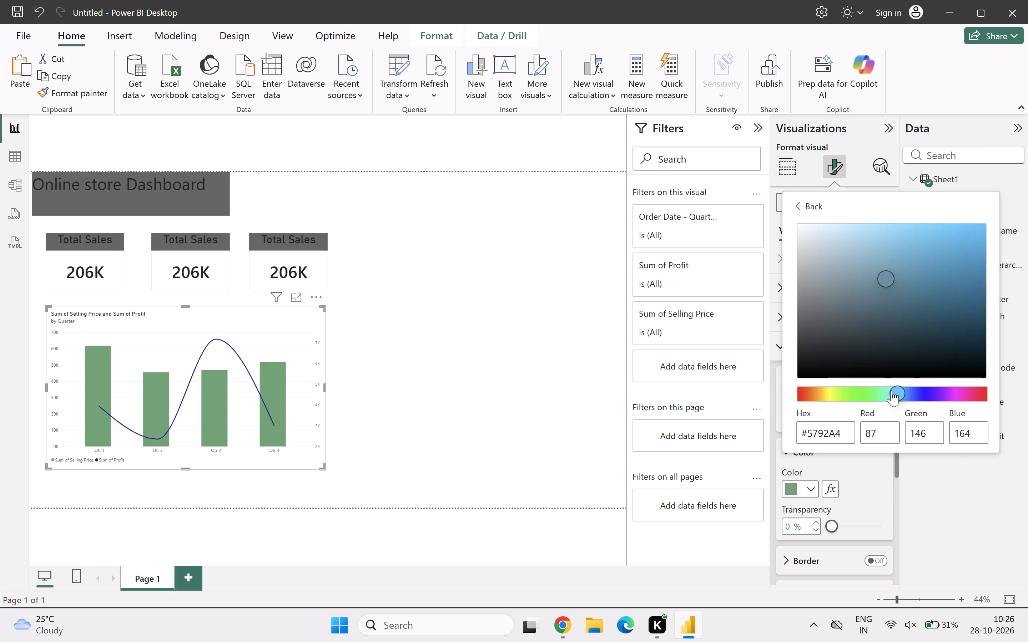
pyautogui.moveTo(891, 391); pyautogui.dragTo(892, 394)
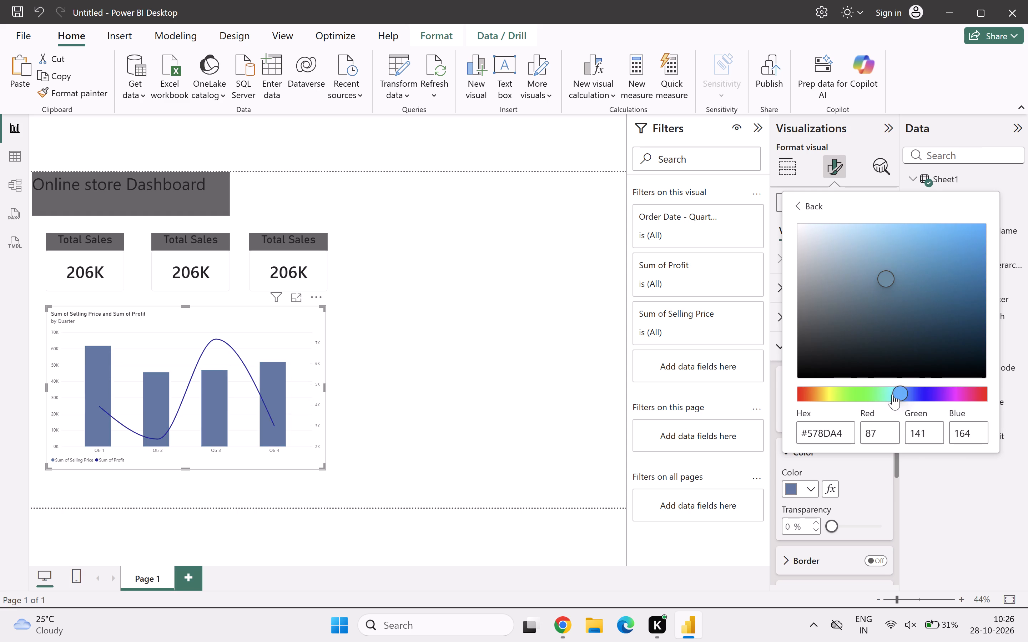
pyautogui.moveTo(892, 394); pyautogui.dragTo(880, 394)
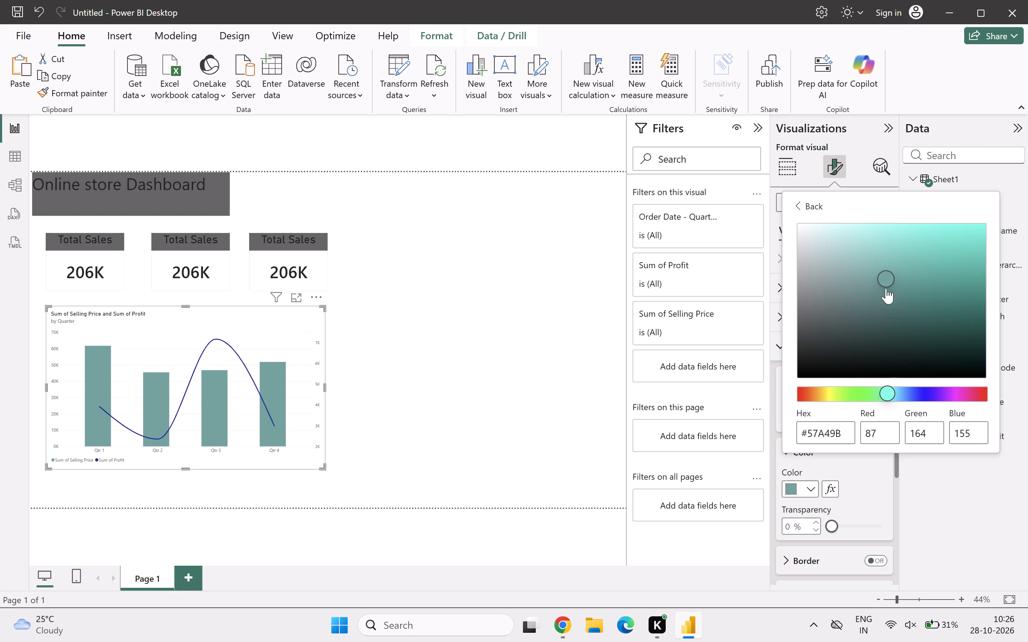
# Recolour the combo chart's columns for all categories to a brighter turquoise, #39DCC9, and close the colour picker.
pyautogui.moveTo(885, 274); pyautogui.dragTo(873, 234)
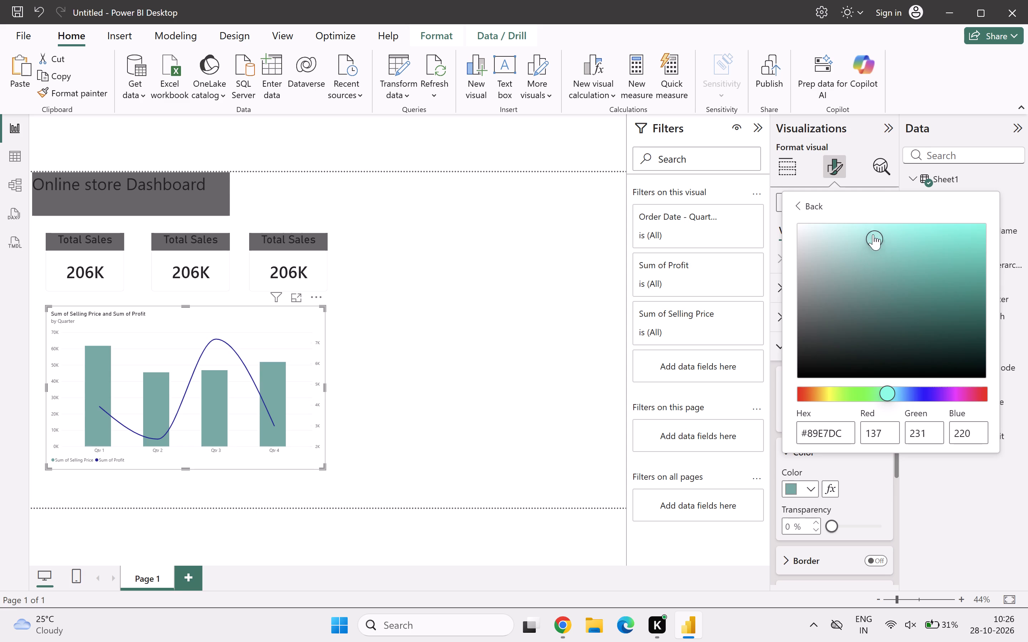
pyautogui.moveTo(873, 234); pyautogui.dragTo(989, 256)
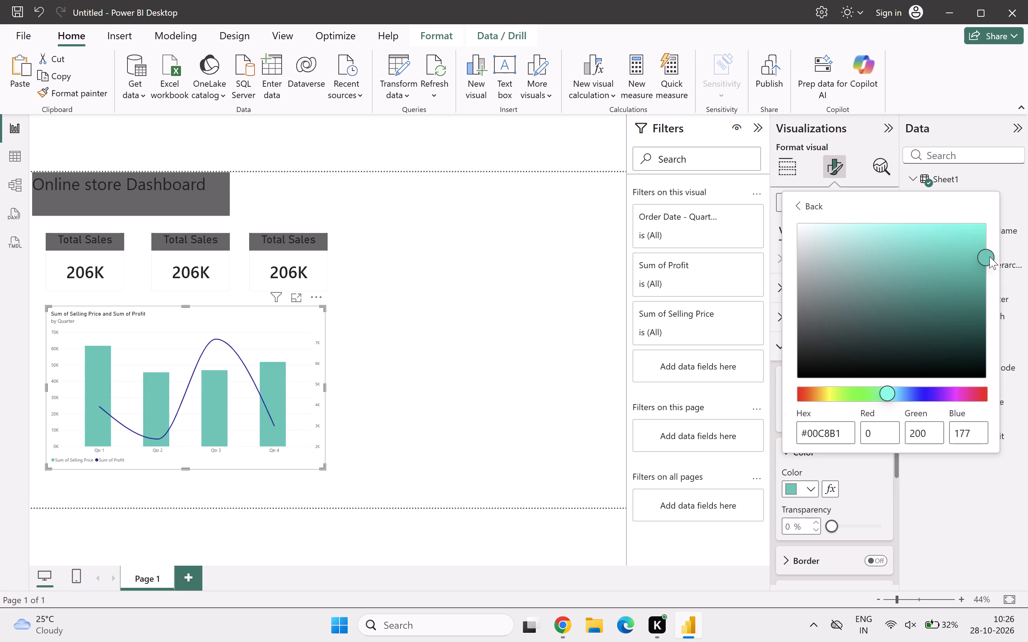
pyautogui.moveTo(989, 256); pyautogui.dragTo(902, 242)
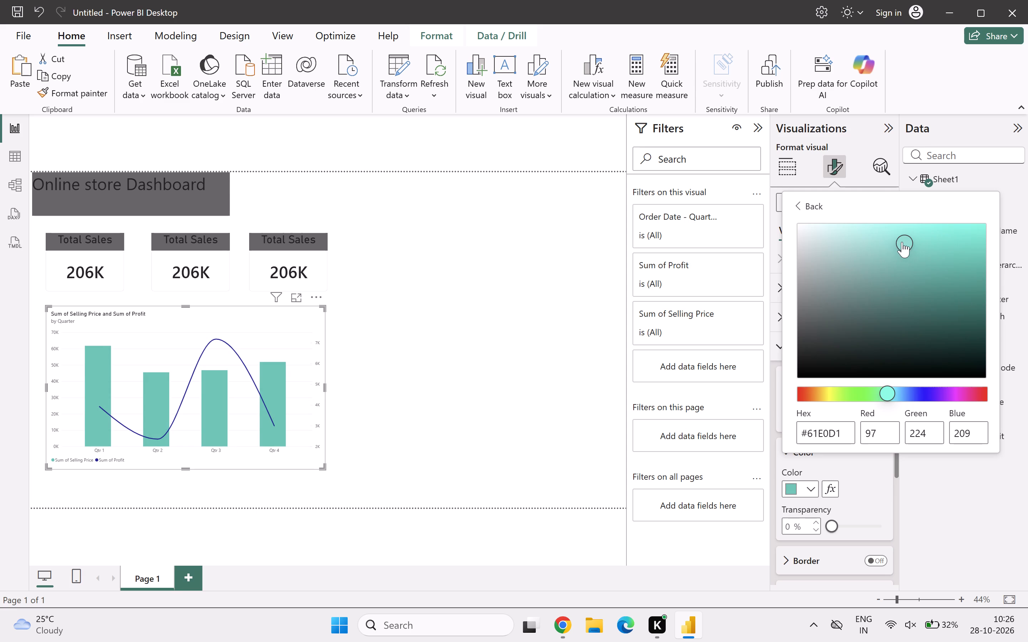
pyautogui.moveTo(902, 242); pyautogui.dragTo(878, 245)
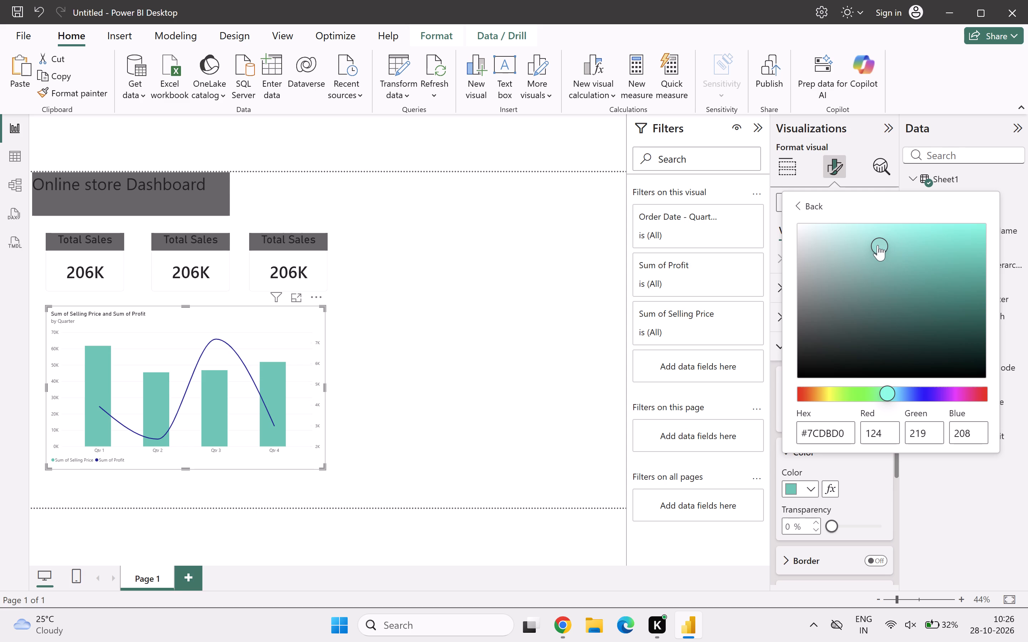
pyautogui.moveTo(878, 245); pyautogui.dragTo(866, 260)
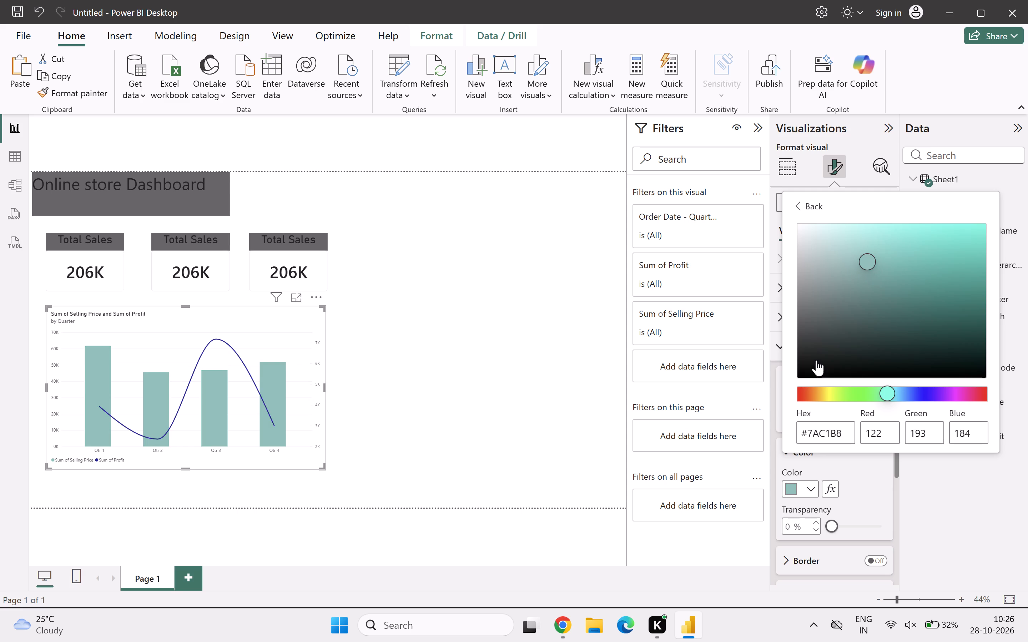
pyautogui.moveTo(872, 259); pyautogui.dragTo(927, 243)
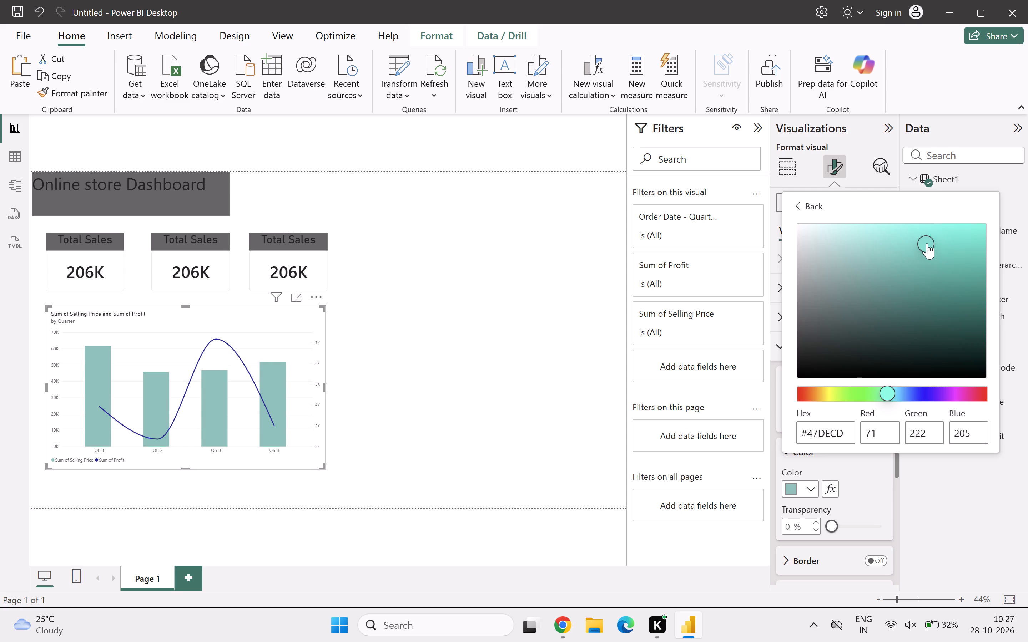
pyautogui.moveTo(927, 243); pyautogui.dragTo(936, 244)
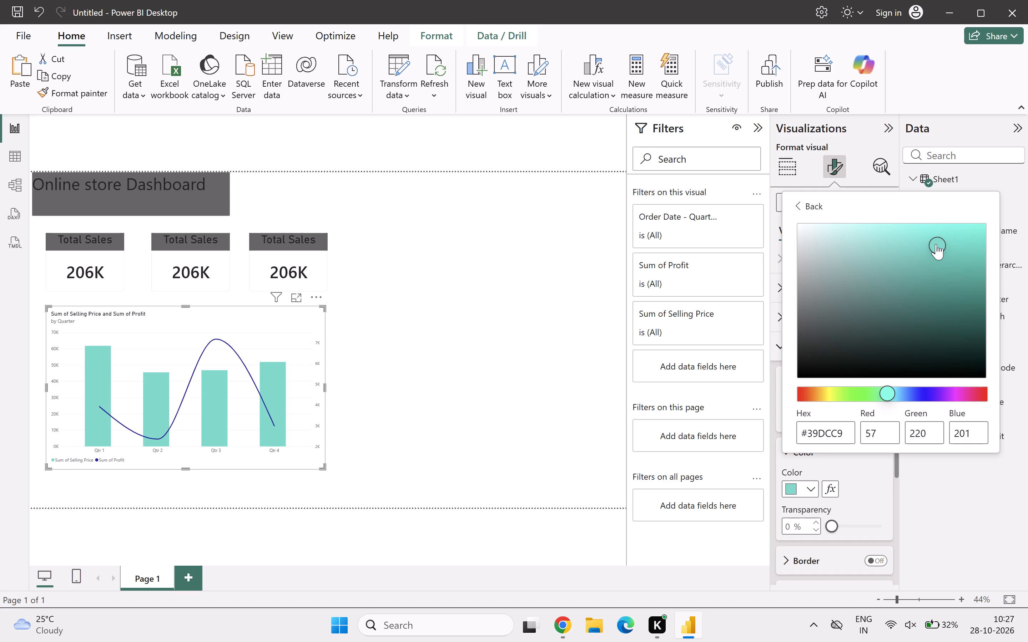
pyautogui.click(408, 433)
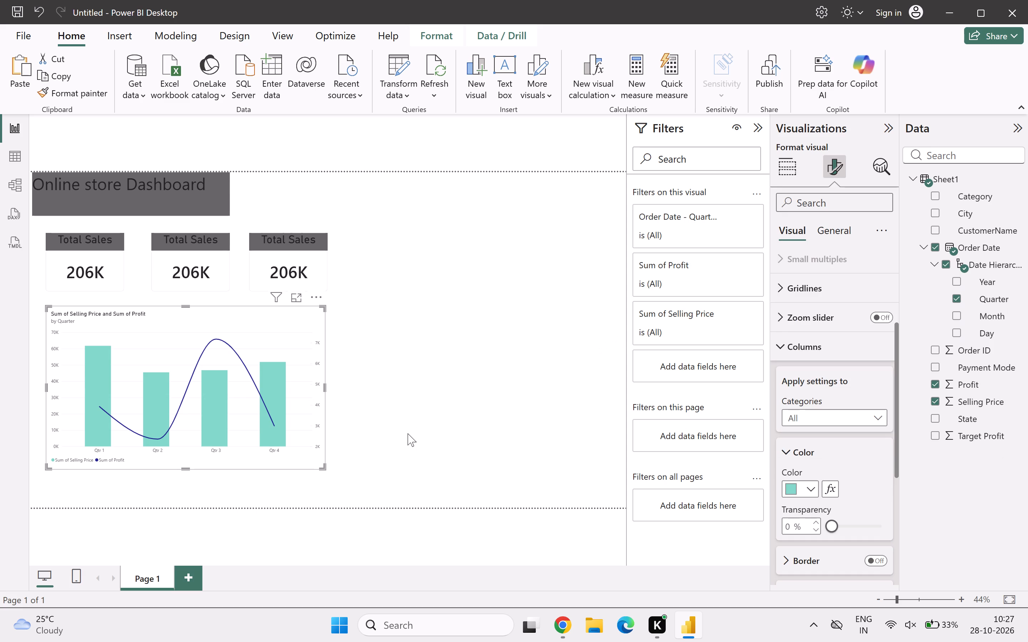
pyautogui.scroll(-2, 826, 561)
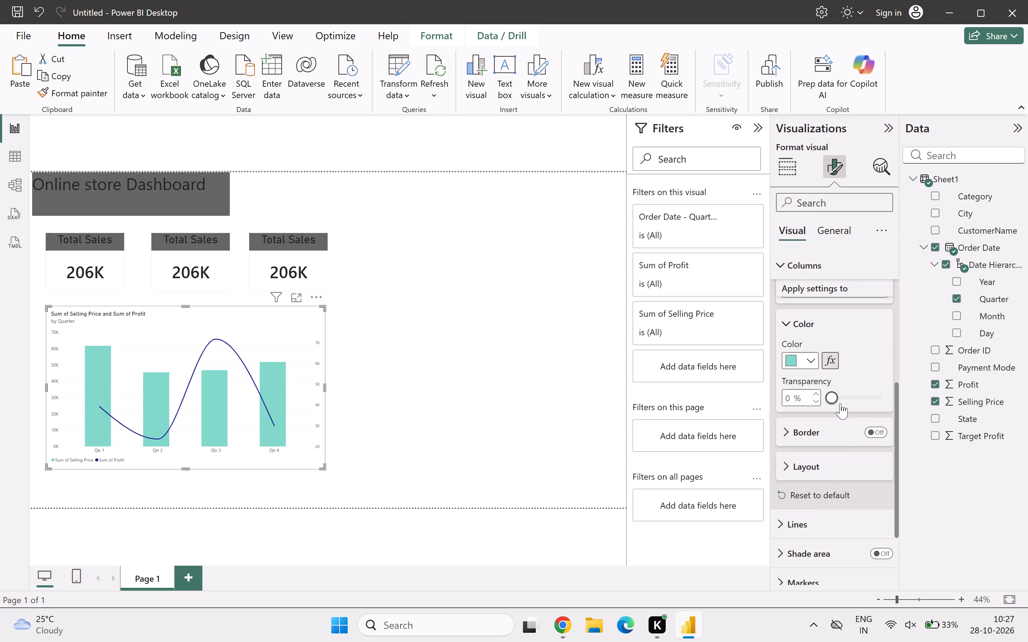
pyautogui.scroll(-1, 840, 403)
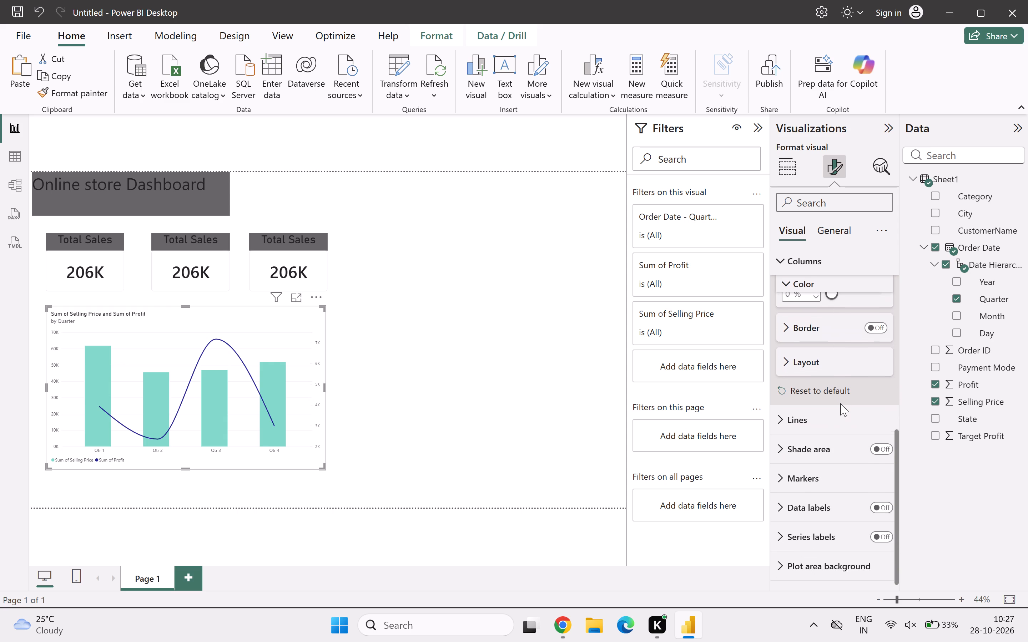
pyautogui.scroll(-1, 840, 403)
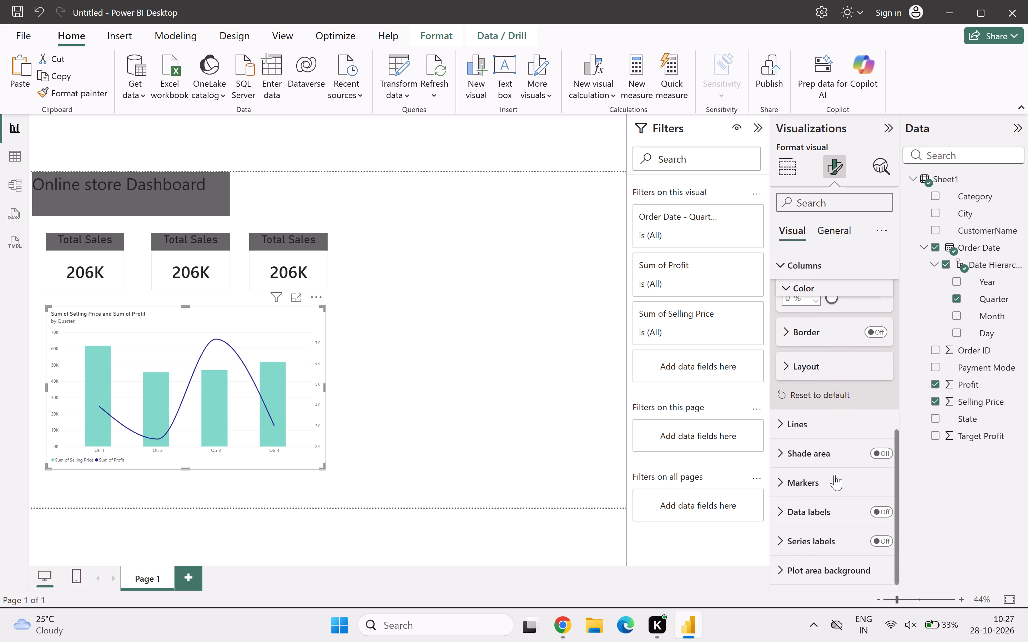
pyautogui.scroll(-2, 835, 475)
# Examine the middle KPI card's callout and general formatting options for a way to change what the card shows.
pyautogui.click(294, 256)
pyautogui.click(189, 266)
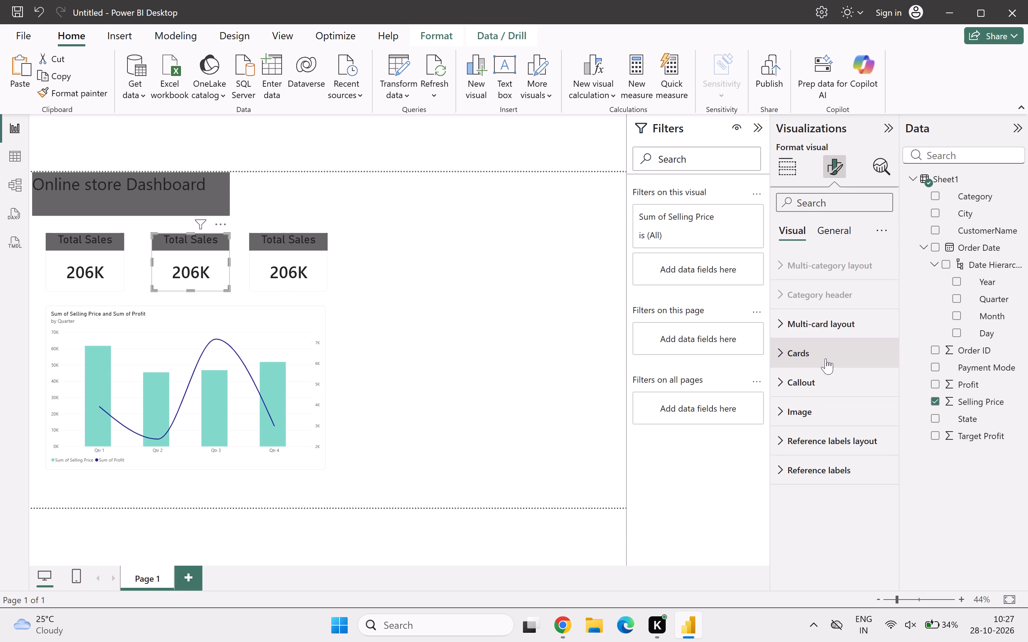
pyautogui.click(826, 368)
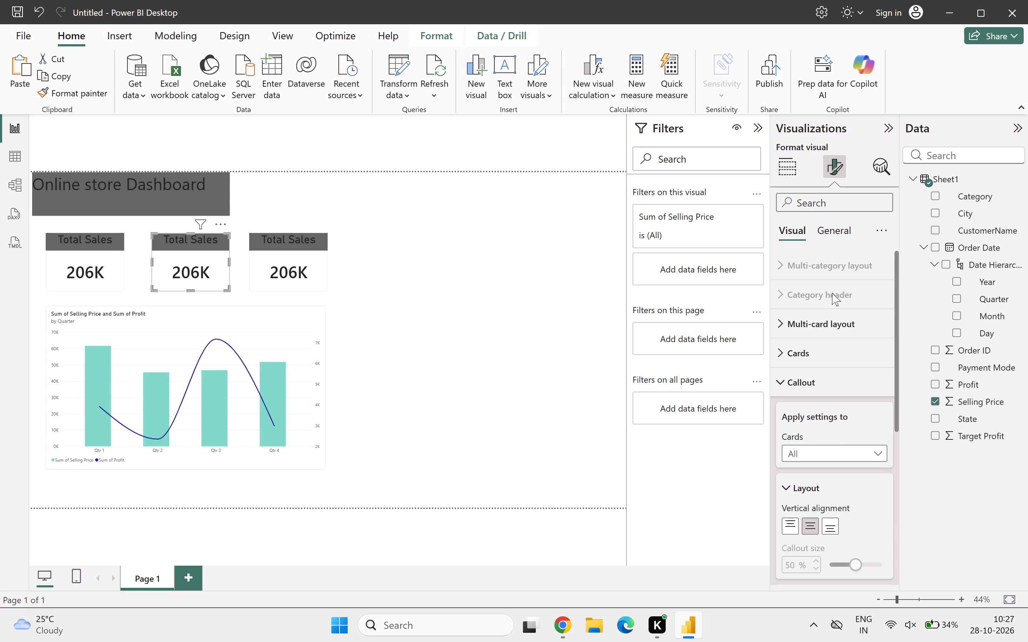
pyautogui.click(207, 239)
pyautogui.click(881, 447)
pyautogui.click(942, 464)
pyautogui.click(828, 227)
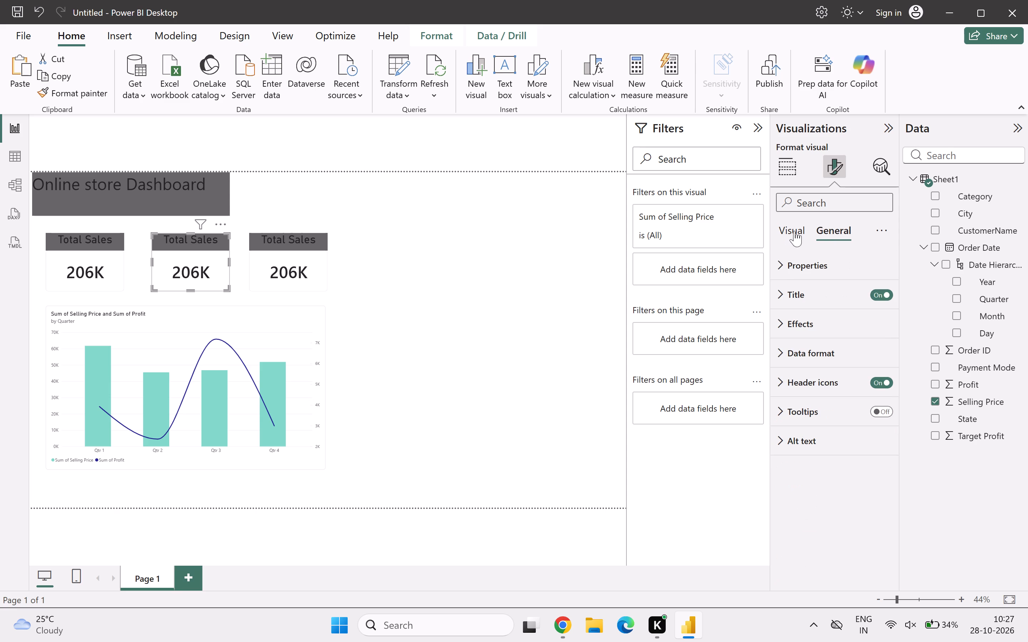
pyautogui.click(796, 230)
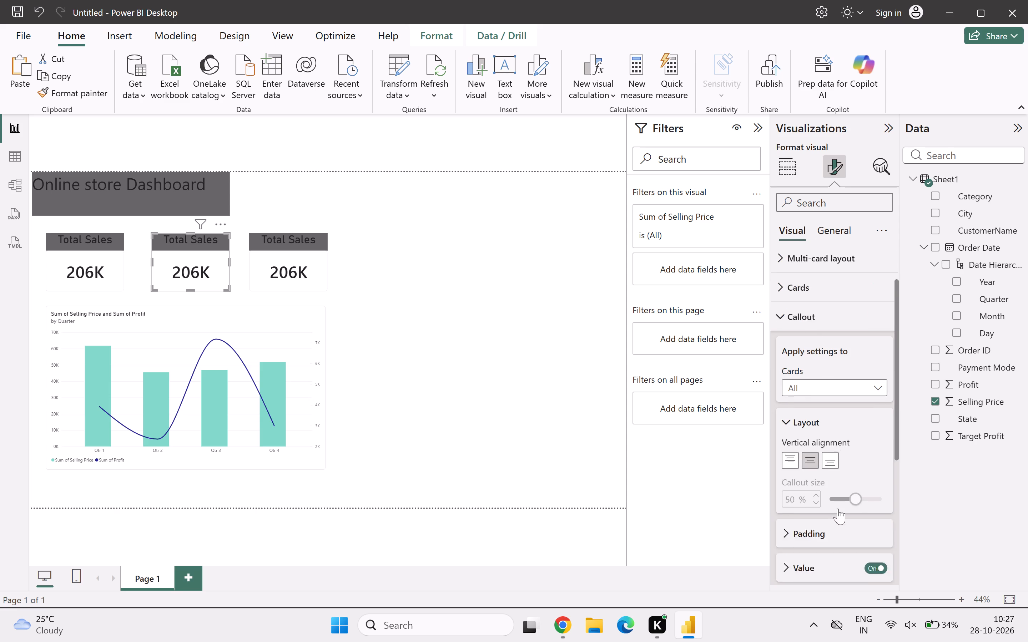
pyautogui.scroll(1, 842, 321)
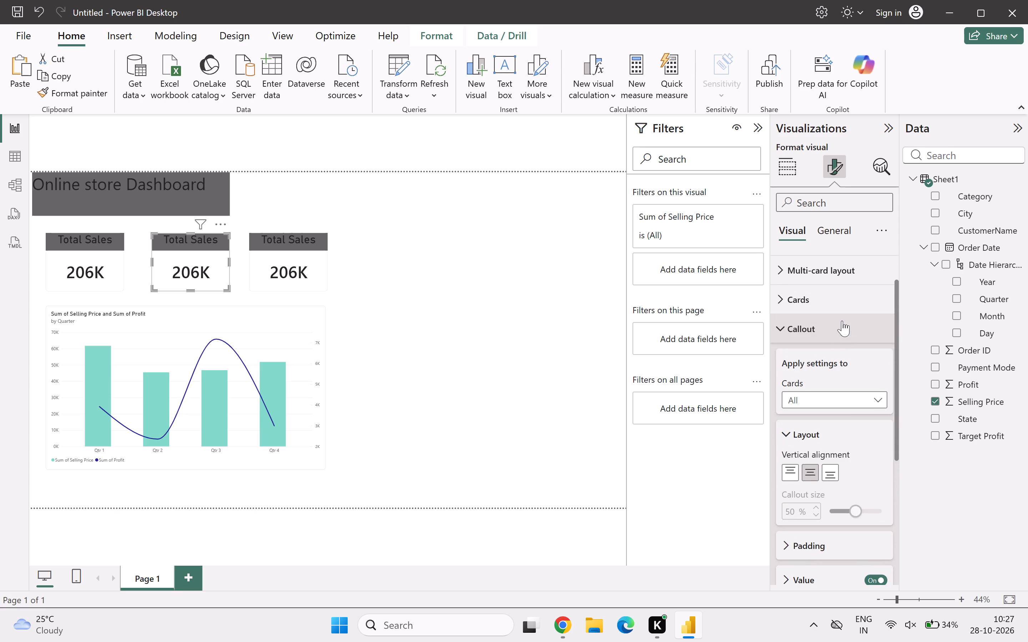
pyautogui.scroll(-5, 842, 437)
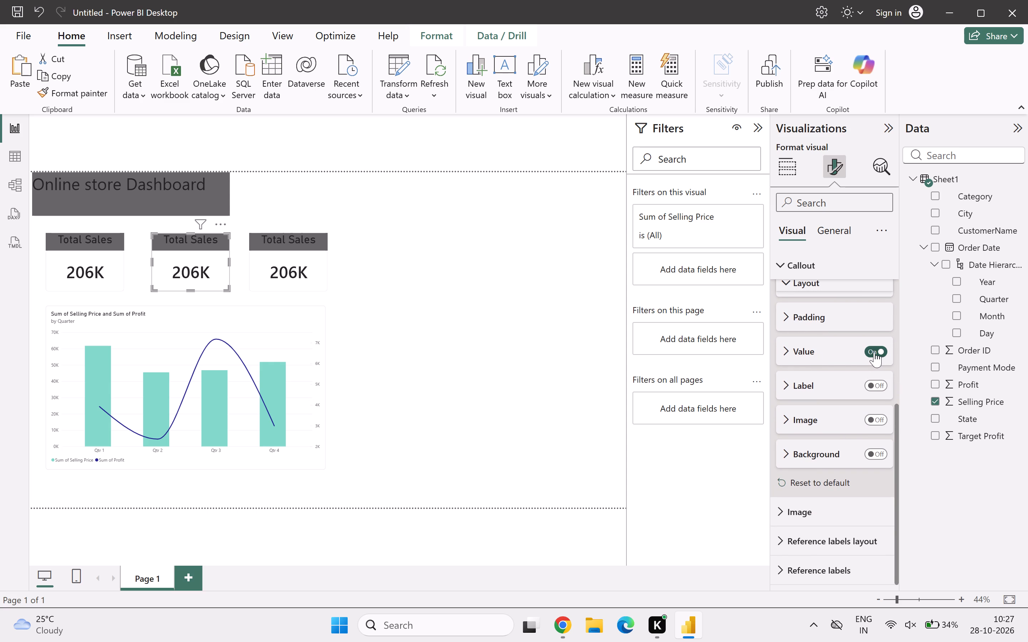
pyautogui.scroll(-4, 832, 431)
pyautogui.scroll(1, 832, 431)
pyautogui.click(495, 423)
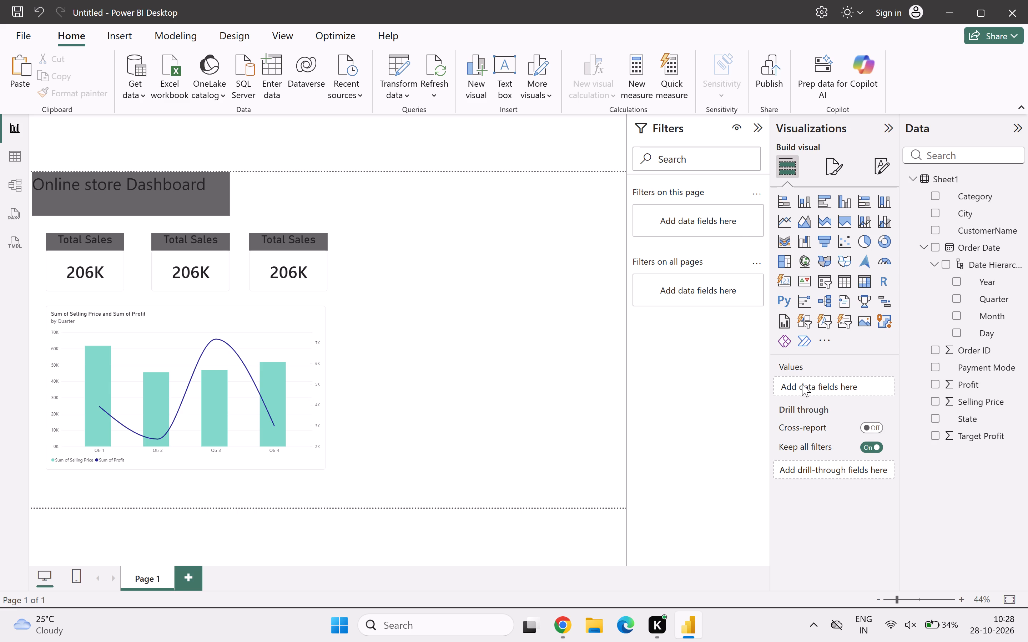
pyautogui.scroll(2, 867, 389)
# Replace the Selling Price field in the middle KPI card with Profit.
pyautogui.click(213, 247)
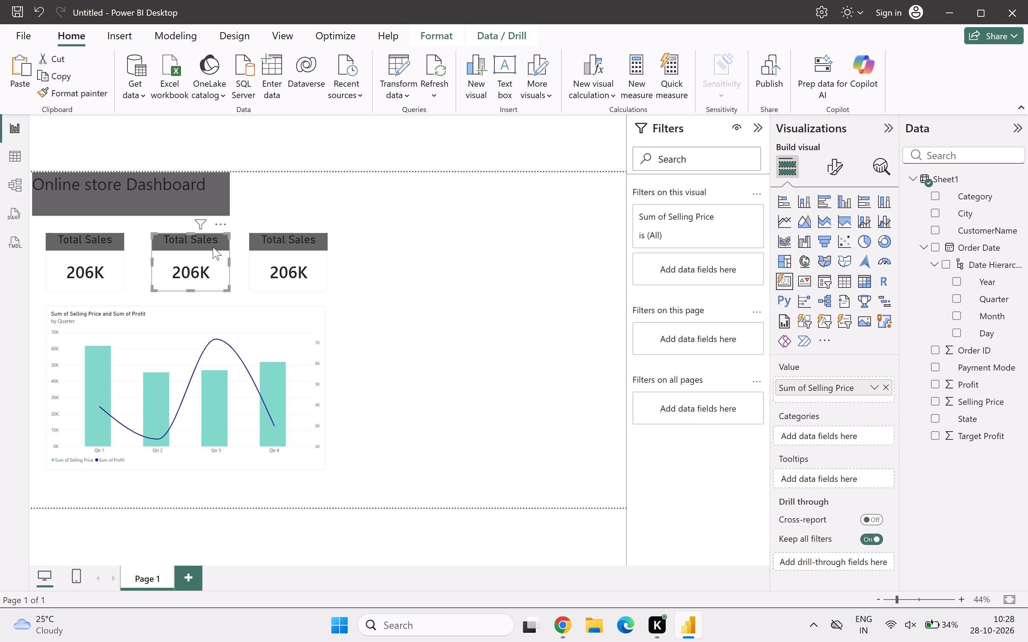
pyautogui.click(214, 250)
pyautogui.click(886, 389)
pyautogui.moveTo(951, 381); pyautogui.dragTo(849, 393)
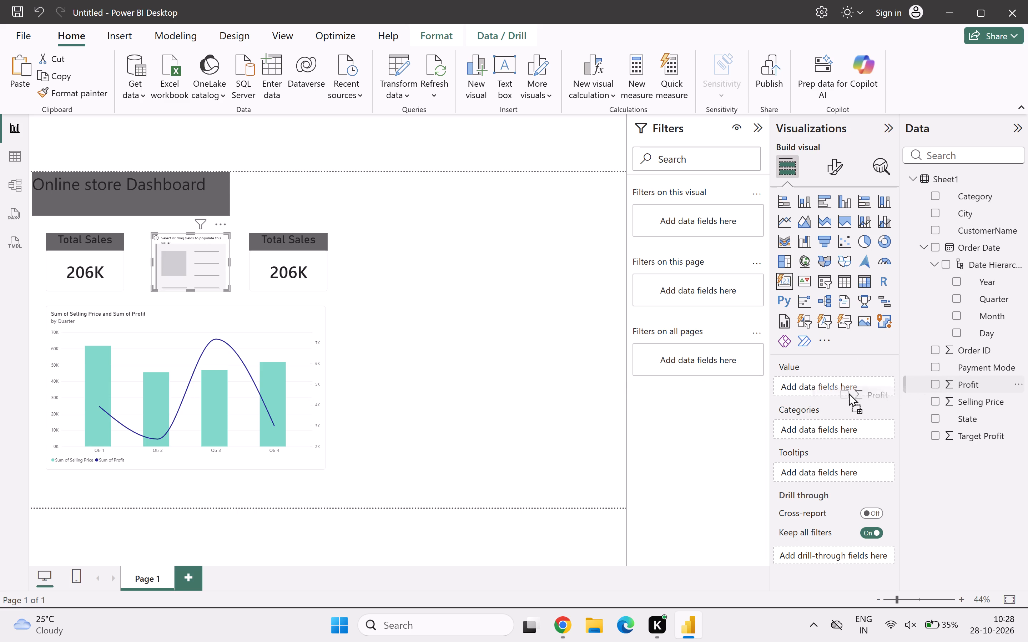
pyautogui.moveTo(849, 393); pyautogui.dragTo(836, 388)
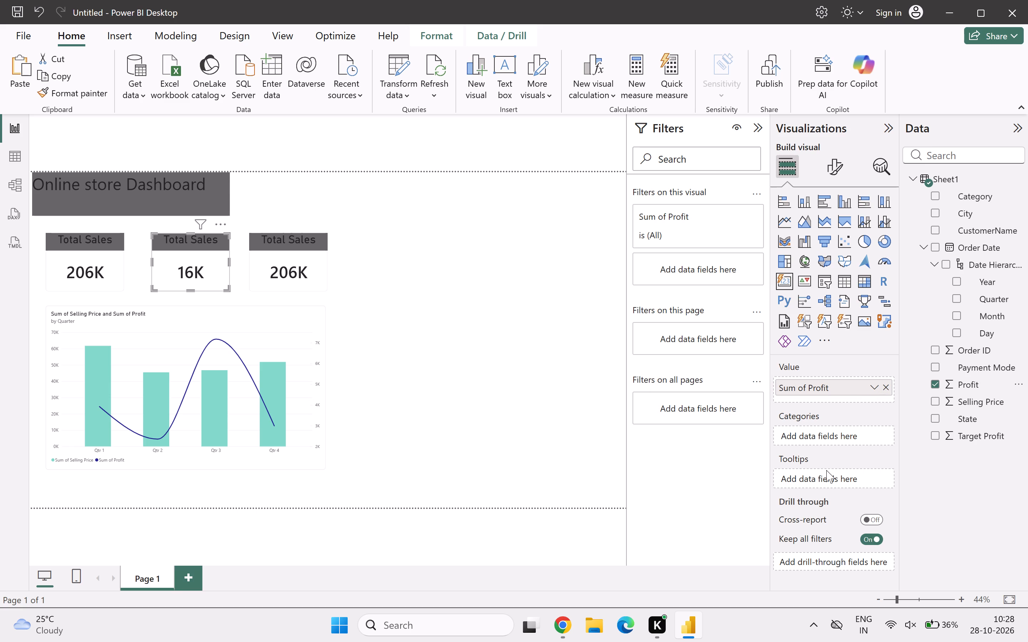
# Try callout value font sizes of 60 and 40 on the middle KPI card, and settle on 50.
pyautogui.scroll(2, 826, 470)
pyautogui.click(839, 174)
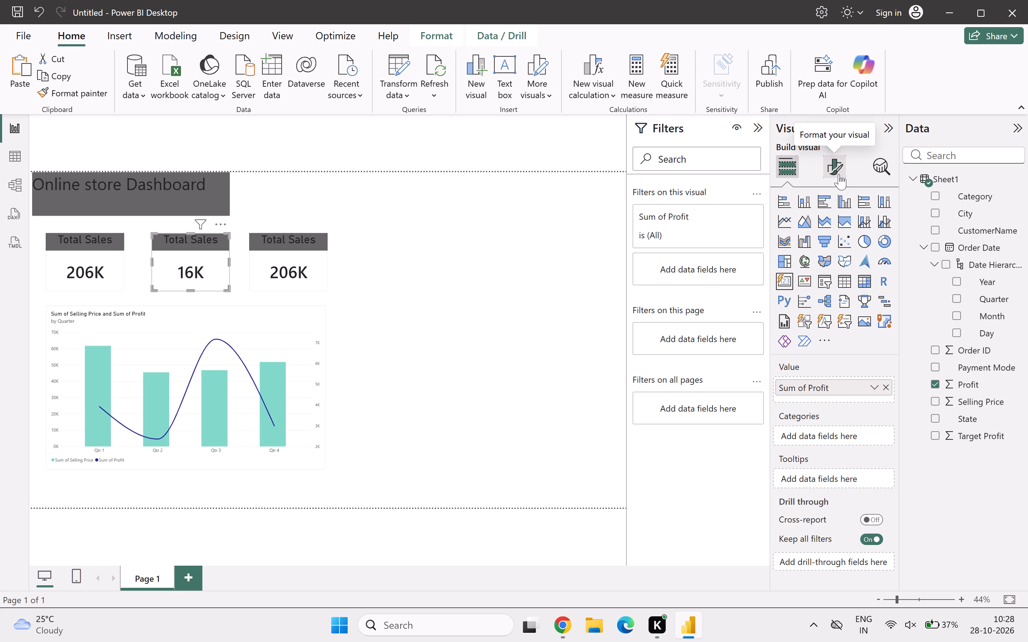
pyautogui.click(834, 390)
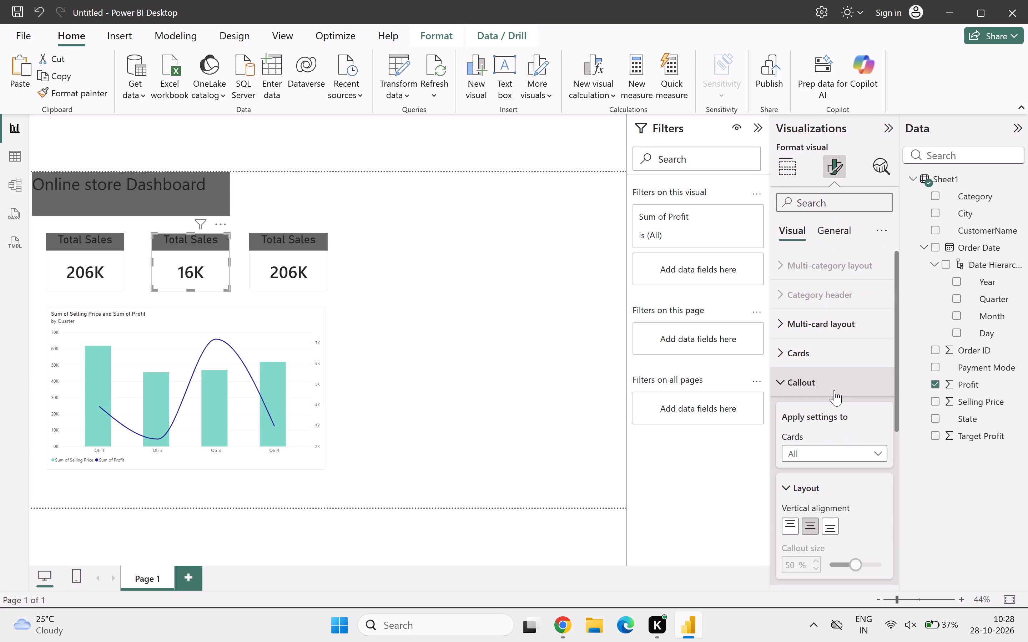
pyautogui.scroll(-4, 842, 504)
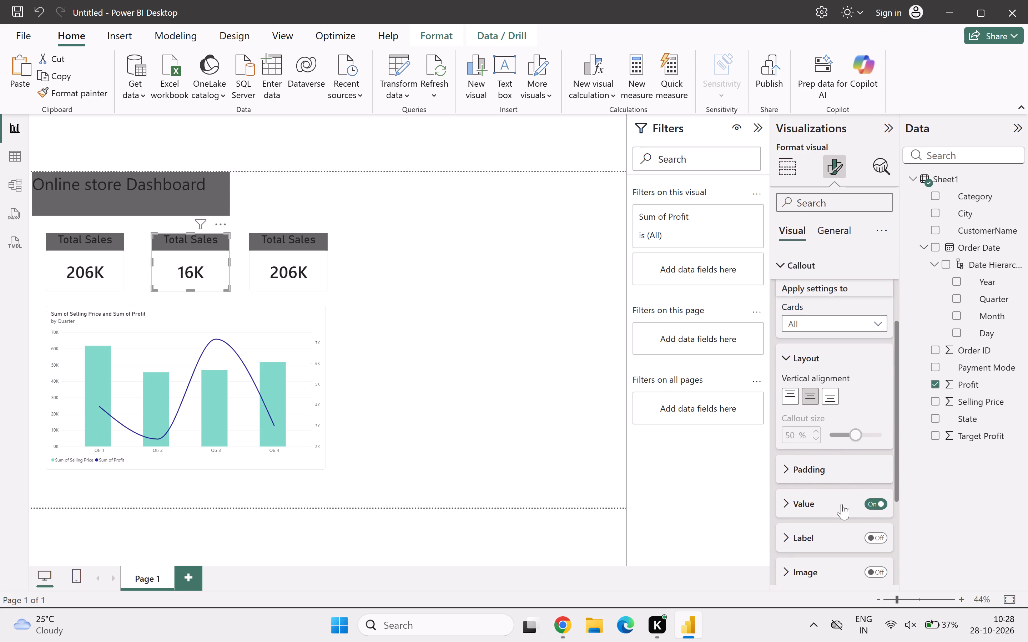
pyautogui.click(791, 504)
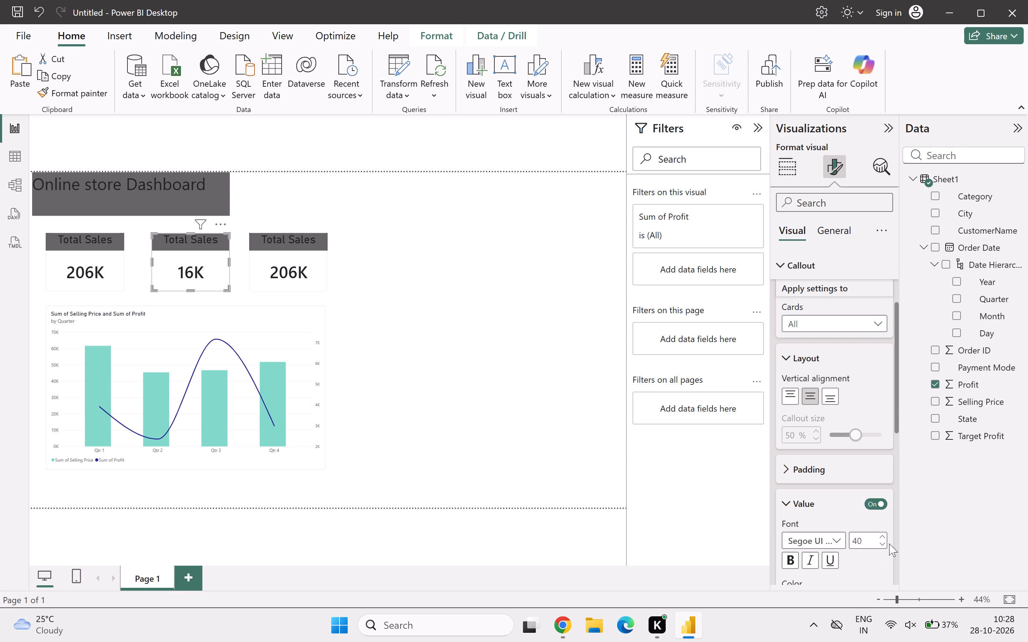
pyautogui.click(882, 534)
pyautogui.tripleClick(882, 534)
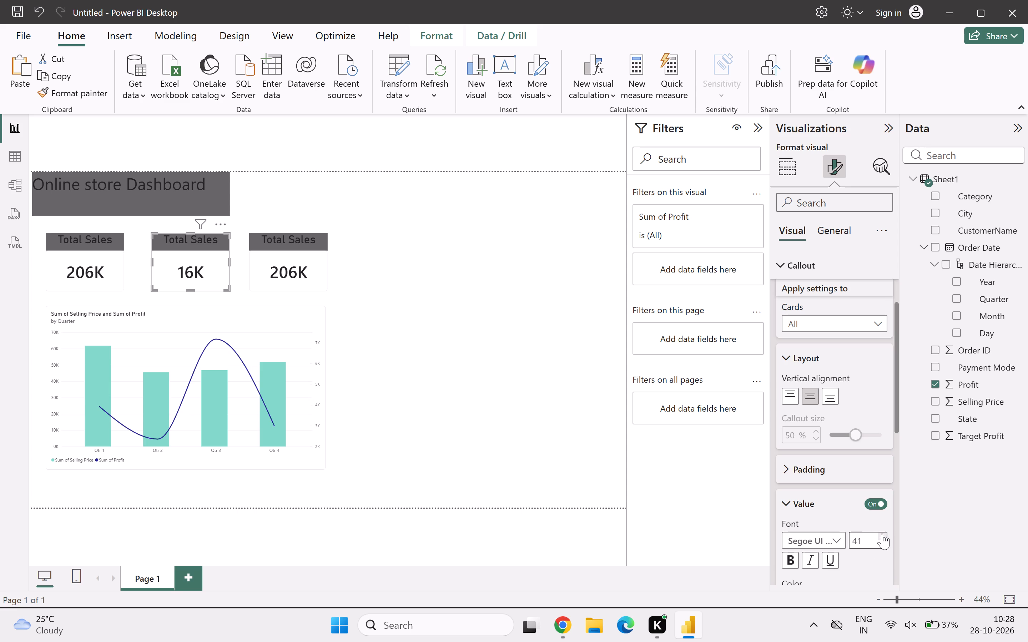
pyautogui.click(882, 534)
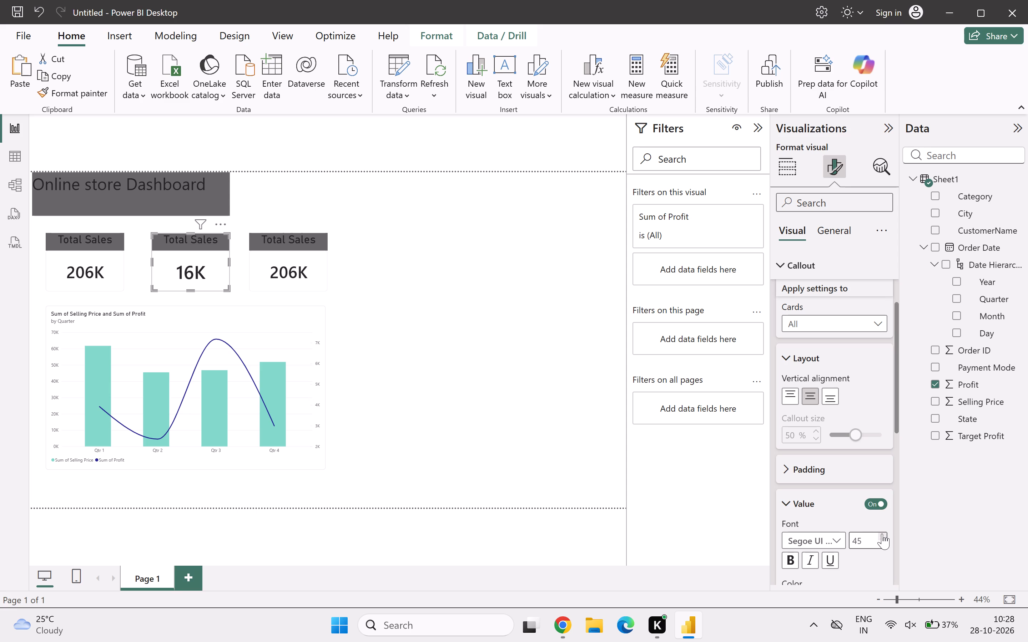
pyautogui.tripleClick(882, 534)
pyautogui.tripleClick(882, 534)
pyautogui.tripleClick(882, 534)
pyautogui.doubleClick(882, 534)
pyautogui.moveTo(882, 534); pyautogui.dragTo(867, 538)
pyautogui.click(867, 538)
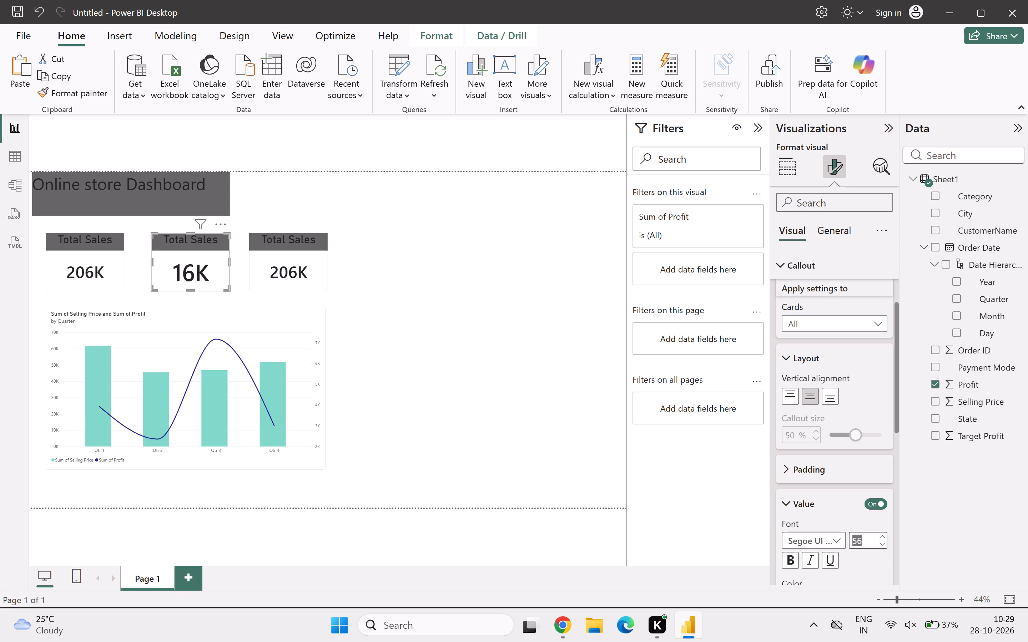
pyautogui.press('BackSpace')
pyautogui.press('BackSpace')
pyautogui.write('60')
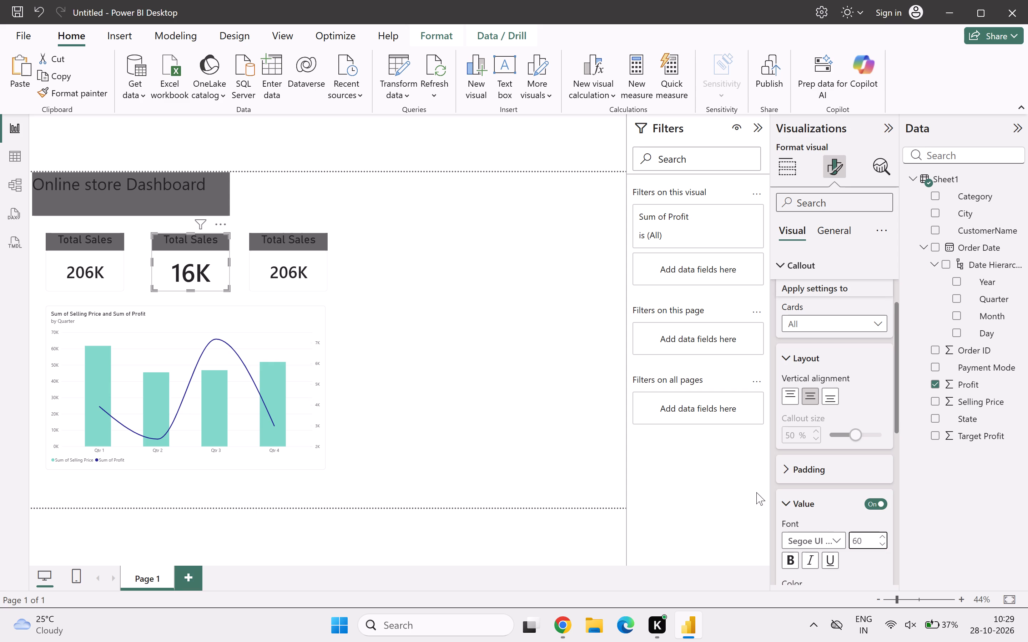
pyautogui.press('BackSpace')
pyautogui.press('BackSpace')
pyautogui.write('40')
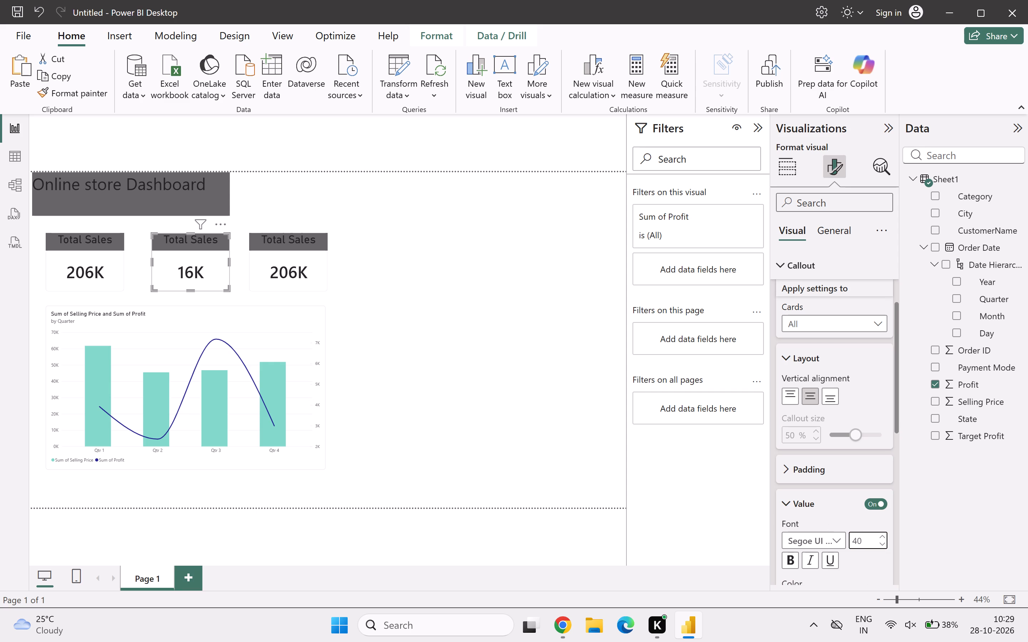
pyautogui.press('BackSpace')
pyautogui.press('BackSpace')
pyautogui.write('50')
pyautogui.click(483, 398)
# Clear the "Total Sales" title text of the middle KPI card.
pyautogui.click(193, 248)
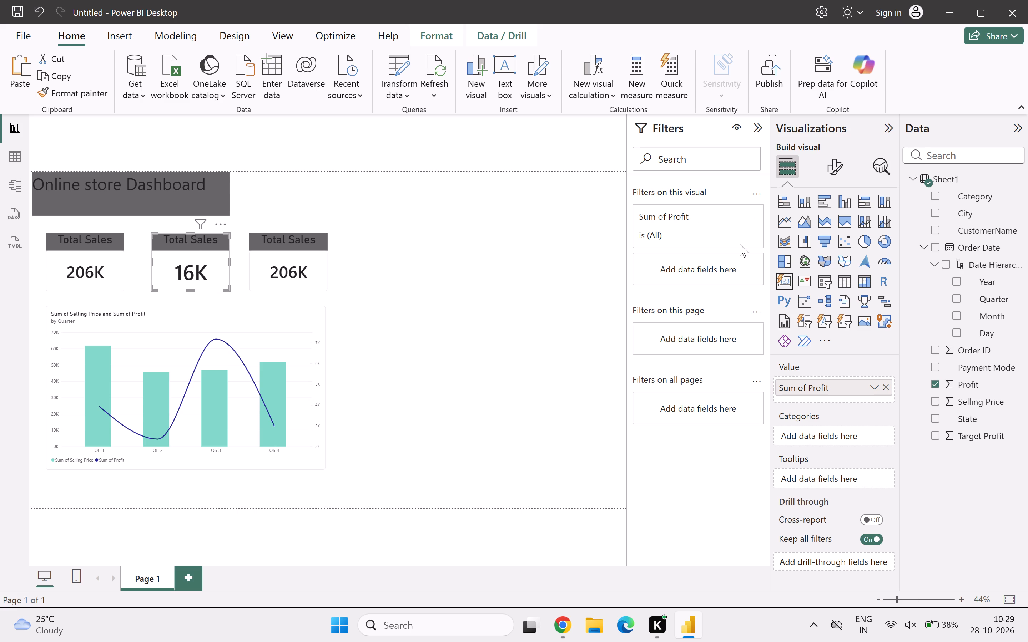
pyautogui.click(828, 172)
pyautogui.click(827, 225)
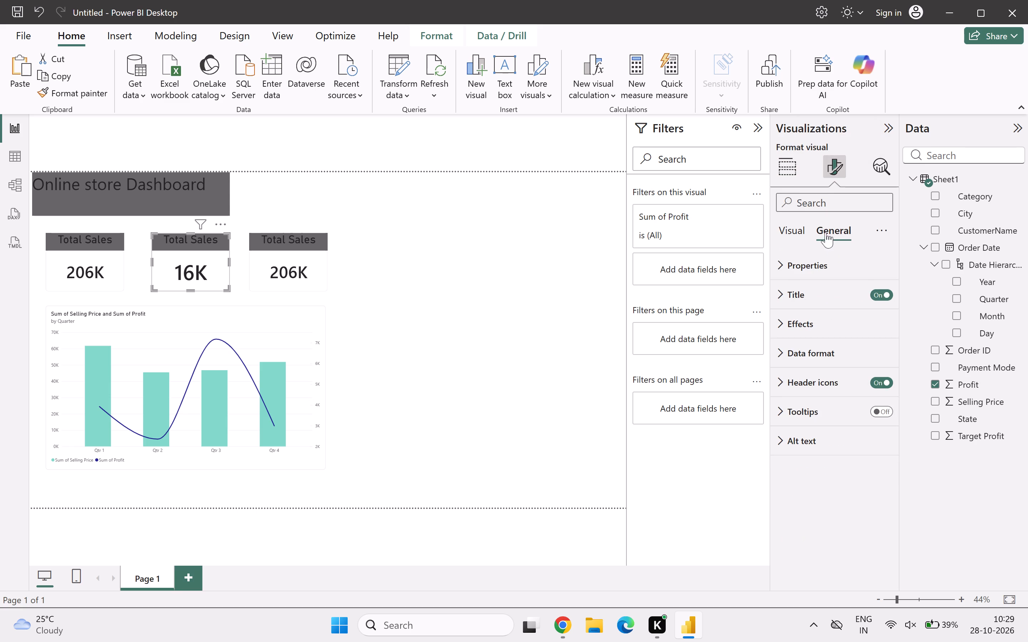
pyautogui.click(800, 283)
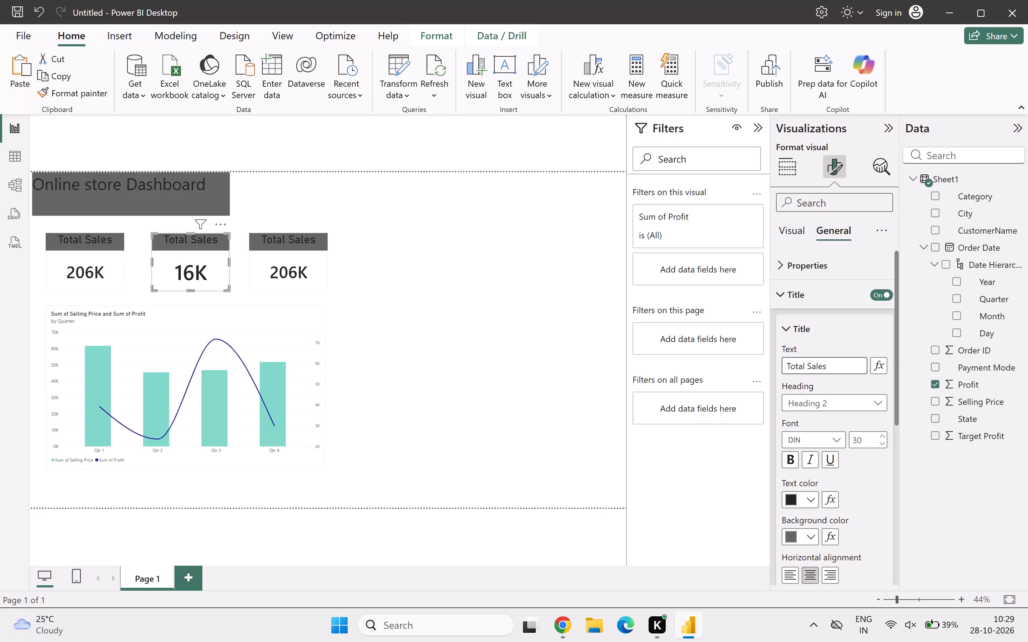
pyautogui.click(849, 371)
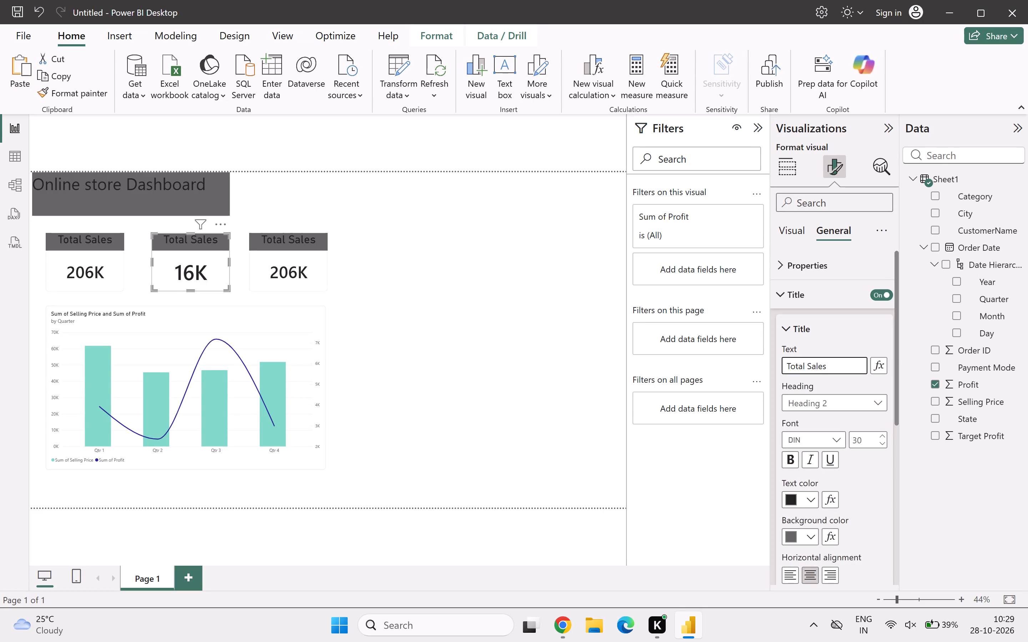
pyautogui.press('BackSpace')
pyautogui.press('BackSpace')
pyautogui.press('BackSpace')
pyautogui.press('BackSpace')
pyautogui.press('BackSpace')
pyautogui.press('BackSpace')
pyautogui.press('BackSpace')
pyautogui.press('BackSpace')
pyautogui.press('BackSpace')
pyautogui.press('BackSpace')
pyautogui.press('BackSpace')
pyautogui.press('BackSpace')
pyautogui.press('BackSpace')
pyautogui.press('BackSpace')
pyautogui.press('BackSpace')
pyautogui.press('BackSpace')
pyautogui.press('BackSpace')
pyautogui.press('BackSpace')
pyautogui.press('BackSpace')
pyautogui.press('BackSpace')
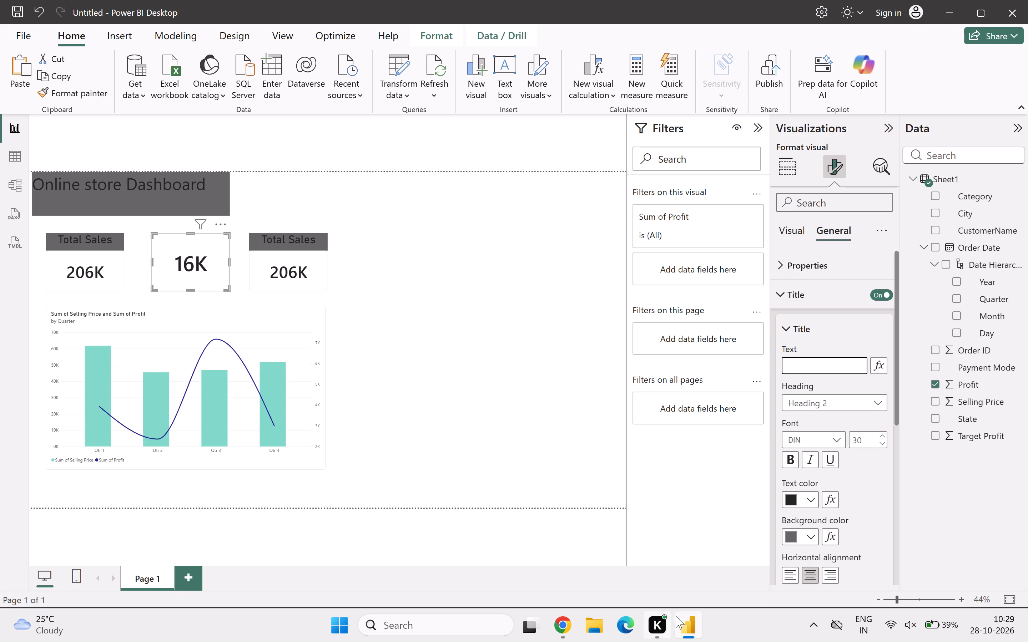
# Switch to Chrome and look through the "Adding a Scatter Chart" lesson slides for the sample dashboard.
pyautogui.click(560, 625)
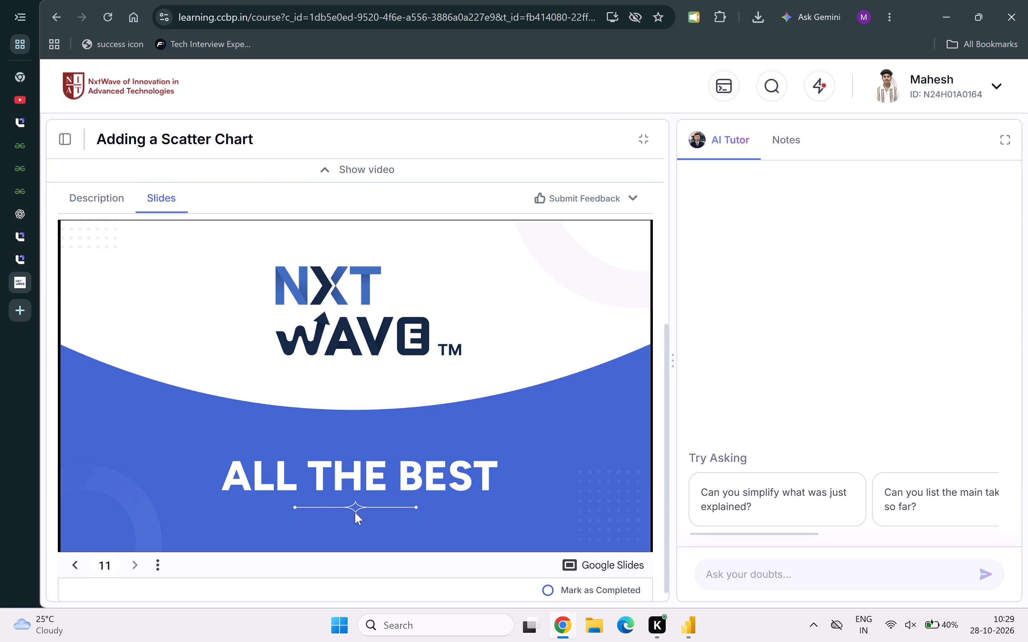
pyautogui.press('Left')
pyautogui.press('Left')
pyautogui.press('Left')
pyautogui.press('Left')
pyautogui.press('Left')
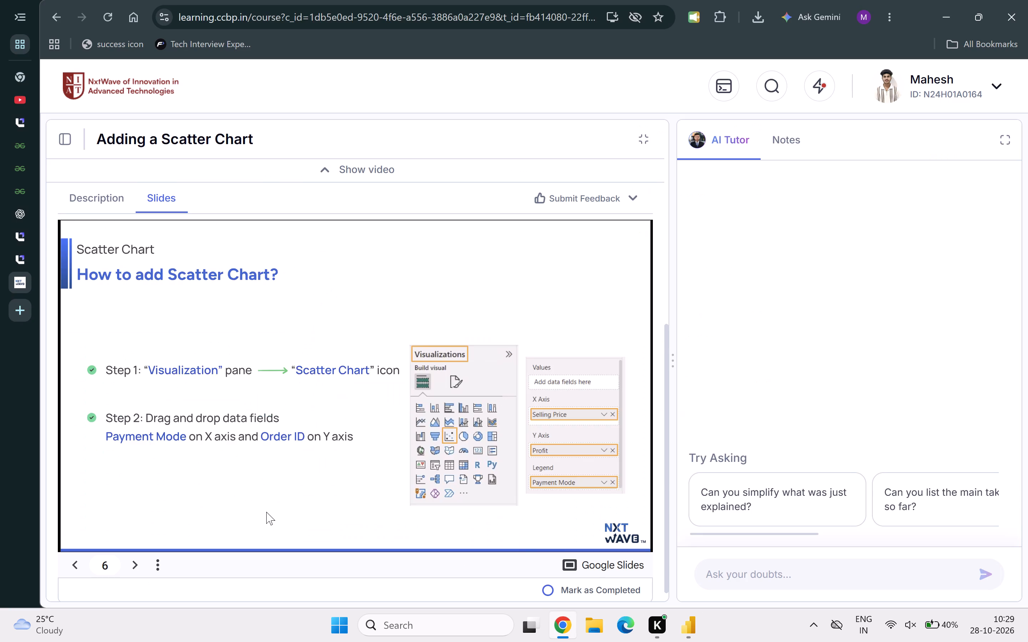
pyautogui.press('Left')
pyautogui.press('Left')
pyautogui.press('Left')
pyautogui.press('Left')
pyautogui.press('Left')
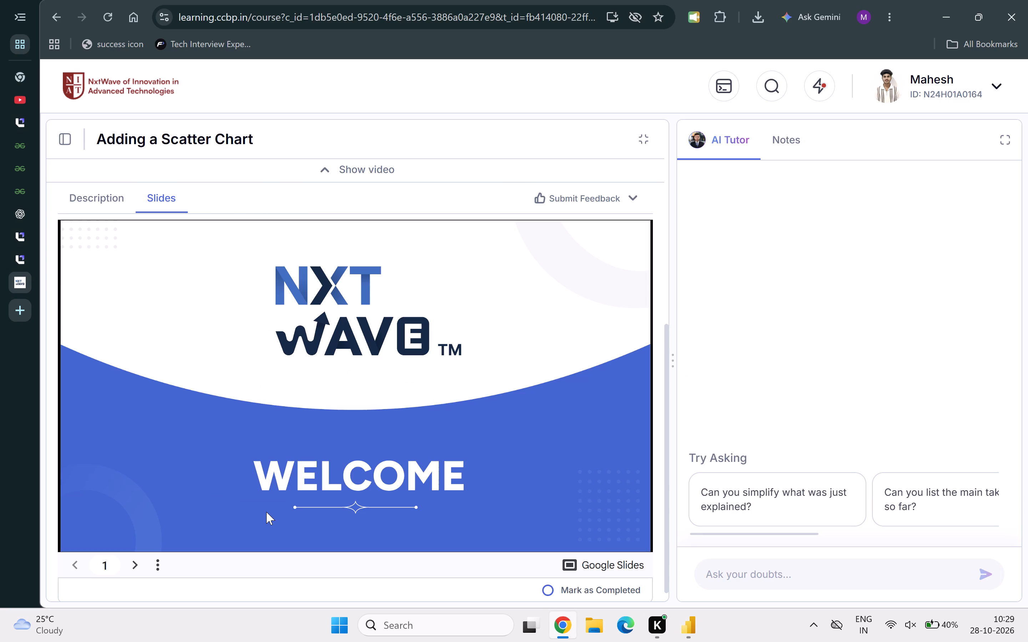
pyautogui.press('Left')
pyautogui.press('Left')
pyautogui.press('Left')
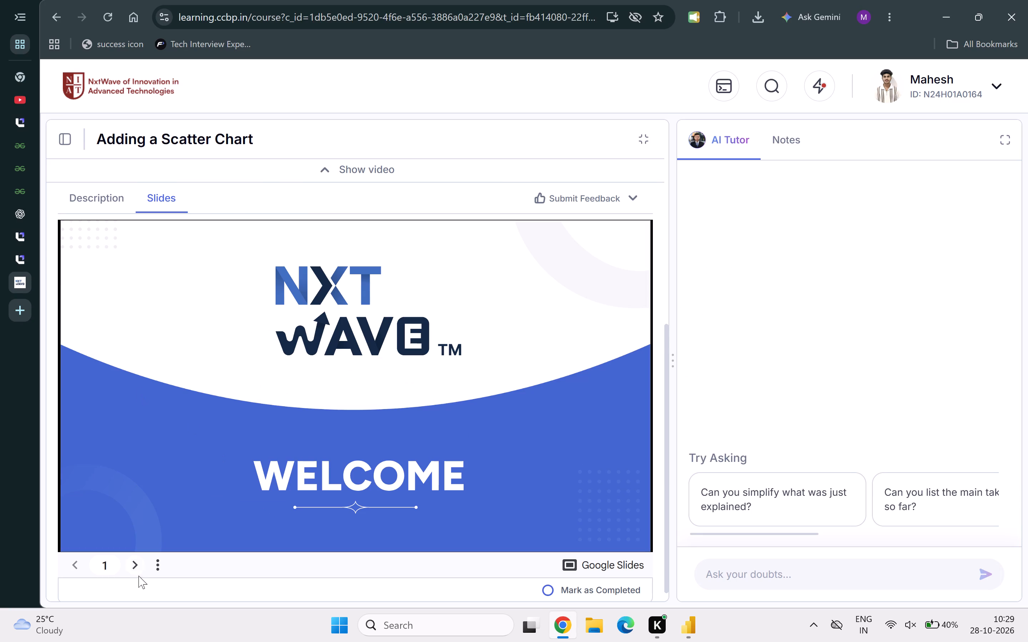
pyautogui.click(133, 569)
pyautogui.click(133, 569)
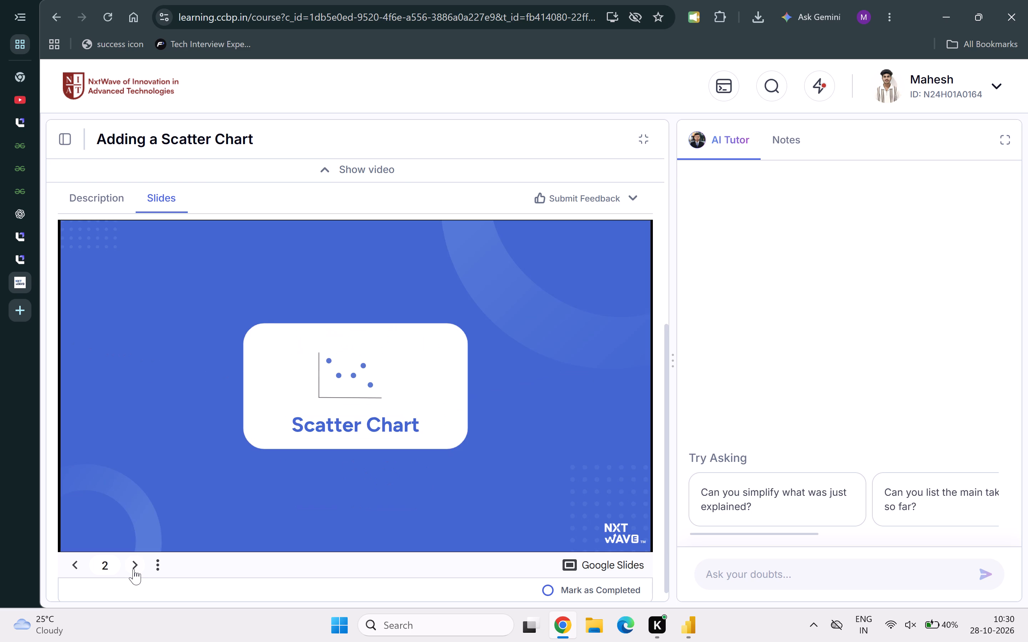
pyautogui.click(133, 569)
pyautogui.click(133, 569)
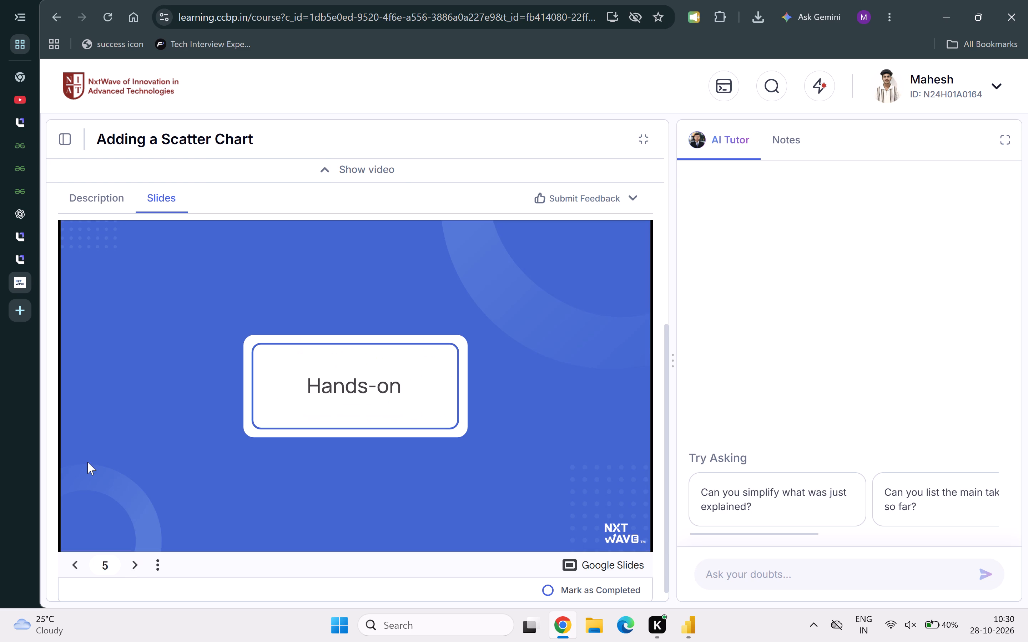
# Open the "Adding a Combo Chart" lesson's slides, check the KPI card titles on the Dashboard slide, and return to Power BI.
pyautogui.click(67, 147)
pyautogui.click(61, 136)
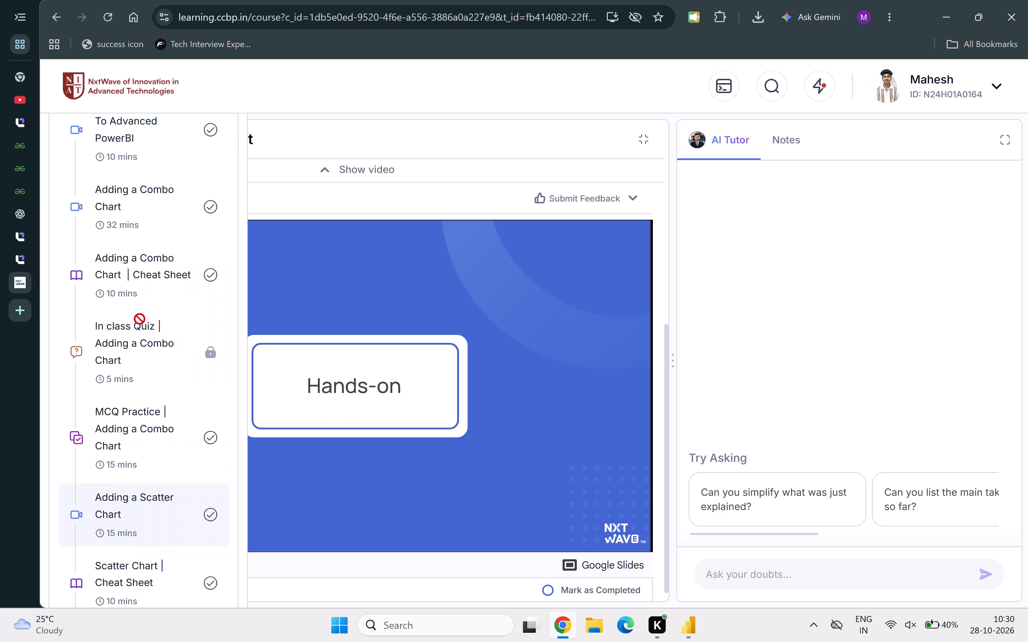
pyautogui.scroll(2, 140, 319)
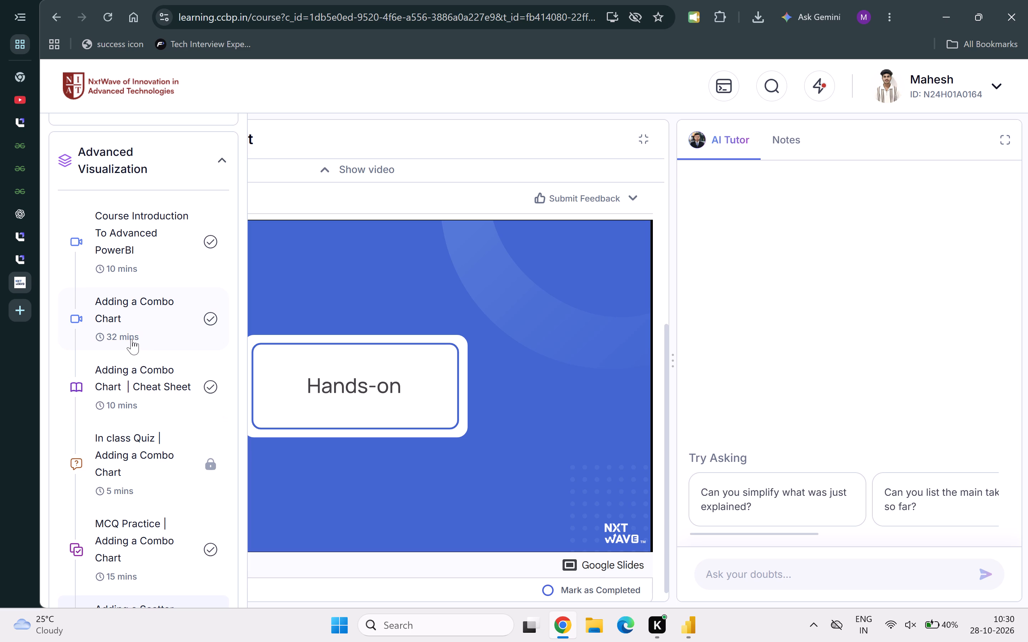
pyautogui.click(128, 336)
pyautogui.scroll(-1, 326, 403)
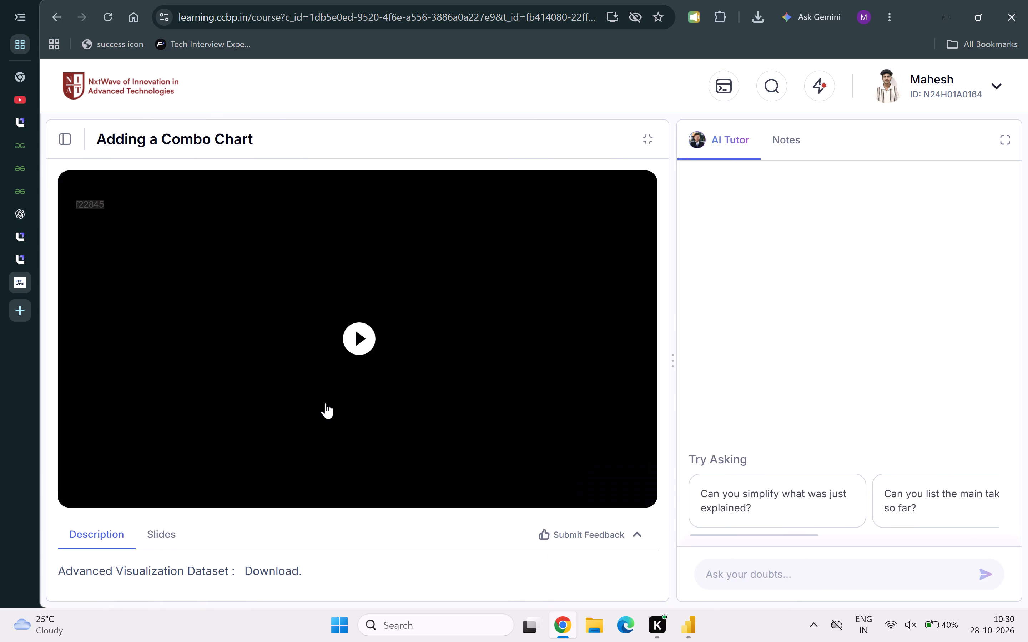
pyautogui.scroll(-3, 326, 403)
pyautogui.click(156, 532)
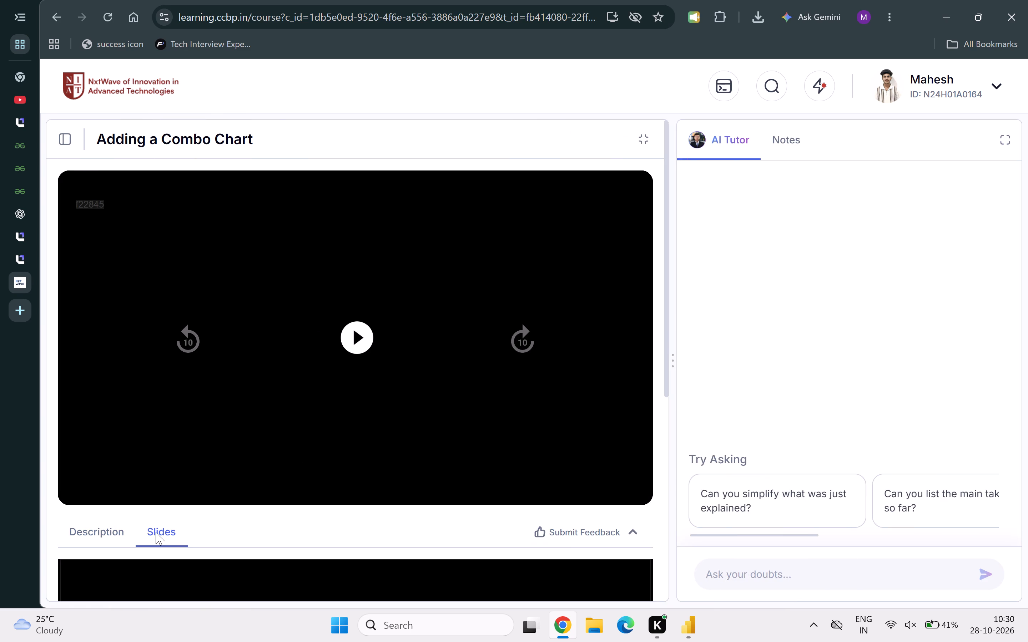
pyautogui.scroll(-5, 156, 532)
pyautogui.scroll(-1, 264, 526)
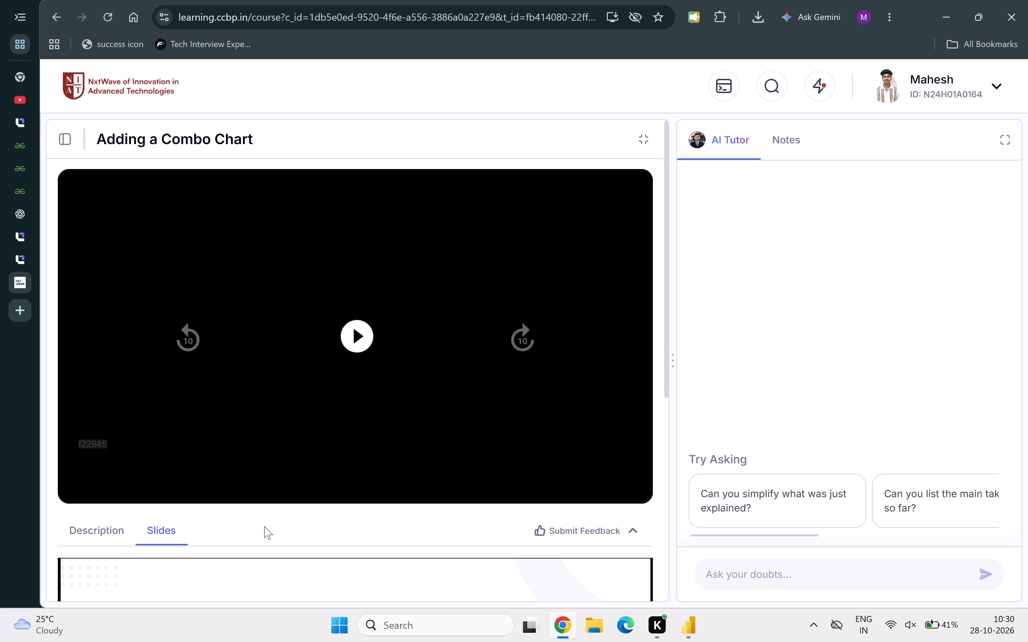
pyautogui.scroll(-3, 264, 526)
pyautogui.scroll(-3, 352, 519)
pyautogui.scroll(-6, 442, 387)
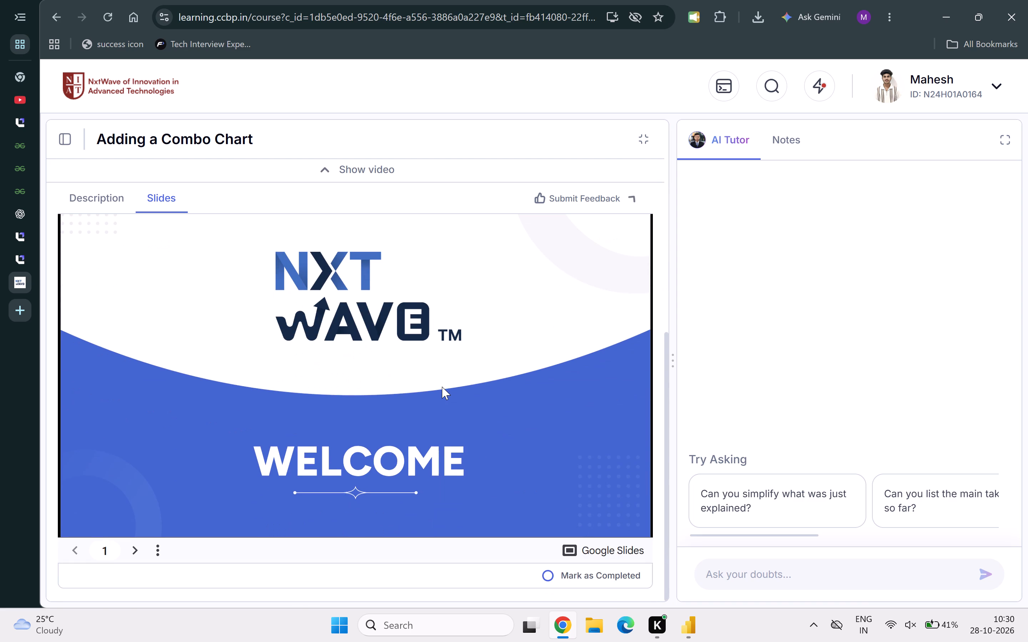
pyautogui.scroll(-1, 442, 387)
pyautogui.press('Right')
pyautogui.press('Right')
pyautogui.click(137, 554)
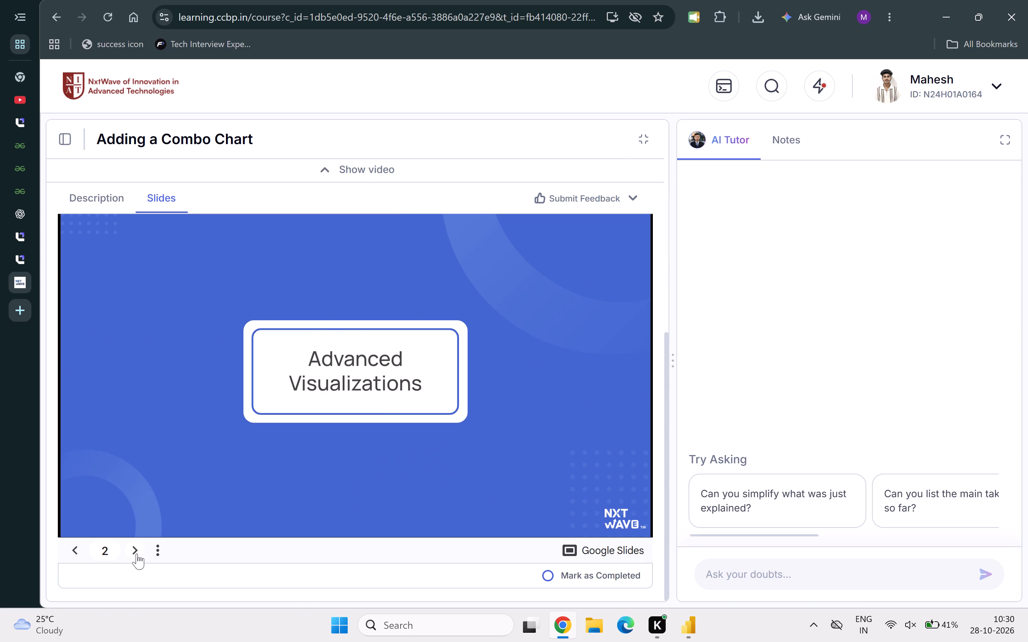
pyautogui.press('Right')
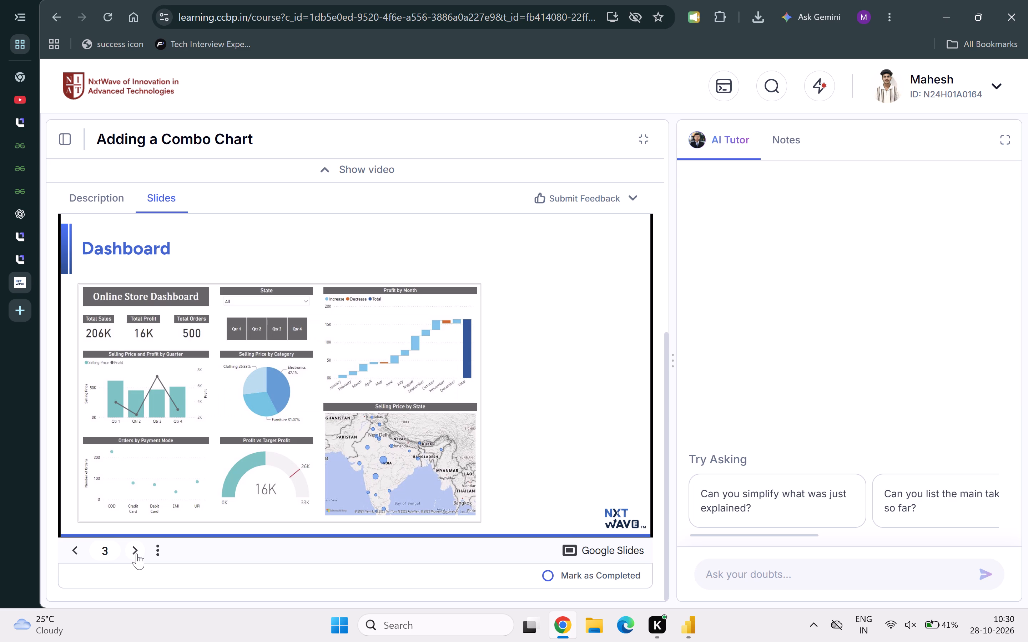
pyautogui.click(691, 625)
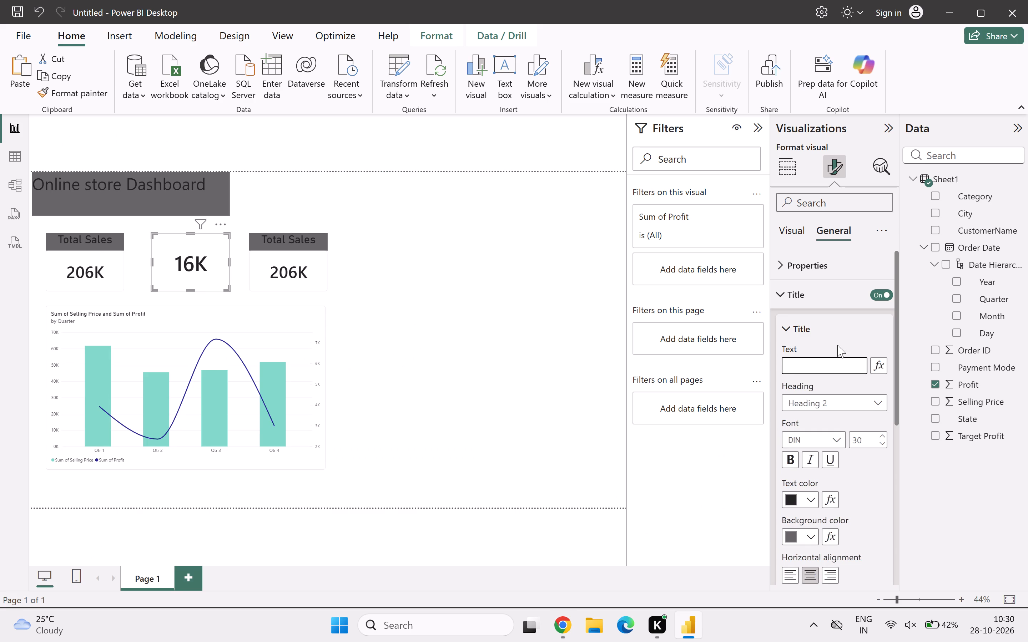
# Title the middle KPI card "Total Profit".
pyautogui.hotkey('shift', 't')
pyautogui.write('otal')
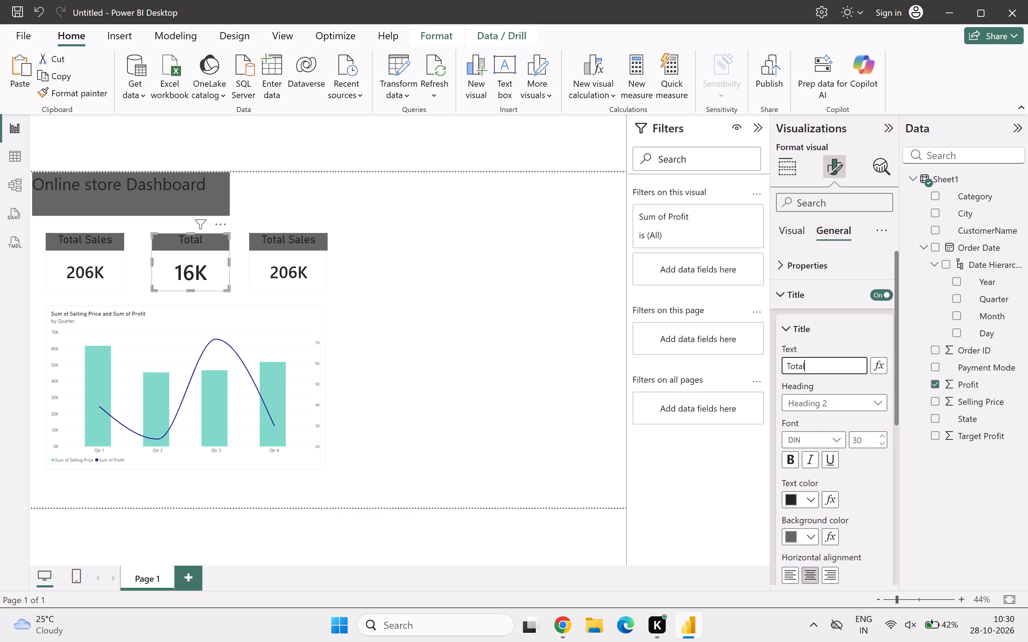
pyautogui.press('space')
pyautogui.write('Profit')
pyautogui.click(445, 419)
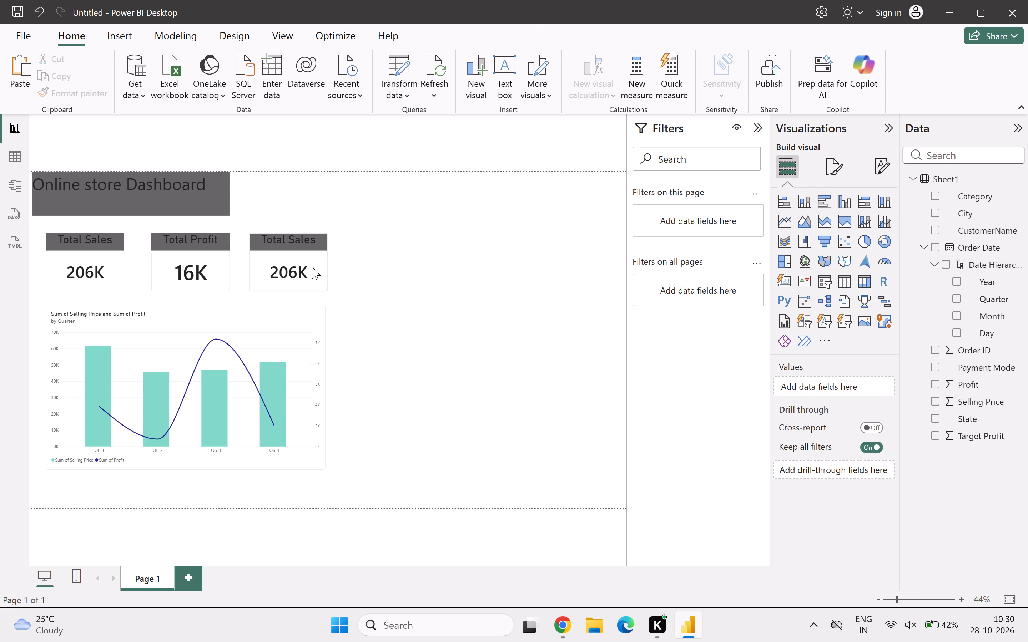
# Replace the Selling Price field of the third KPI card with Order ID as its value.
pyautogui.click(308, 267)
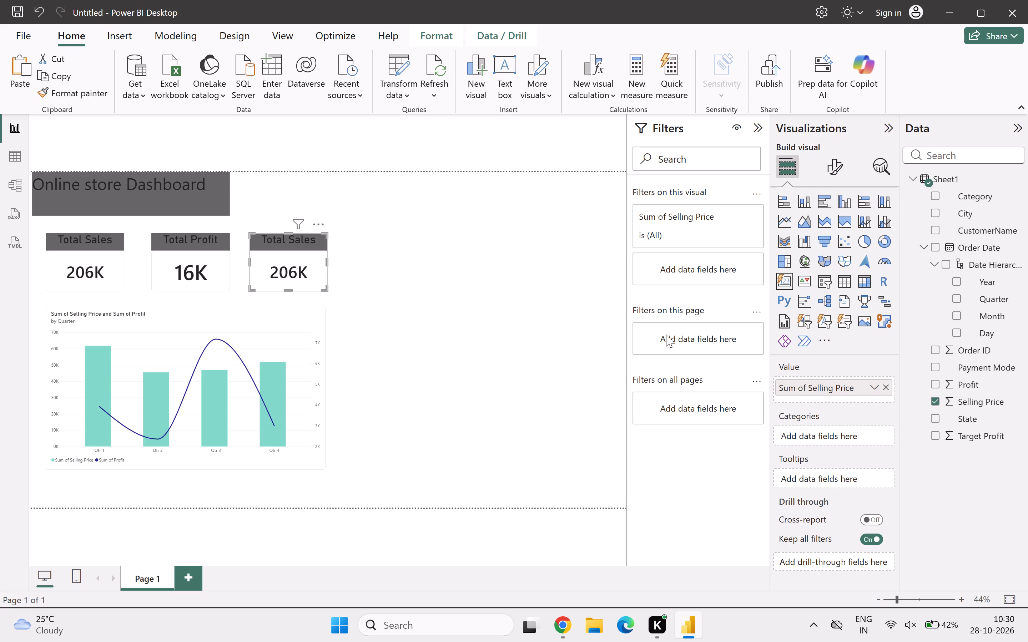
pyautogui.click(887, 385)
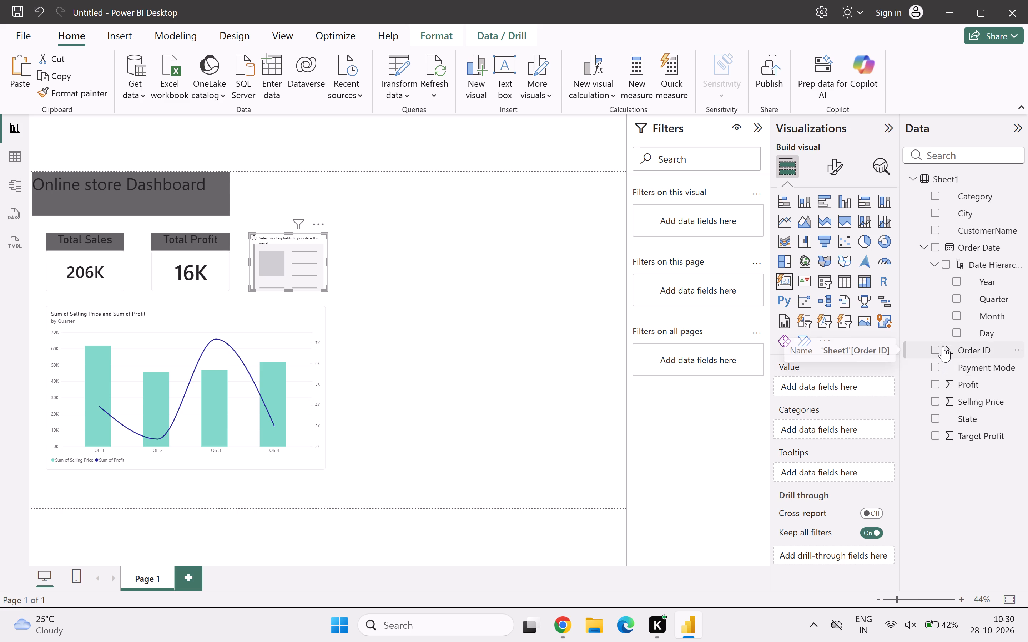
pyautogui.moveTo(943, 346); pyautogui.dragTo(837, 383)
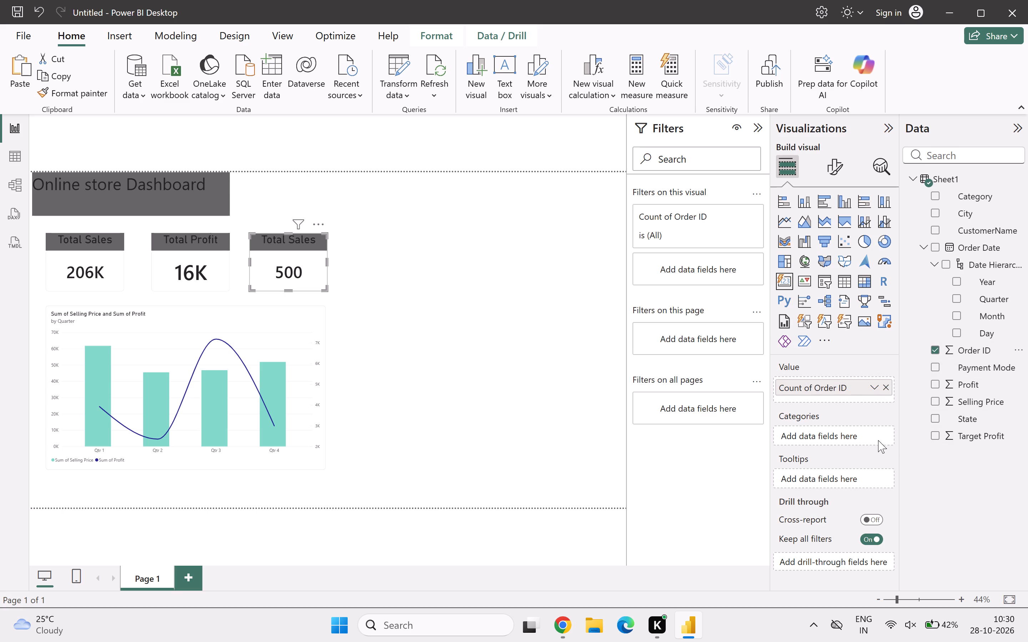
pyautogui.scroll(-1, 872, 465)
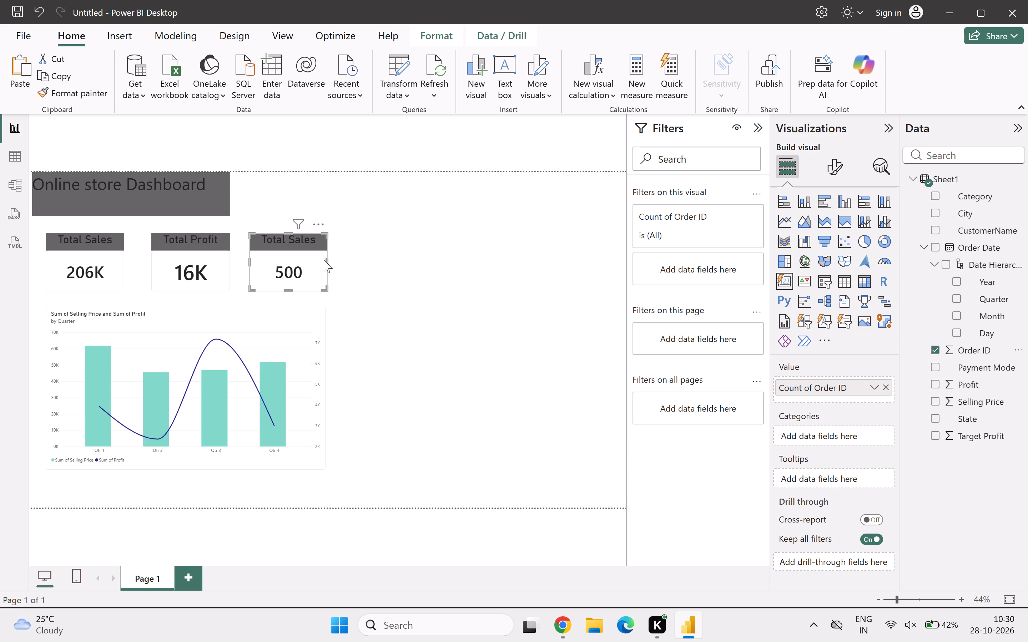
# Set the callout value font size of the Order ID card to 45.
pyautogui.click(324, 260)
pyautogui.scroll(-2, 906, 483)
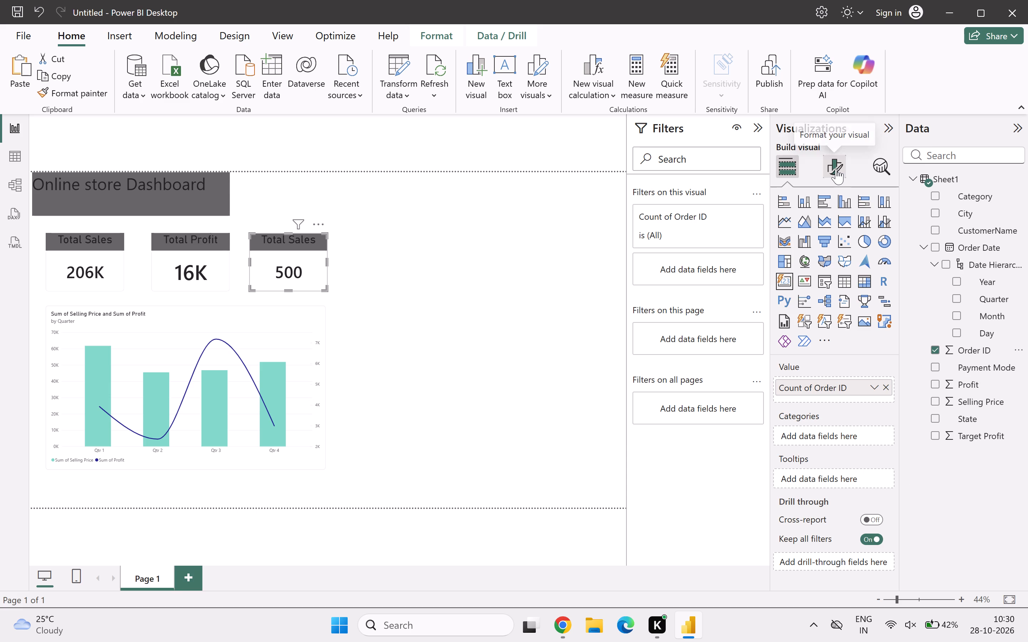
pyautogui.click(836, 169)
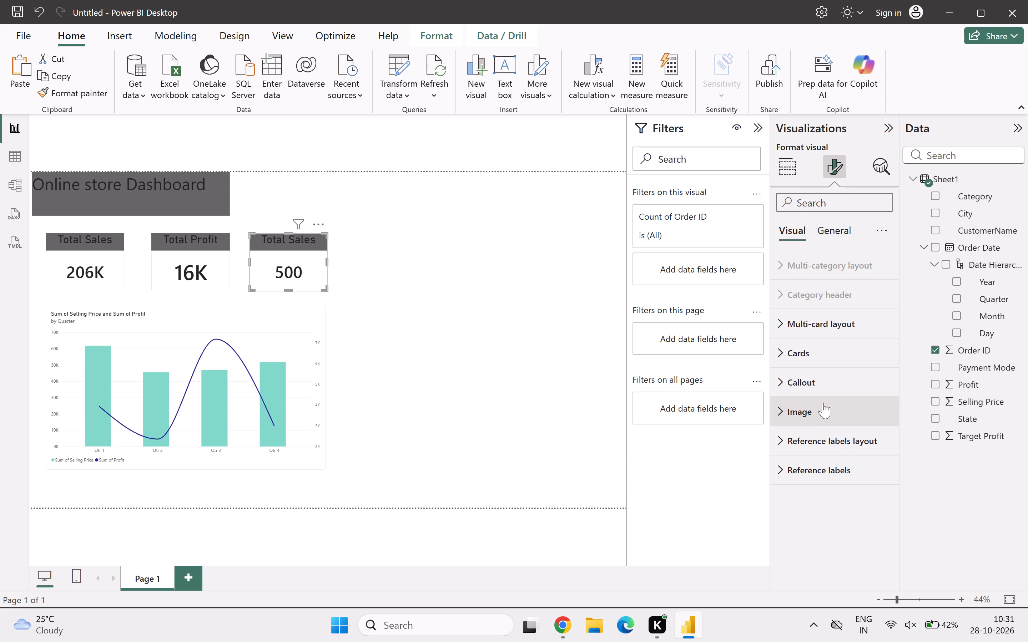
pyautogui.click(816, 391)
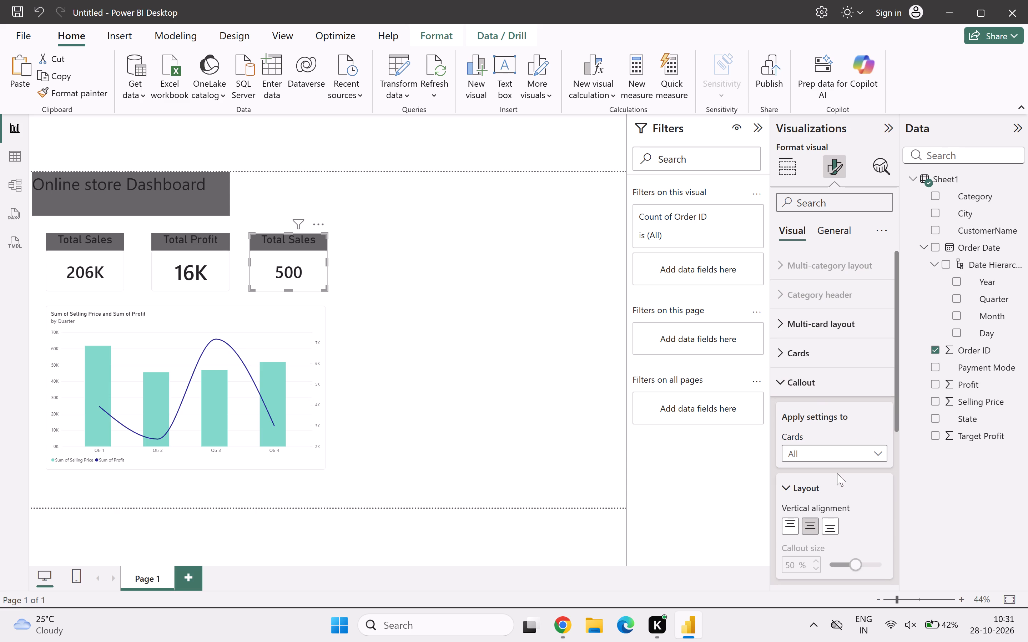
pyautogui.scroll(-2, 852, 523)
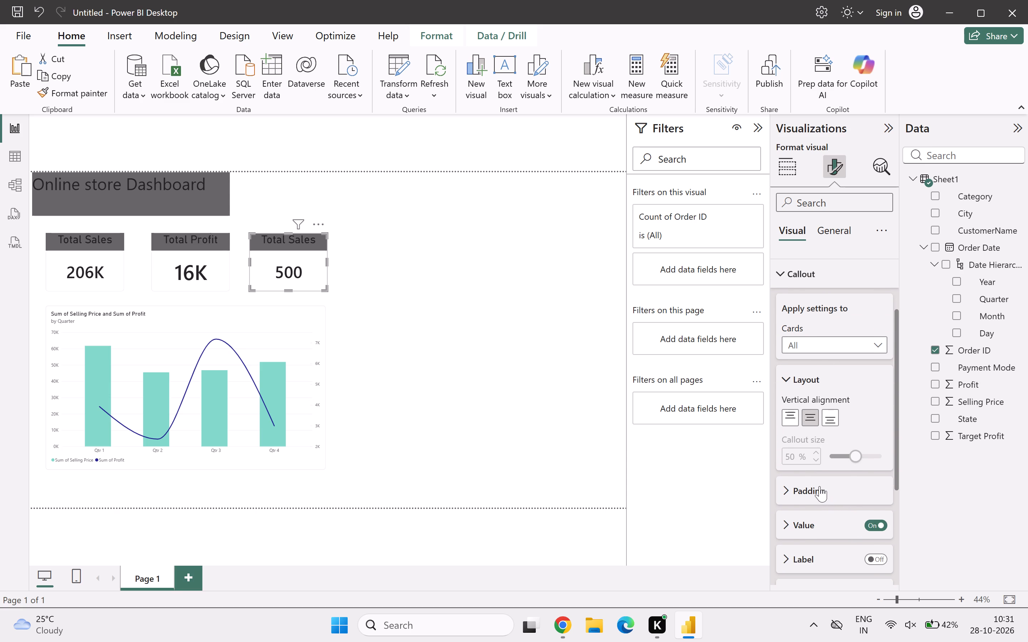
pyautogui.scroll(-2, 820, 486)
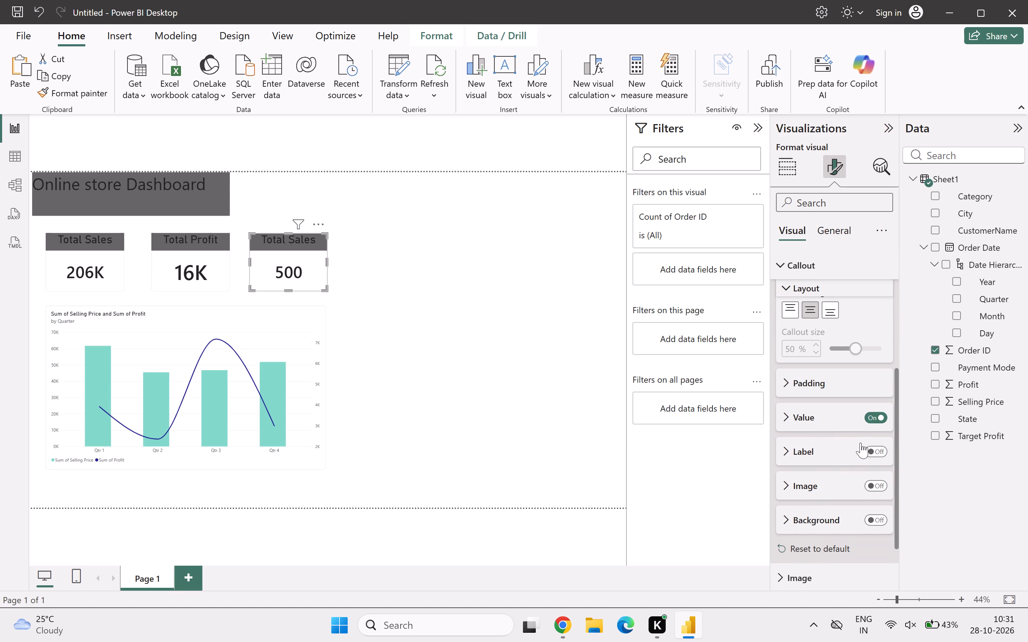
pyautogui.click(792, 413)
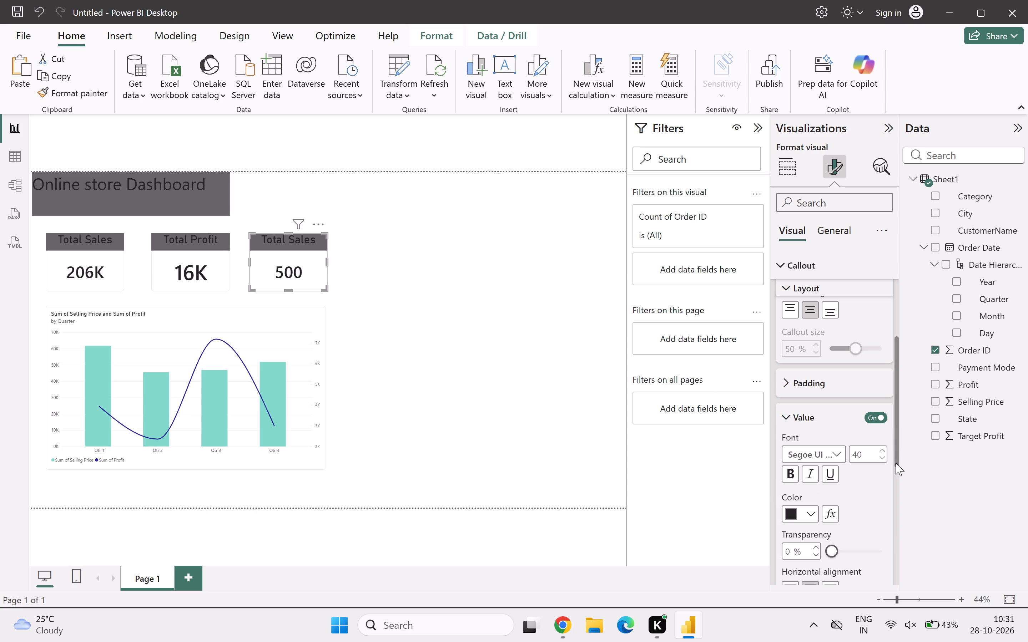
pyautogui.click(881, 451)
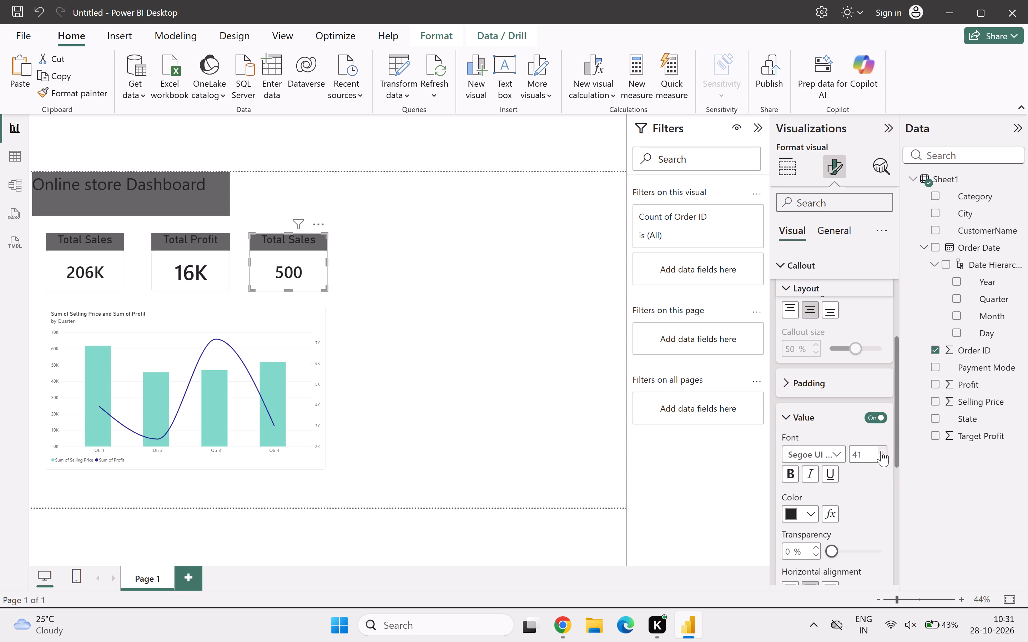
pyautogui.tripleClick(881, 451)
pyautogui.click(881, 451)
pyautogui.click(881, 451)
pyautogui.scroll(-3, 878, 469)
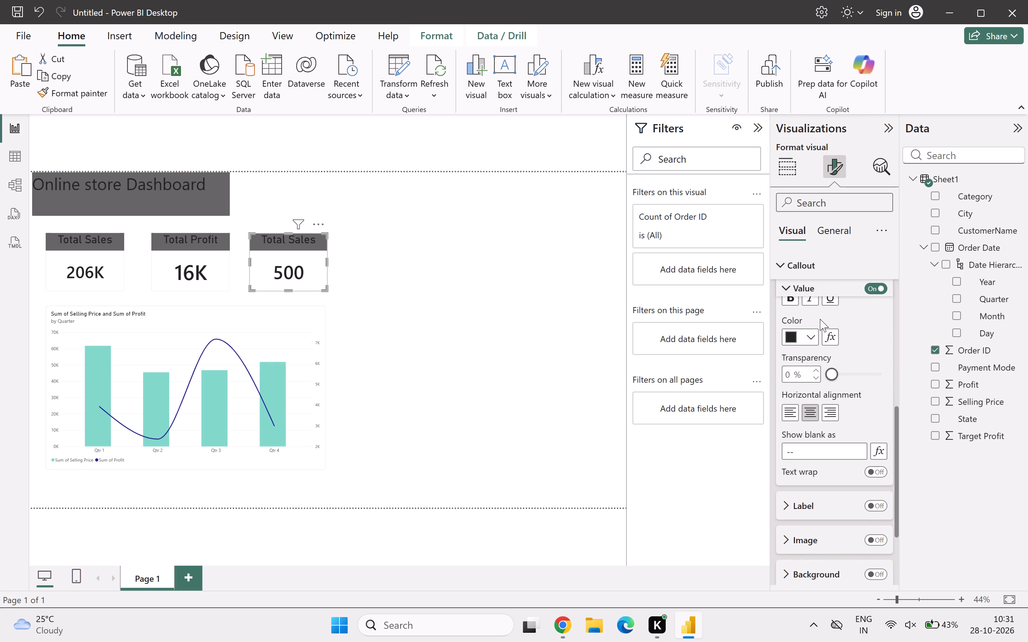
# Change the title text of the Order ID card to "Total Orders".
pyautogui.click(825, 228)
pyautogui.click(811, 291)
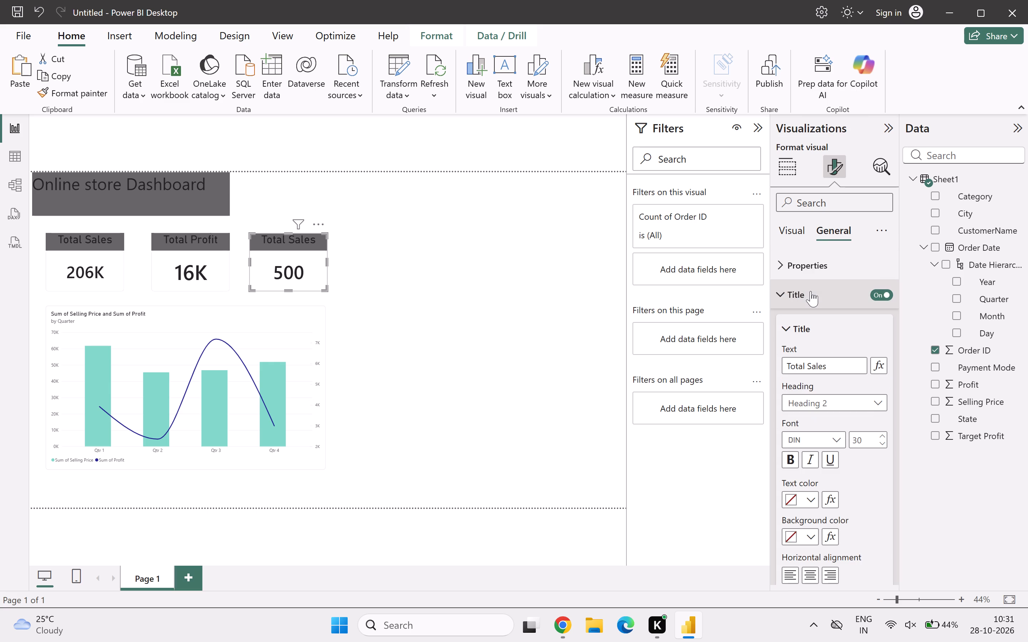
pyautogui.click(833, 372)
pyautogui.press('BackSpace')
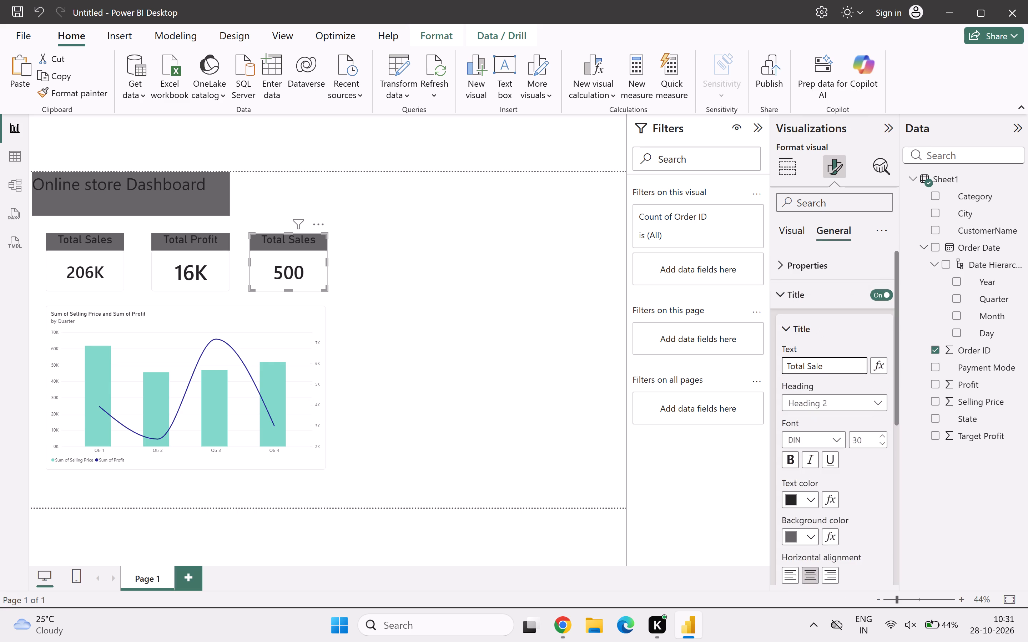
pyautogui.press('BackSpace')
pyautogui.press('BackSpace')
pyautogui.press('BackSpace')
pyautogui.press('BackSpace')
pyautogui.write('Orders')
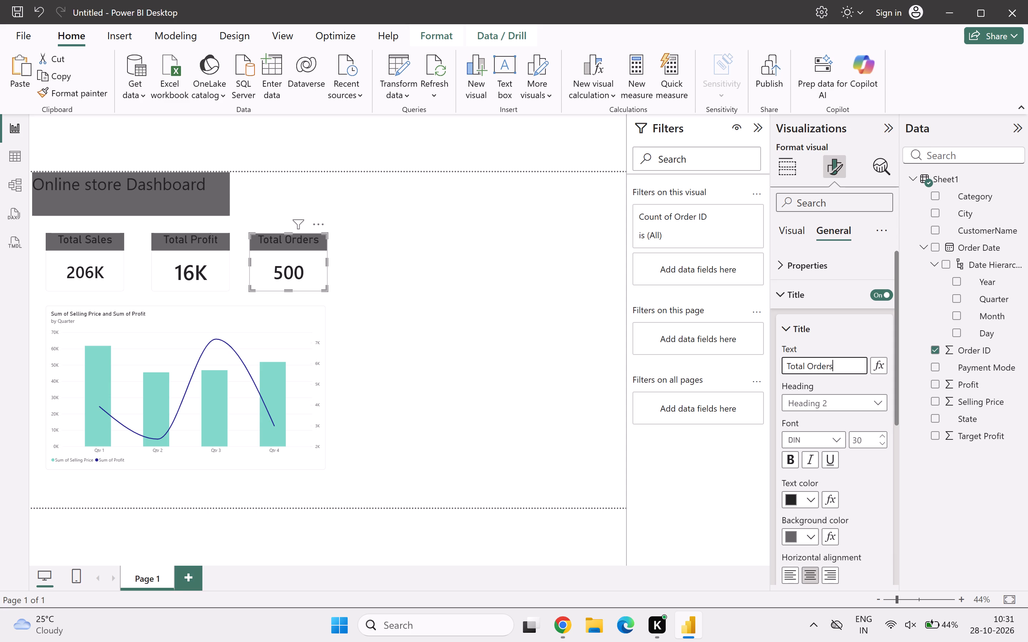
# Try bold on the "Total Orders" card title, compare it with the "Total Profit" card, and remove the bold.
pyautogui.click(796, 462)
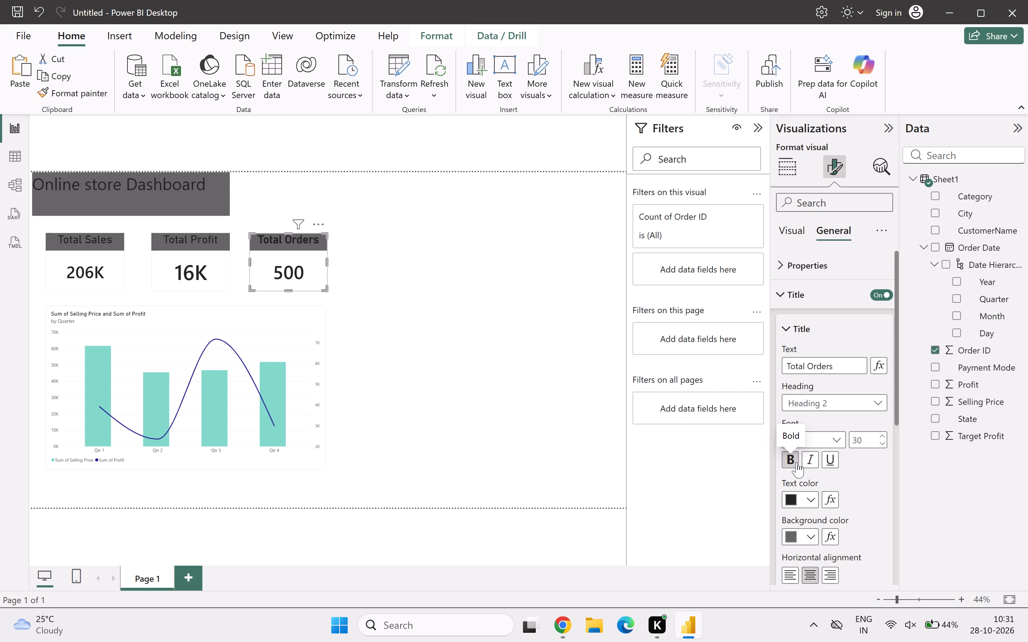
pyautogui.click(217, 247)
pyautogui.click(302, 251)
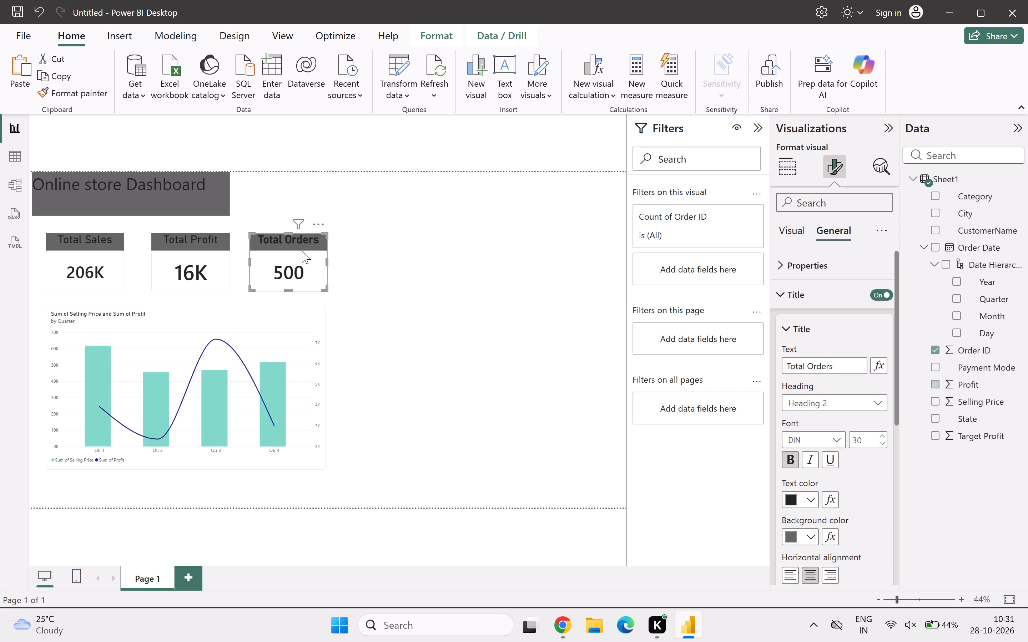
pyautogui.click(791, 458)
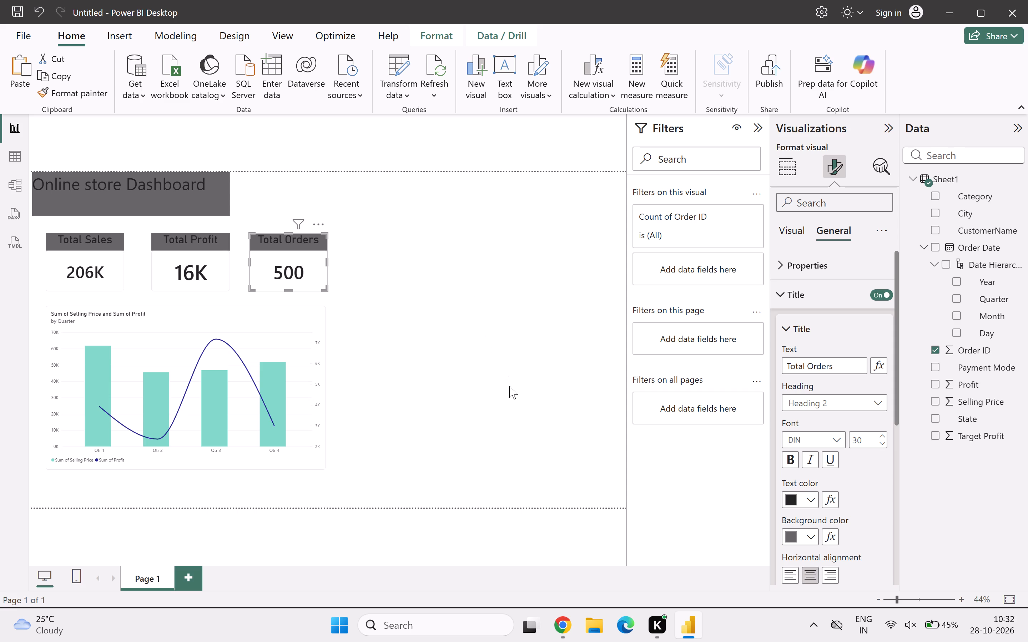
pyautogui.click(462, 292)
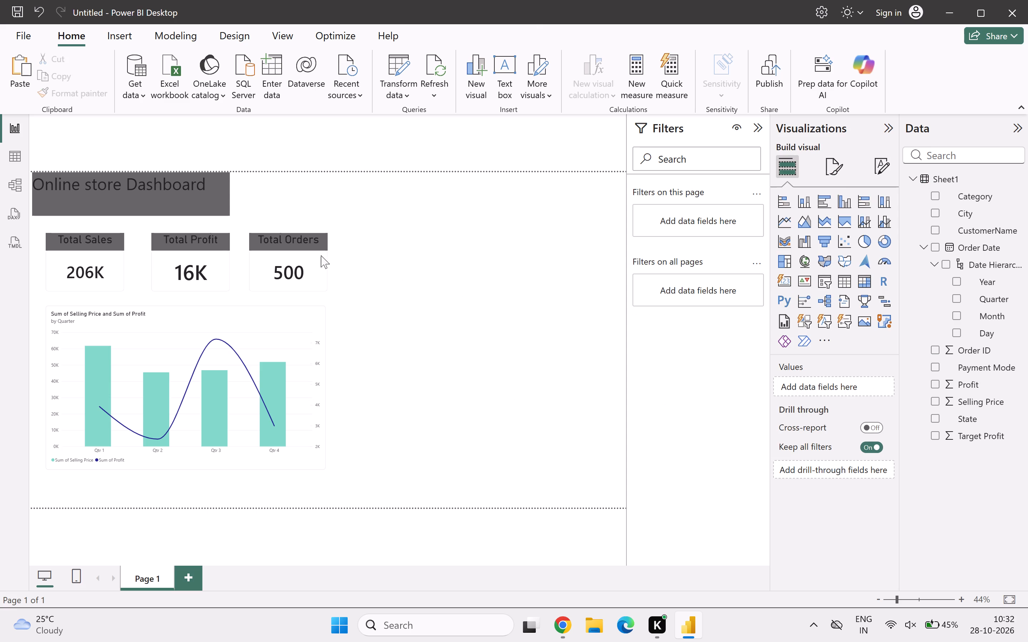
# Move the "Total Orders" card slightly away from the "Total Profit" card, keeping it level with the other KPI cards.
pyautogui.moveTo(312, 262); pyautogui.dragTo(312, 261)
pyautogui.moveTo(312, 261); pyautogui.dragTo(315, 260)
pyautogui.moveTo(315, 260); pyautogui.dragTo(318, 260)
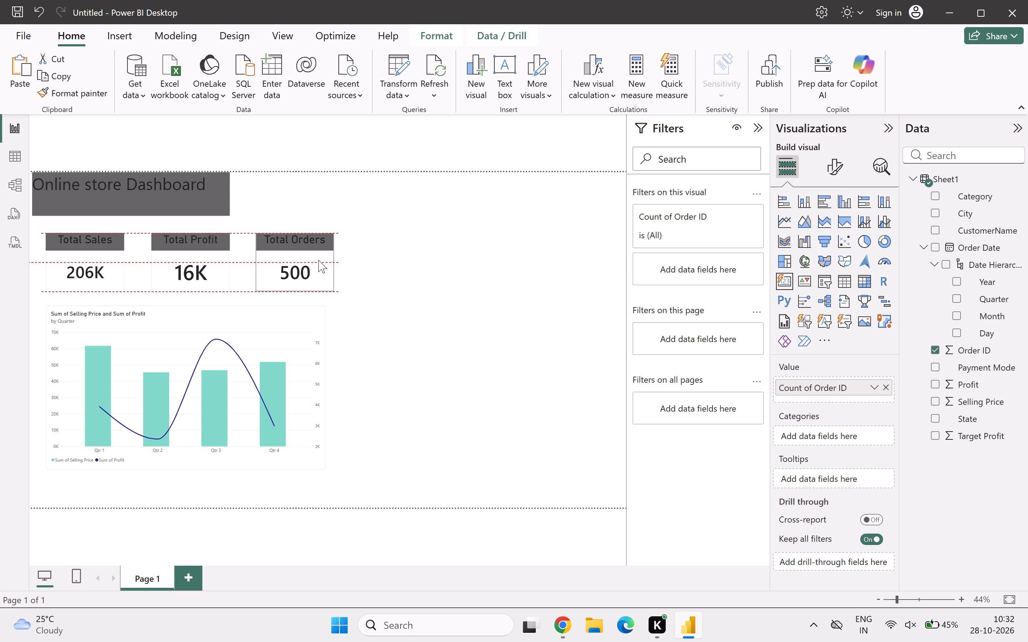
pyautogui.moveTo(318, 260); pyautogui.dragTo(318, 258)
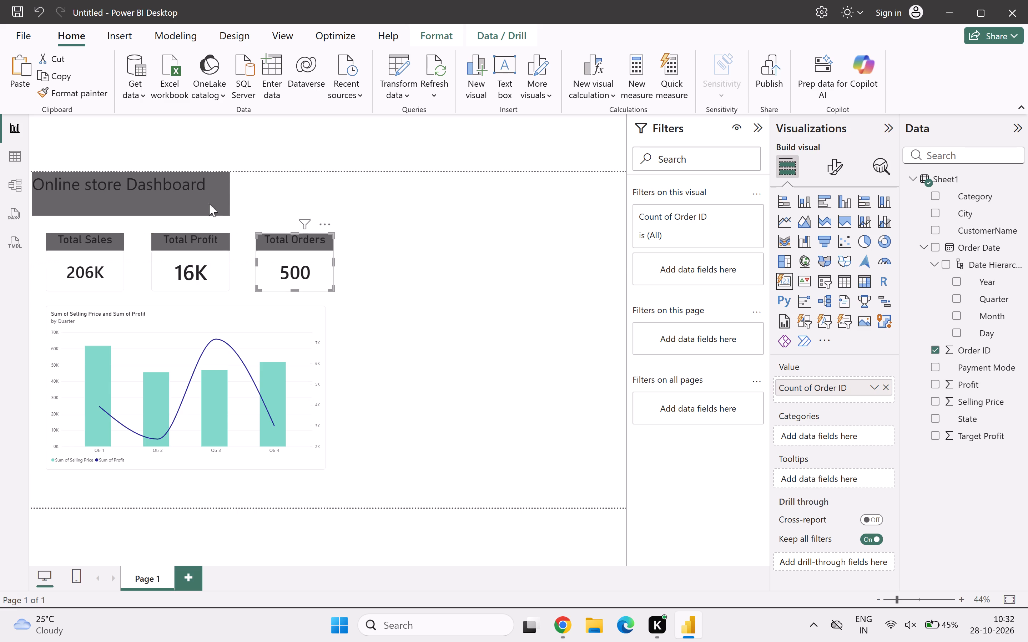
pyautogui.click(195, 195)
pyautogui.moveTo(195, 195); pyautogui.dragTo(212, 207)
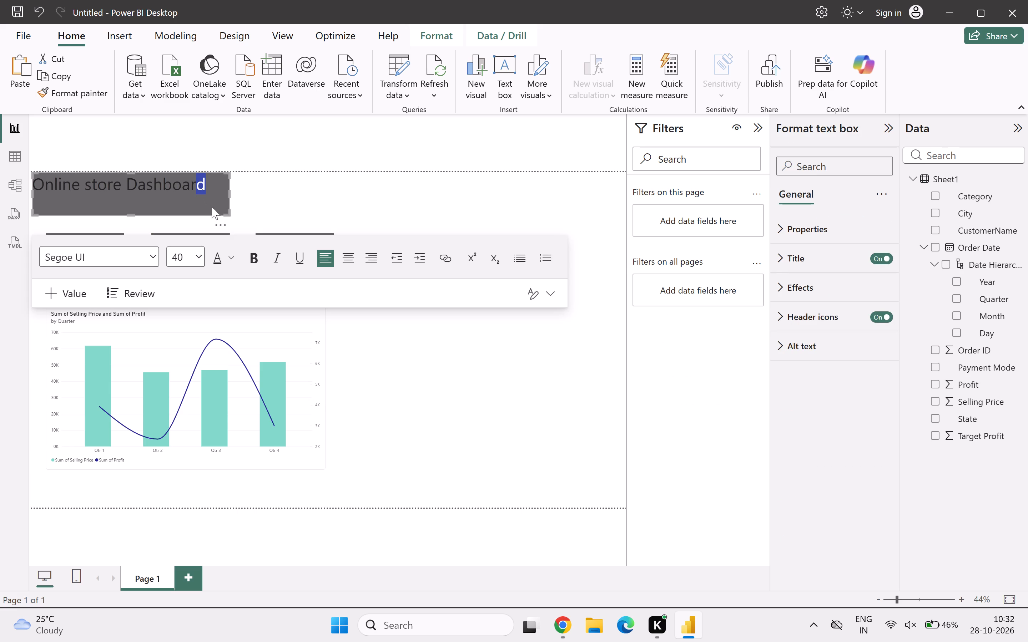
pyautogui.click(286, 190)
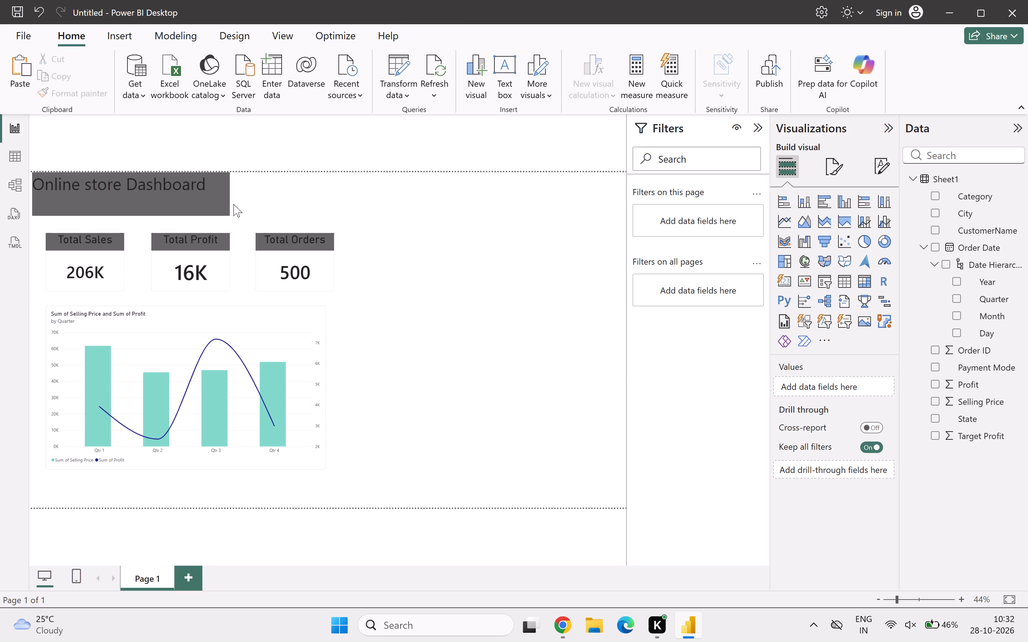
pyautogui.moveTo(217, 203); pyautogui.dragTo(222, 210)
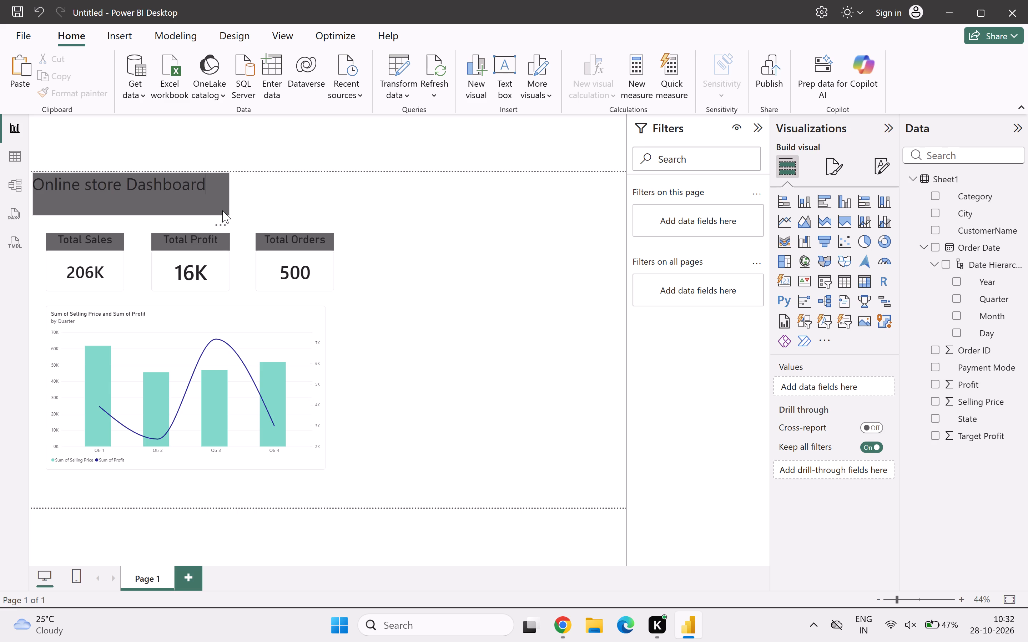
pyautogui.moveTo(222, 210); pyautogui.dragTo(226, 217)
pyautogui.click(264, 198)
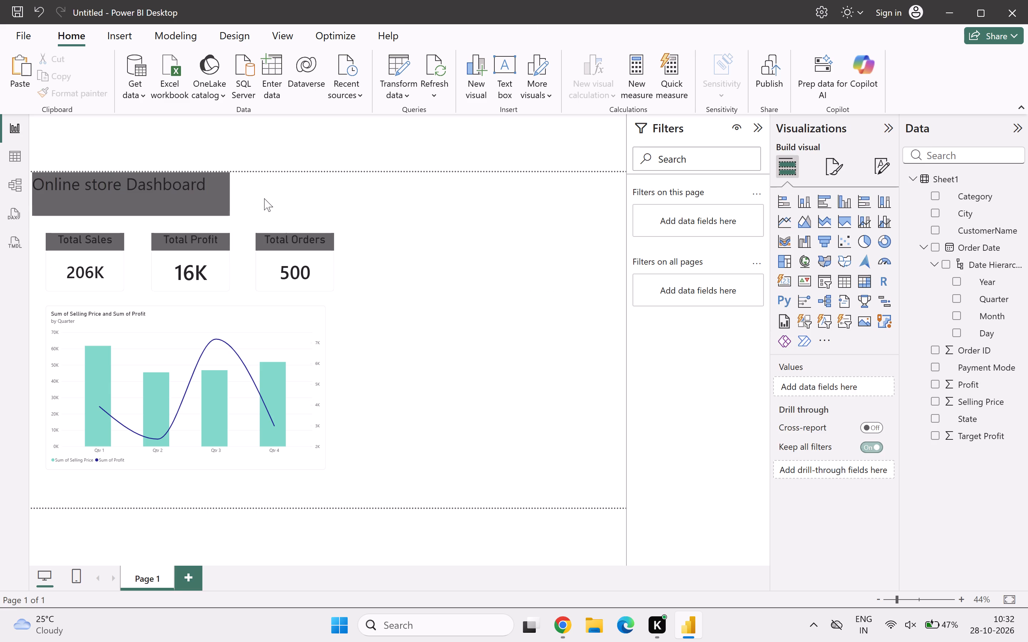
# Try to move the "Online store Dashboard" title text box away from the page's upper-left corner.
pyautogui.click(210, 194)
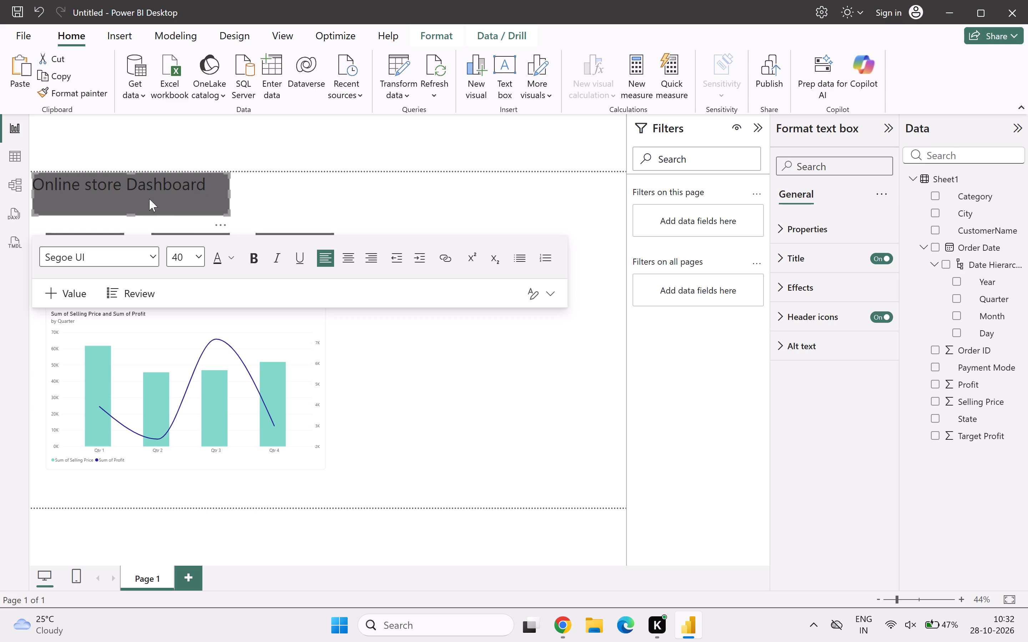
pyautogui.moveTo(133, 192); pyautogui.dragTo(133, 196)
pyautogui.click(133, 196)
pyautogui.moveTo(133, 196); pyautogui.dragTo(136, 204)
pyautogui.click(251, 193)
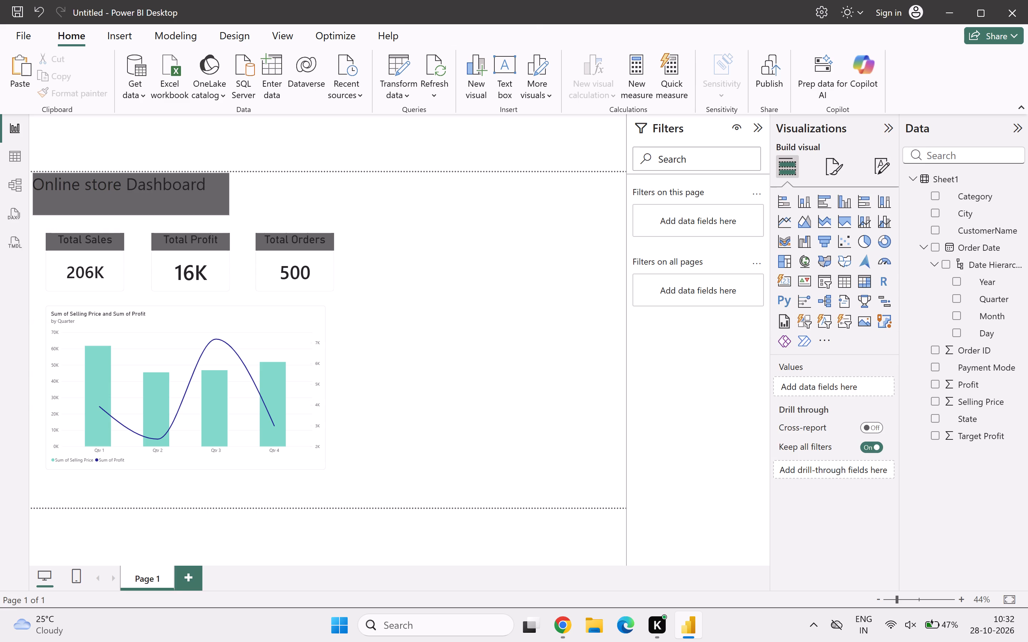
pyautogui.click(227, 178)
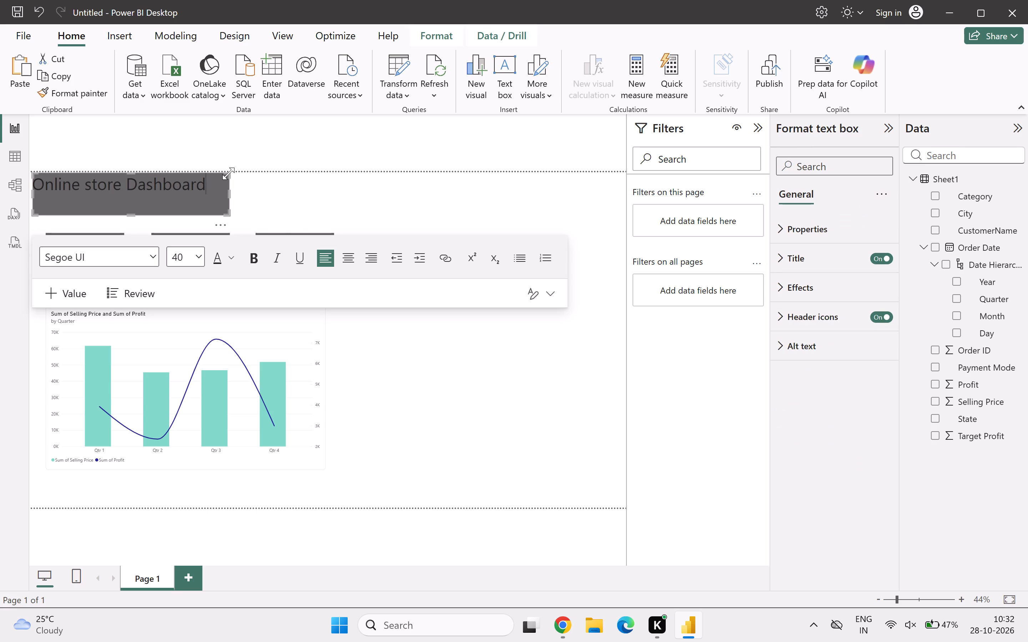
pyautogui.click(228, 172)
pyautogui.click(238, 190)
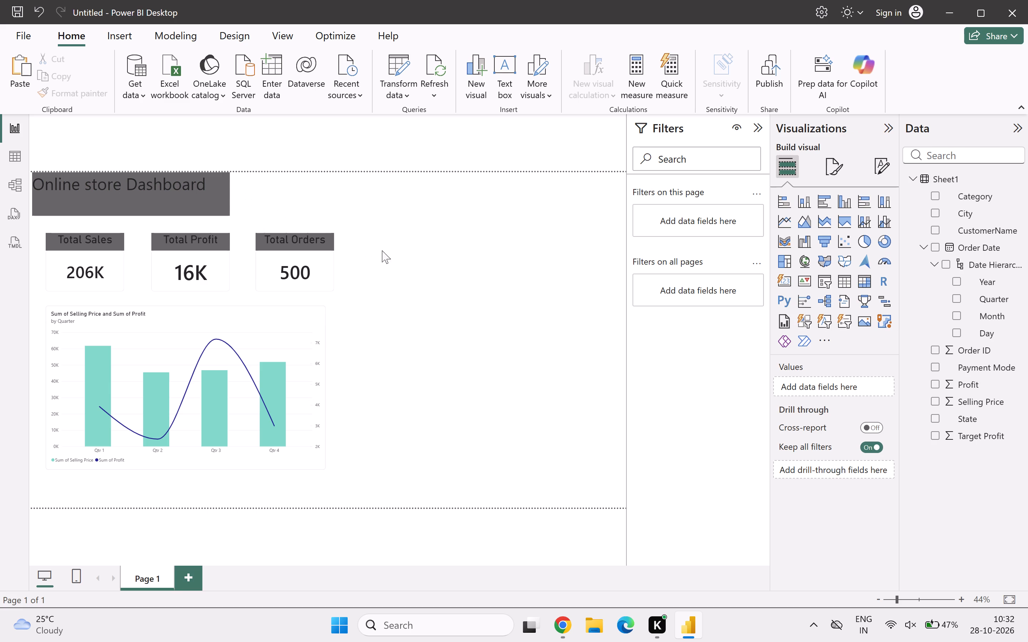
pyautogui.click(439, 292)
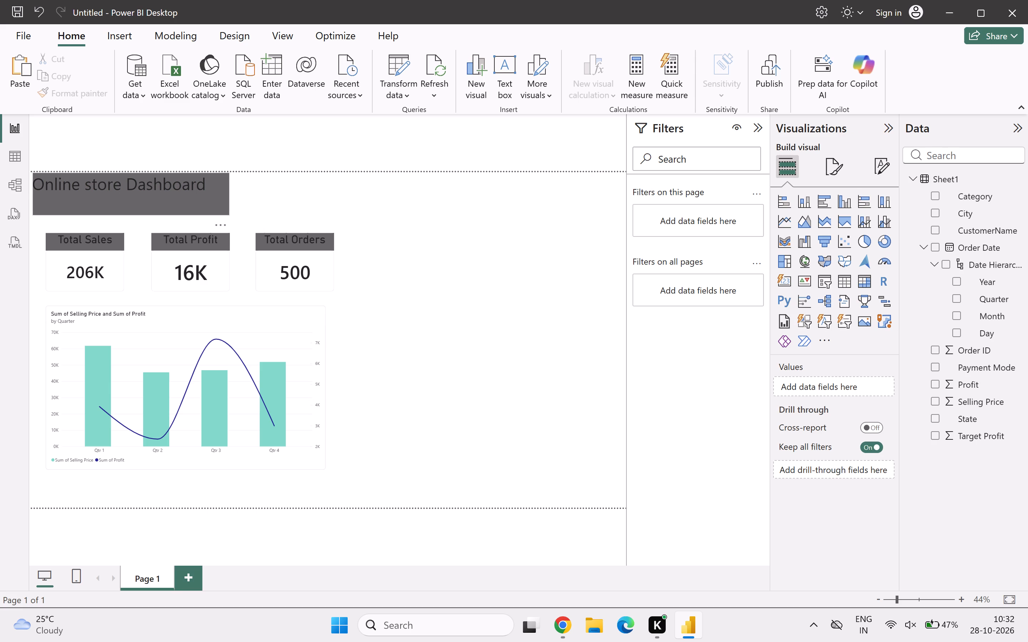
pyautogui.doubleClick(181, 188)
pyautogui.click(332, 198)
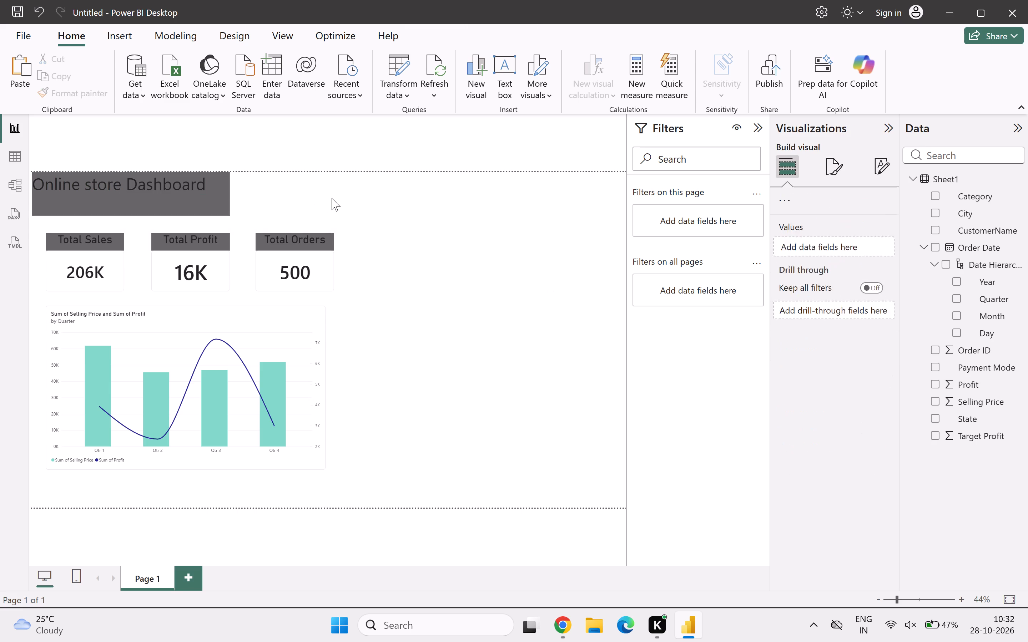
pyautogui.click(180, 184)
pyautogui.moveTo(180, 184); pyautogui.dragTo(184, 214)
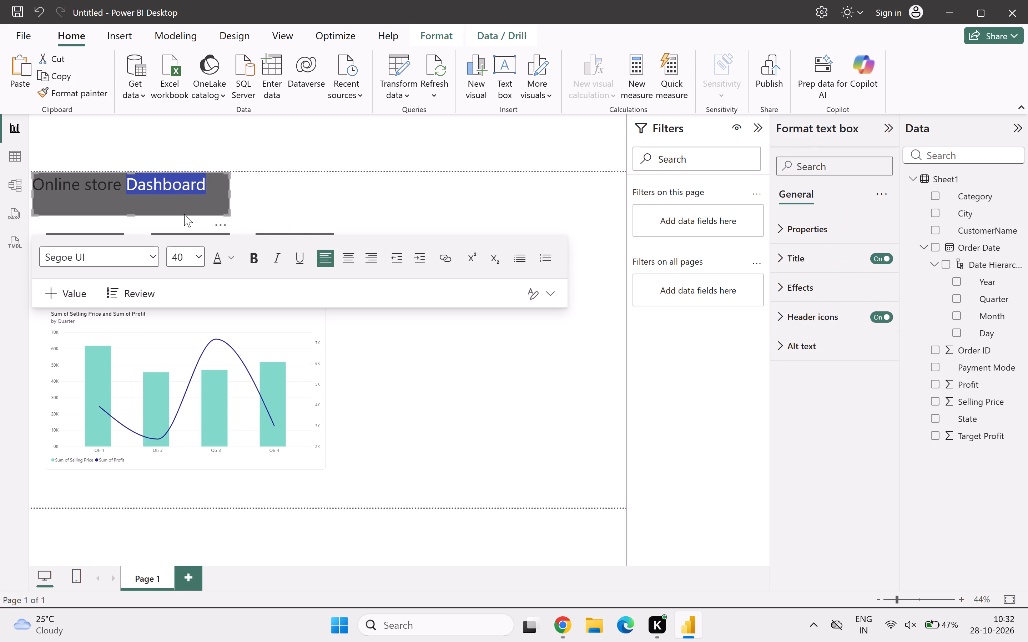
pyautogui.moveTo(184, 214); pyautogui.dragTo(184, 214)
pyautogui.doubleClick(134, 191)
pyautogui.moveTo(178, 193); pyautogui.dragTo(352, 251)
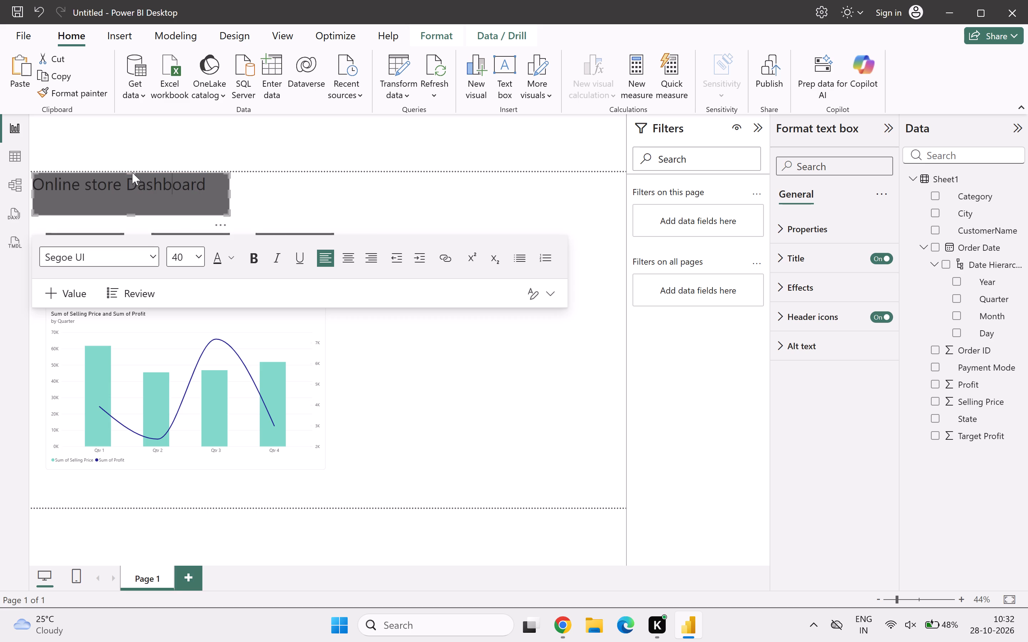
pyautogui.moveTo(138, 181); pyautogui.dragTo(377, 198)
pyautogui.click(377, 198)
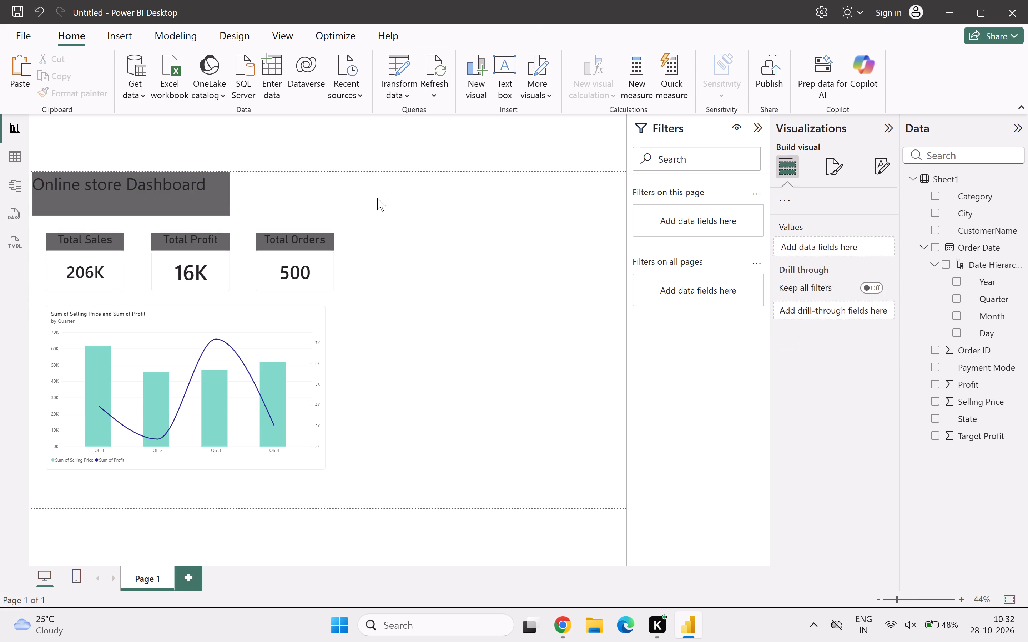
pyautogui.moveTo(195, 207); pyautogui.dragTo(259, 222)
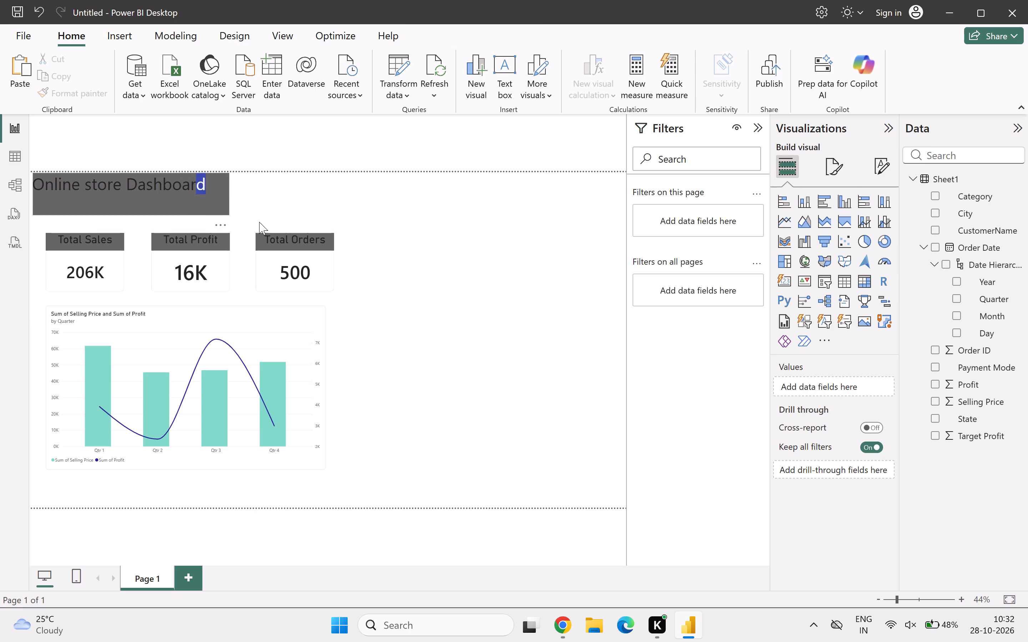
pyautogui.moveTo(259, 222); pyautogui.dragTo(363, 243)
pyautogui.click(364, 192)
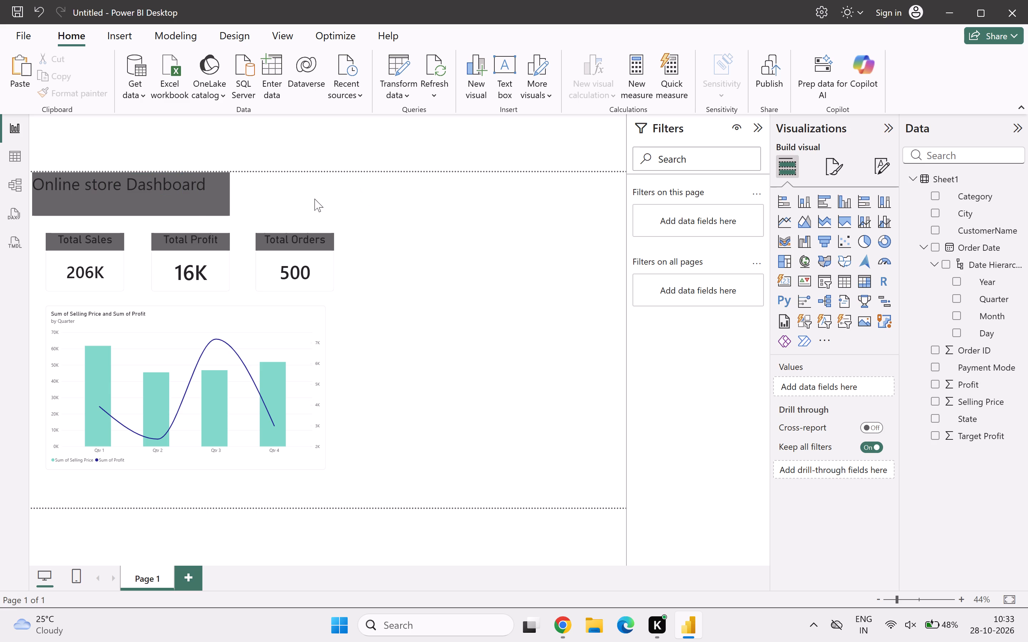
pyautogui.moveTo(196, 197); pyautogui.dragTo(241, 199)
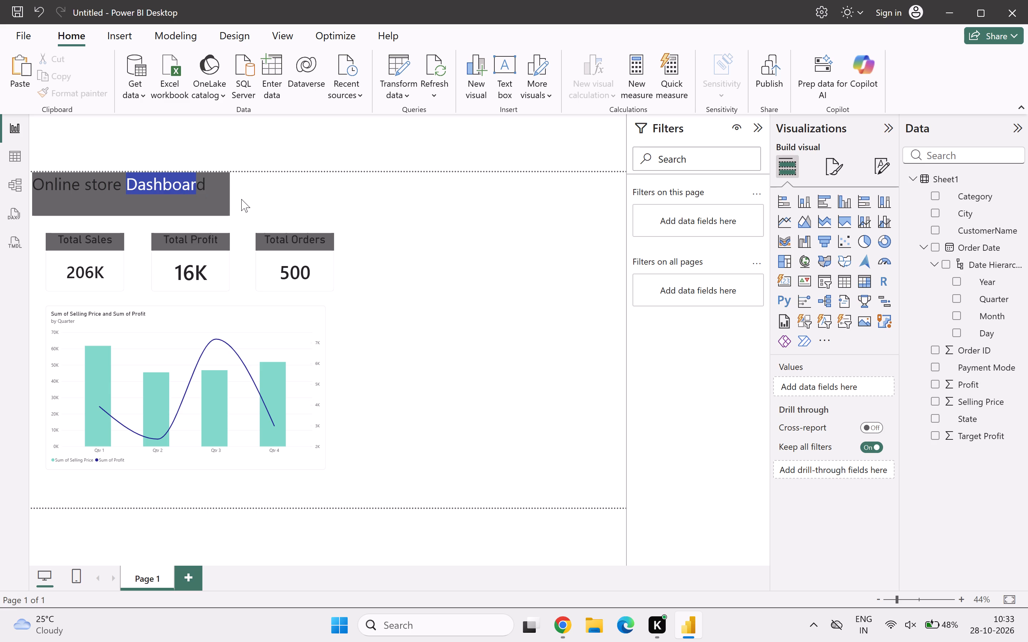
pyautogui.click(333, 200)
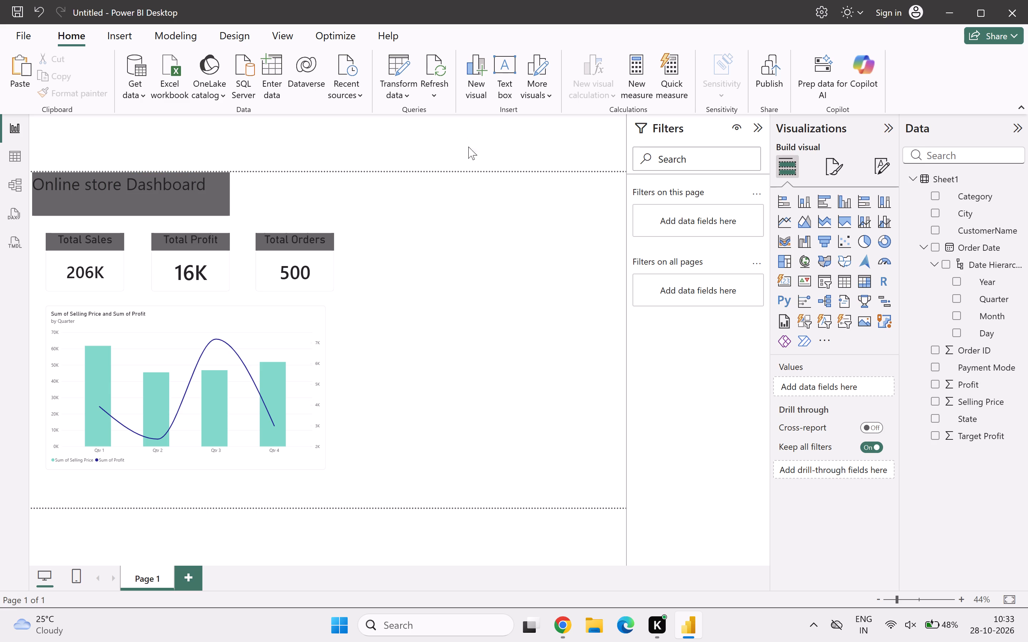
# Center the "Online store Dashboard" text horizontally within its text box.
pyautogui.click(221, 196)
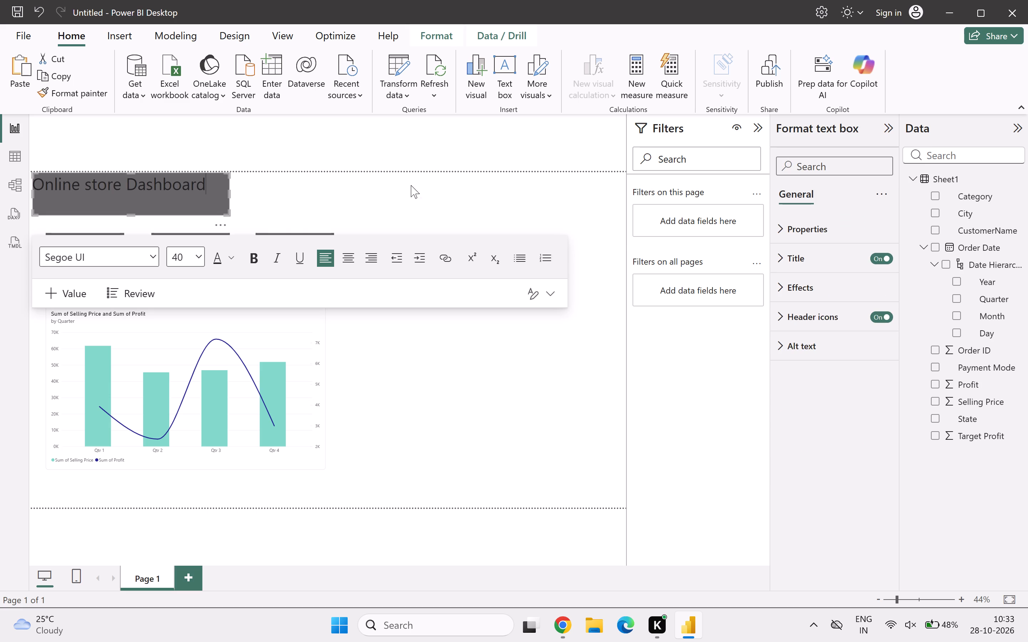
pyautogui.click(348, 256)
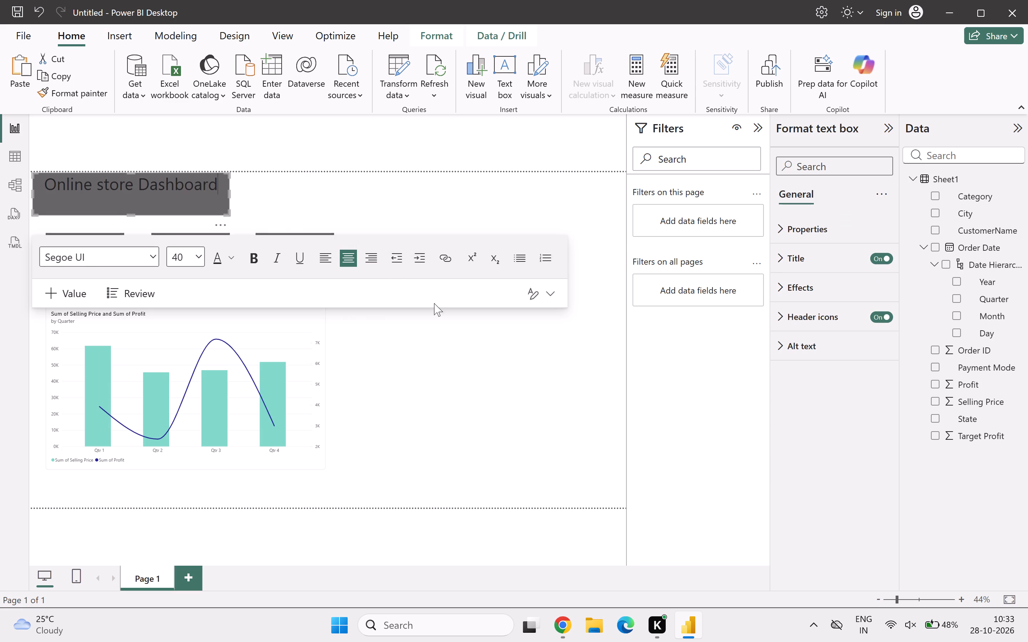
pyautogui.click(446, 328)
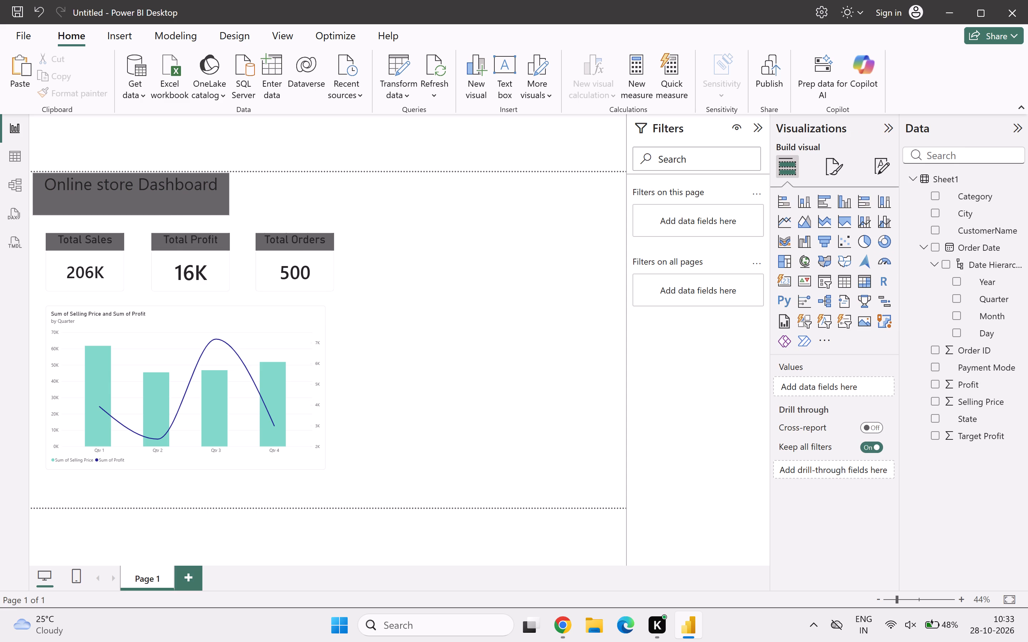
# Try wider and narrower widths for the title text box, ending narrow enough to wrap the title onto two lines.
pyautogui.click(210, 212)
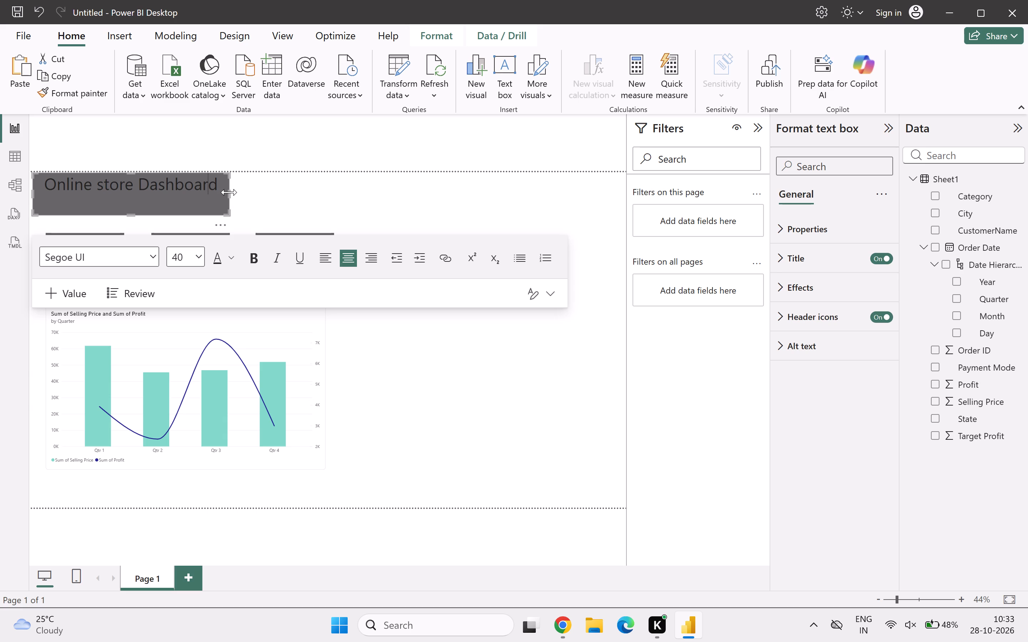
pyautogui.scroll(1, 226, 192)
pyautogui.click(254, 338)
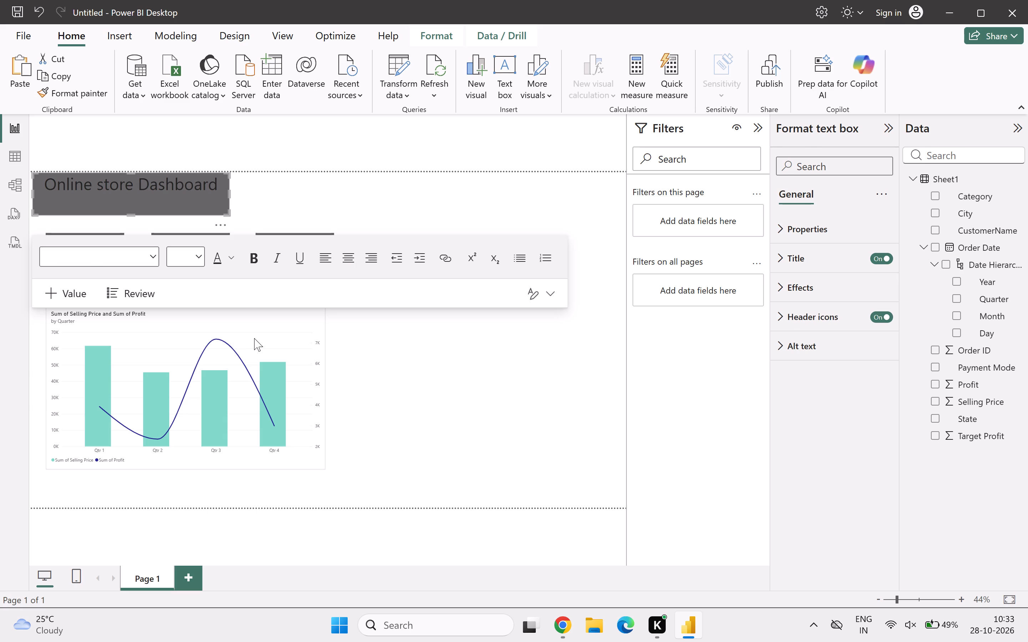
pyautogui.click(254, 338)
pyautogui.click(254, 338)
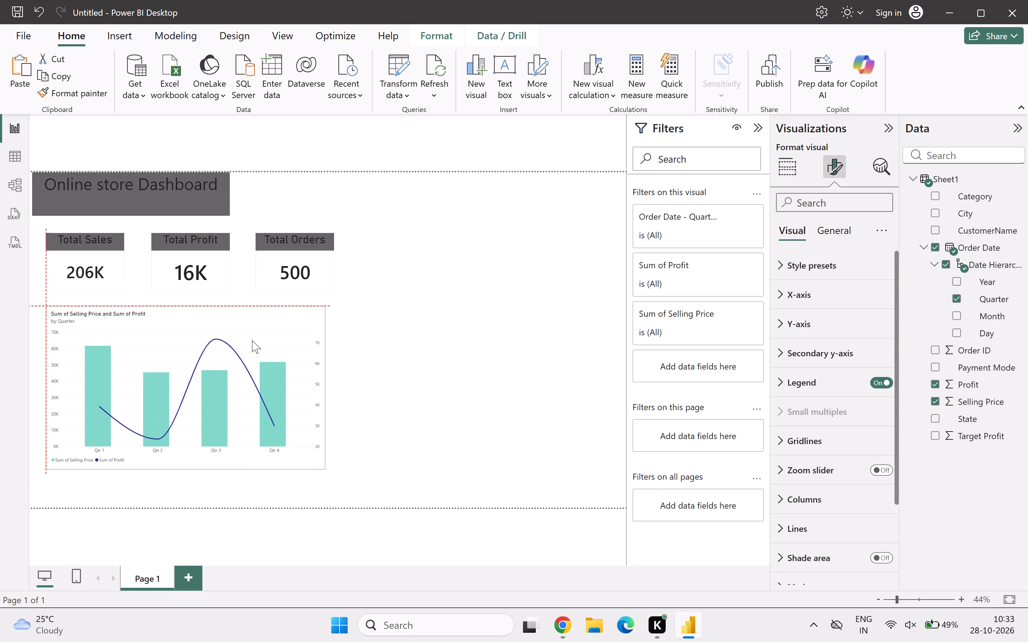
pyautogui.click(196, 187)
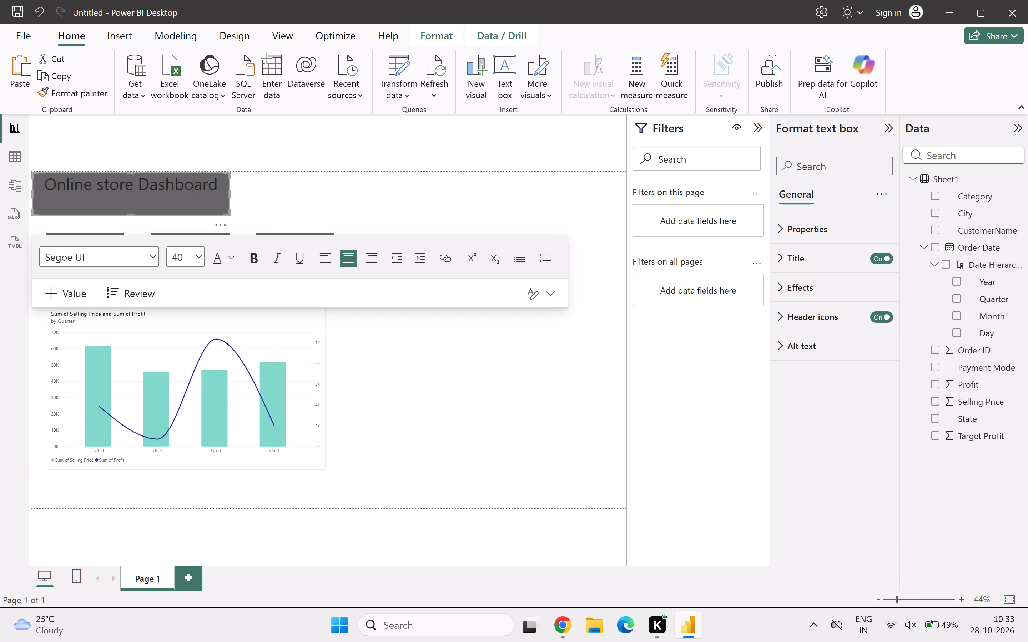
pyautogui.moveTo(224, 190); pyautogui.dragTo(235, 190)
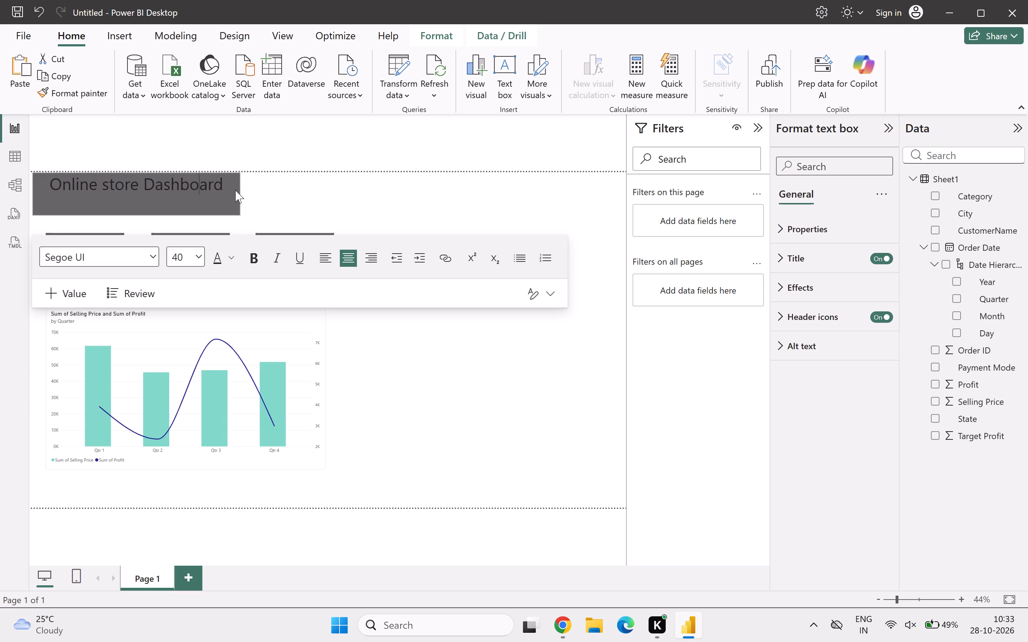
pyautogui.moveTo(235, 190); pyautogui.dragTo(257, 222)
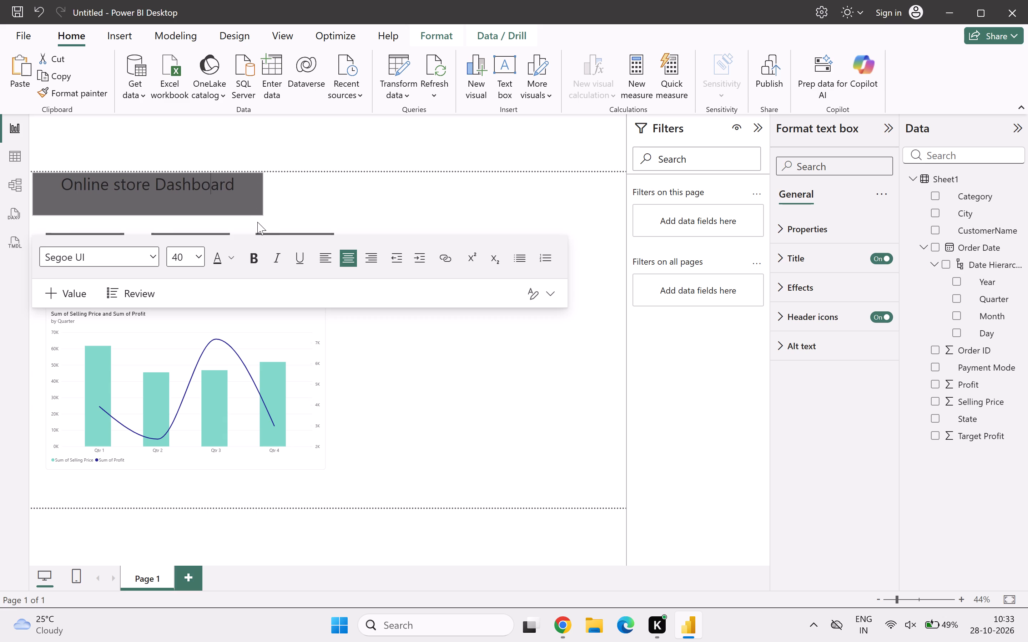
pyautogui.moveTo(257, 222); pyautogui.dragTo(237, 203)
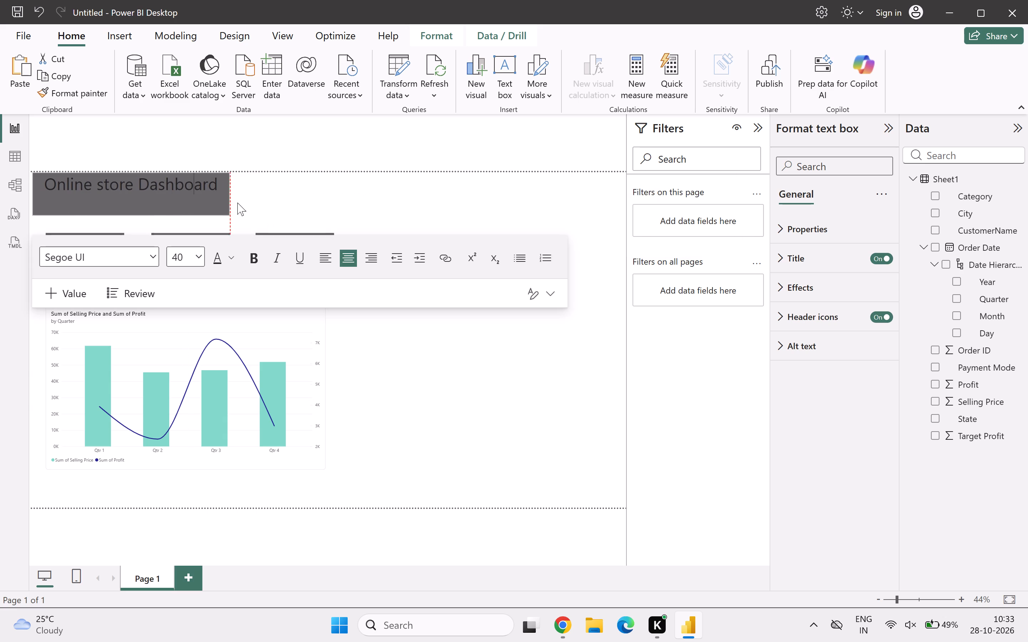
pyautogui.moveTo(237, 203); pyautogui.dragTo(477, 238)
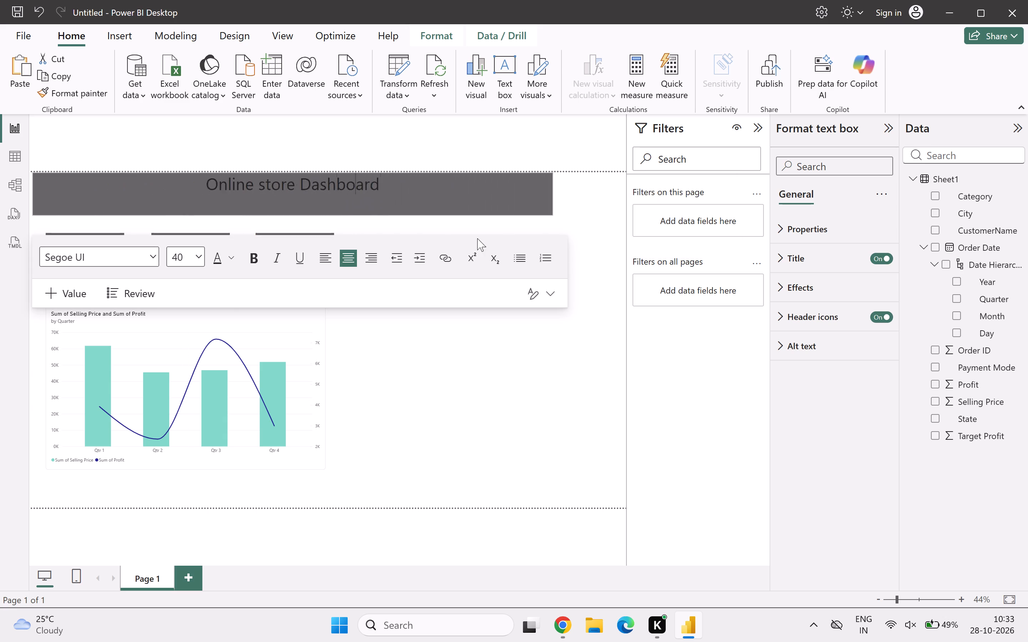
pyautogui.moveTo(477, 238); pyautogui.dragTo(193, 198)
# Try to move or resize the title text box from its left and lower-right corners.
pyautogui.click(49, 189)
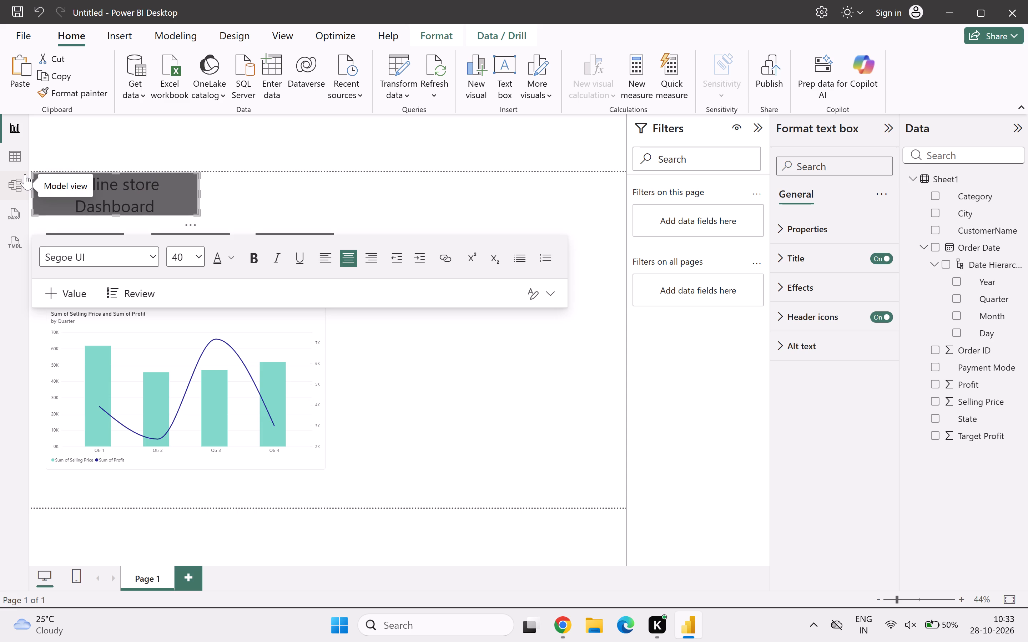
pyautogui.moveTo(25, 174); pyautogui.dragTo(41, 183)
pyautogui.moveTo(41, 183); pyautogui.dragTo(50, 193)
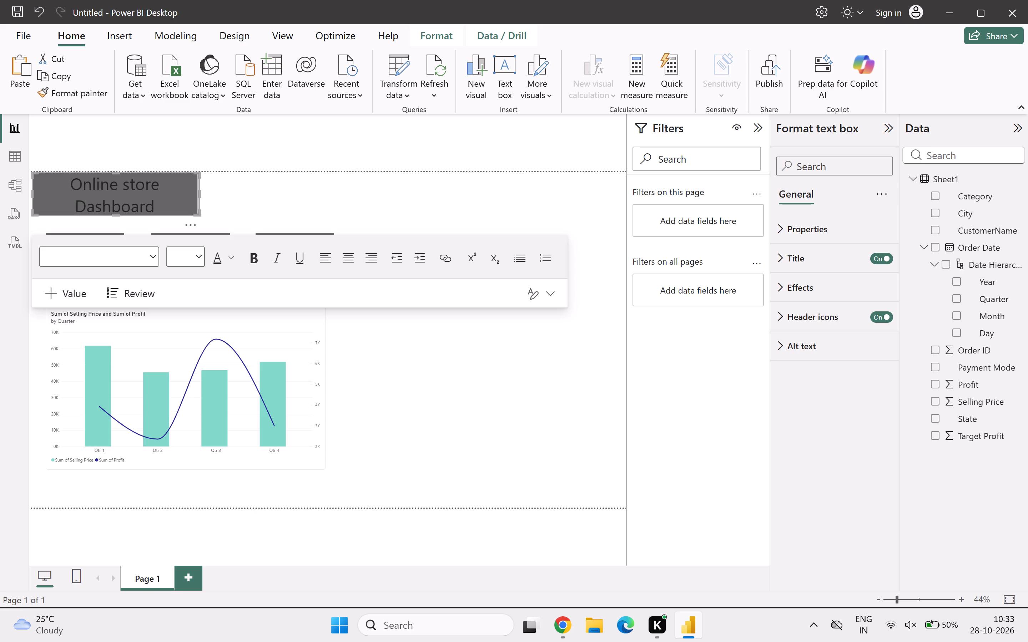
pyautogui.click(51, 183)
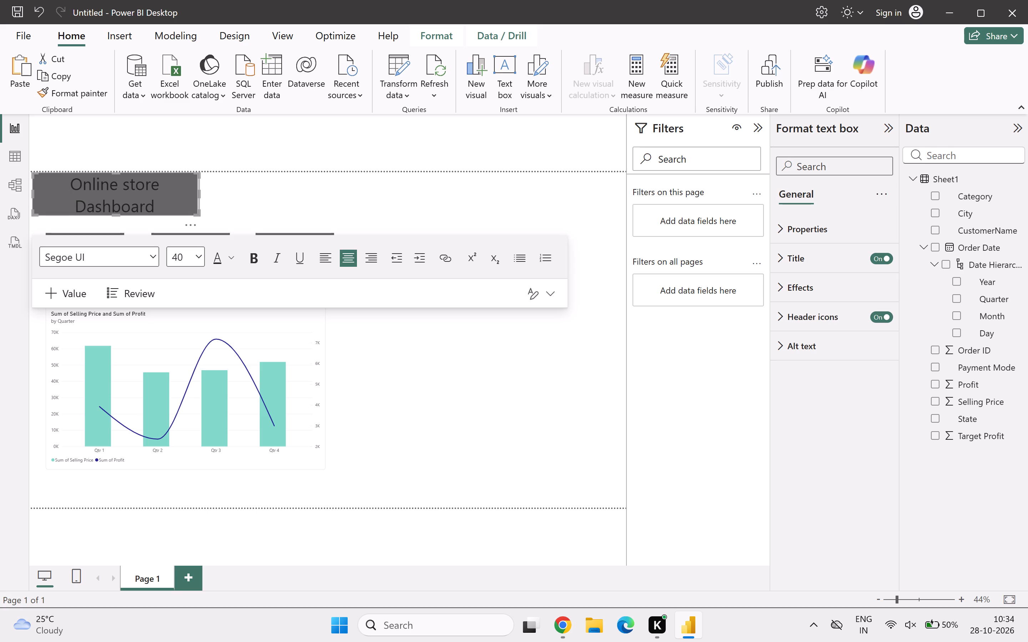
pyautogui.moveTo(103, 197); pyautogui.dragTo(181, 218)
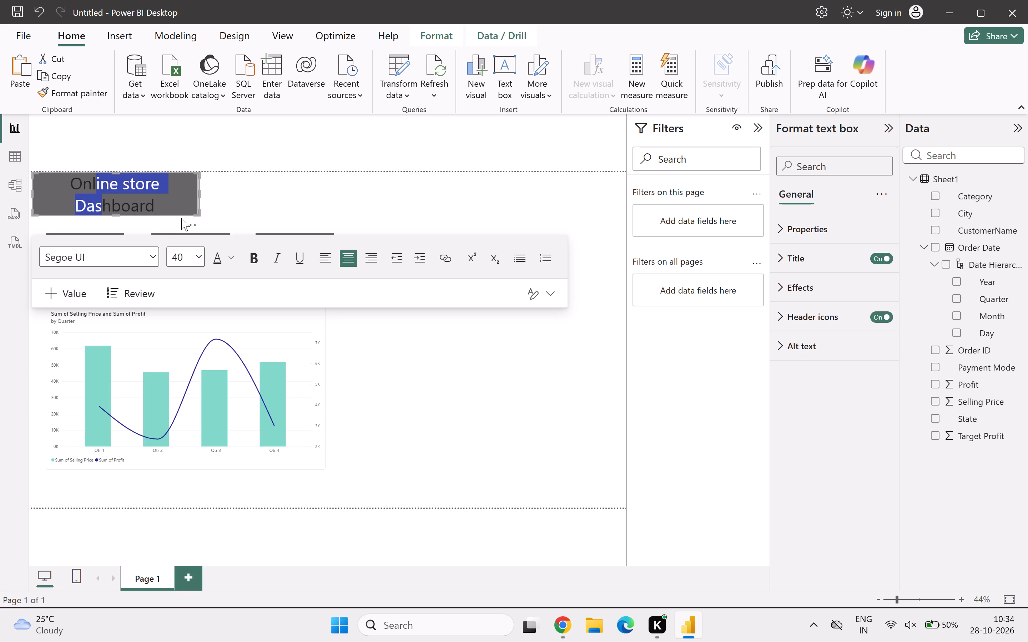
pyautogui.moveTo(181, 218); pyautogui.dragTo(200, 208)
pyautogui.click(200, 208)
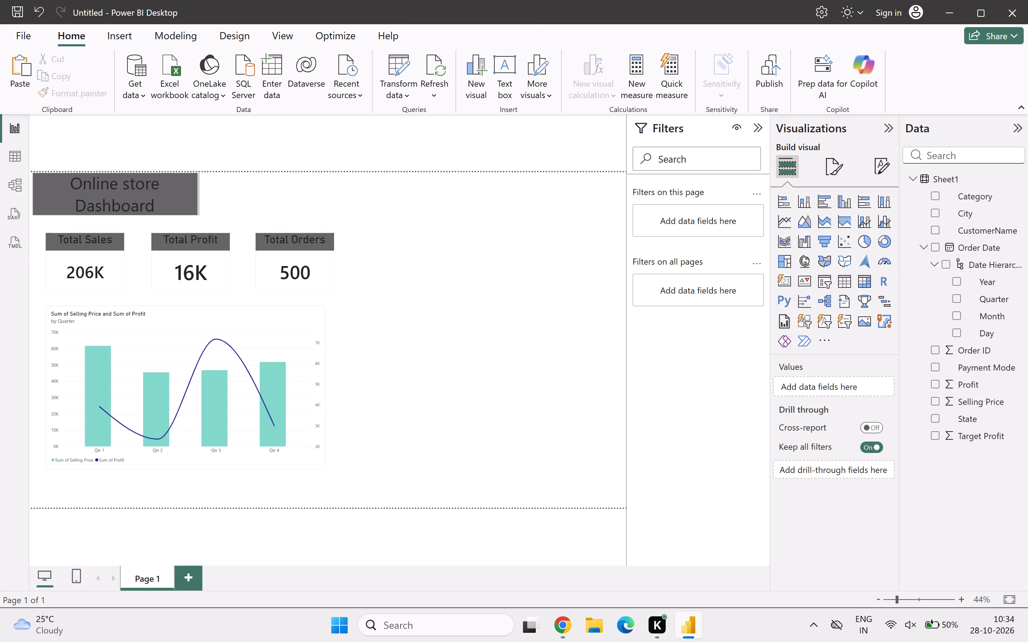
# Widen the "Online store Dashboard" title text box so the title fits on one line, with its bottom edge just above the KPI cards.
pyautogui.click(180, 202)
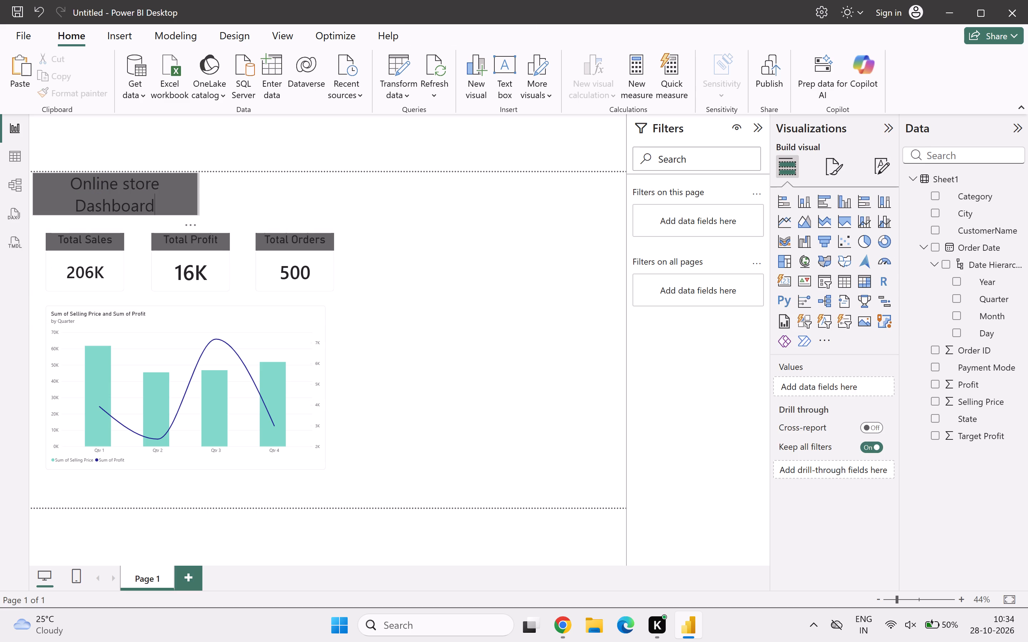
pyautogui.click(180, 202)
pyautogui.moveTo(180, 202); pyautogui.dragTo(194, 213)
pyautogui.moveTo(194, 213); pyautogui.dragTo(231, 214)
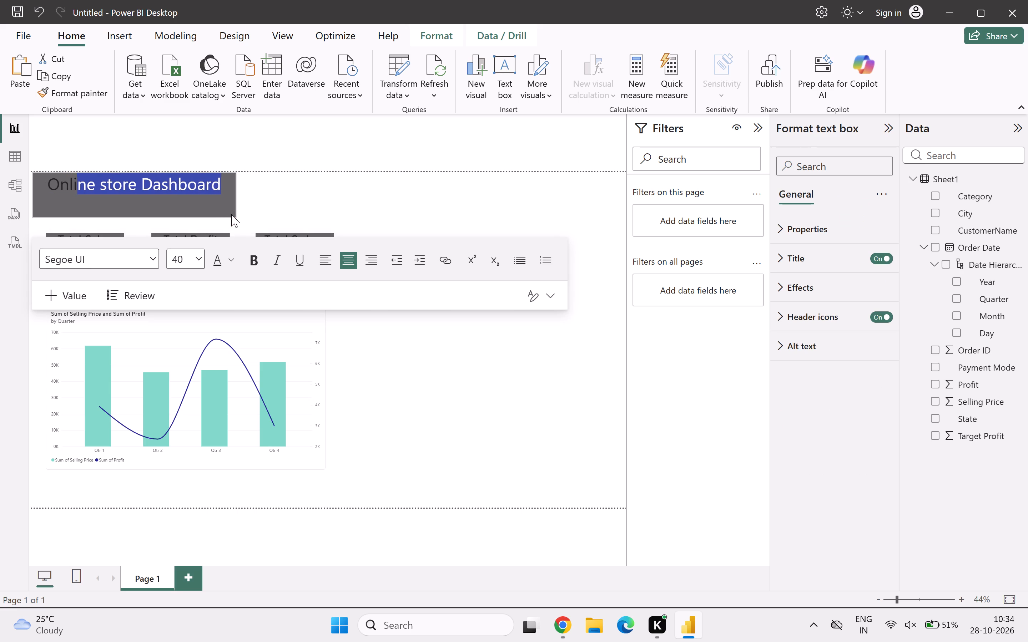
pyautogui.moveTo(231, 214); pyautogui.dragTo(236, 219)
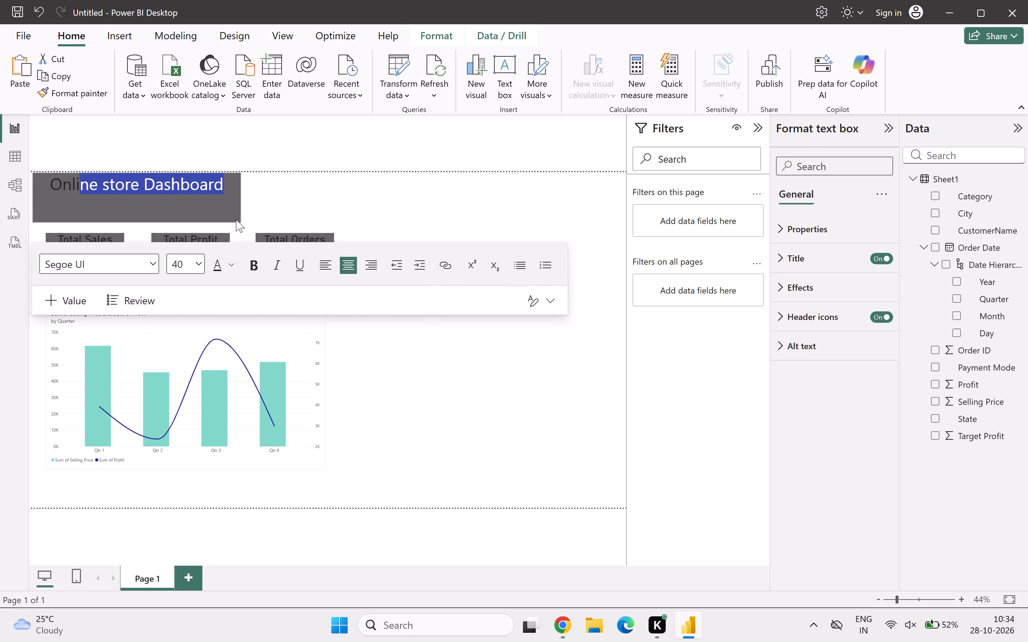
pyautogui.moveTo(236, 219); pyautogui.dragTo(243, 199)
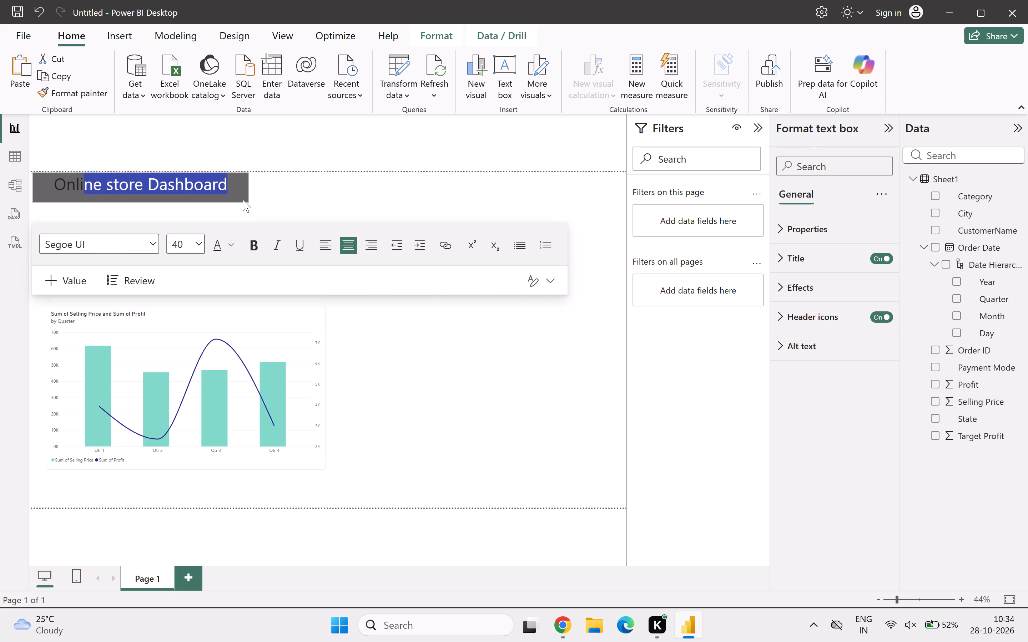
pyautogui.moveTo(243, 199); pyautogui.dragTo(243, 214)
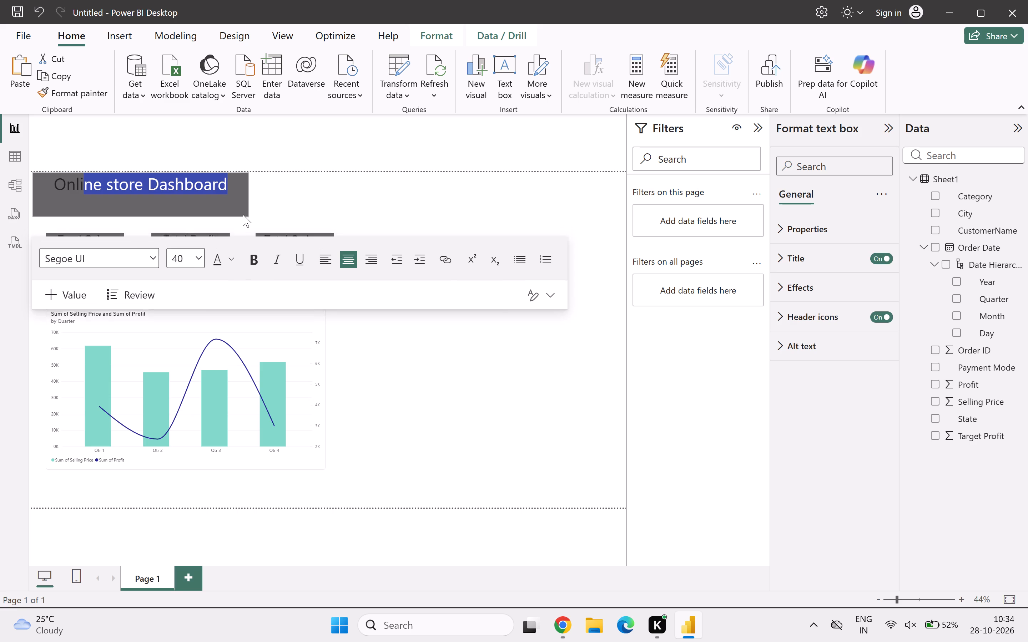
pyautogui.moveTo(243, 214); pyautogui.dragTo(243, 219)
pyautogui.moveTo(243, 219); pyautogui.dragTo(241, 210)
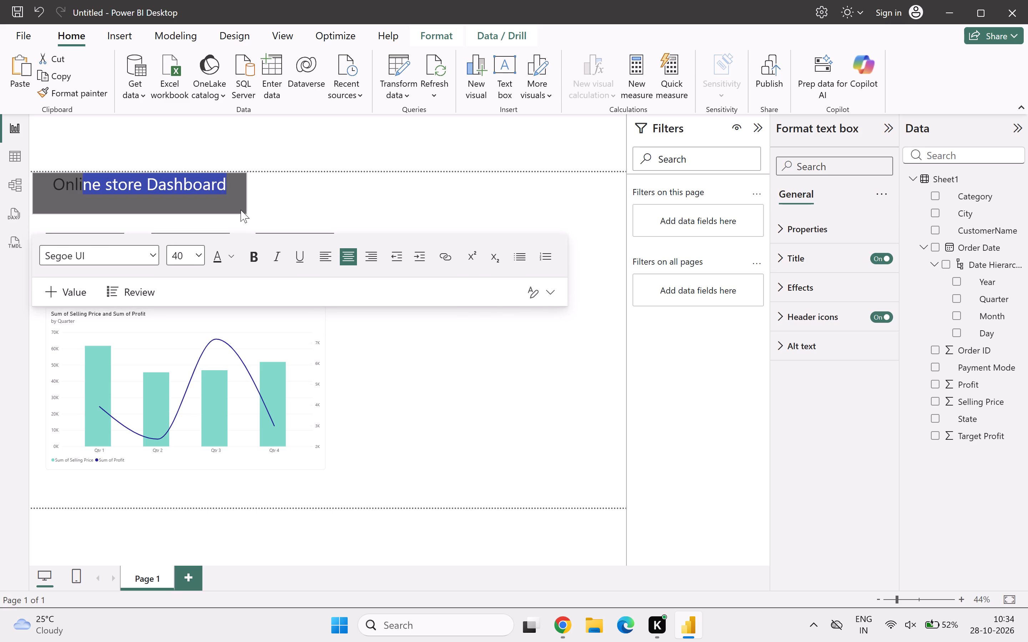
pyautogui.moveTo(241, 210); pyautogui.dragTo(241, 207)
pyautogui.click(284, 210)
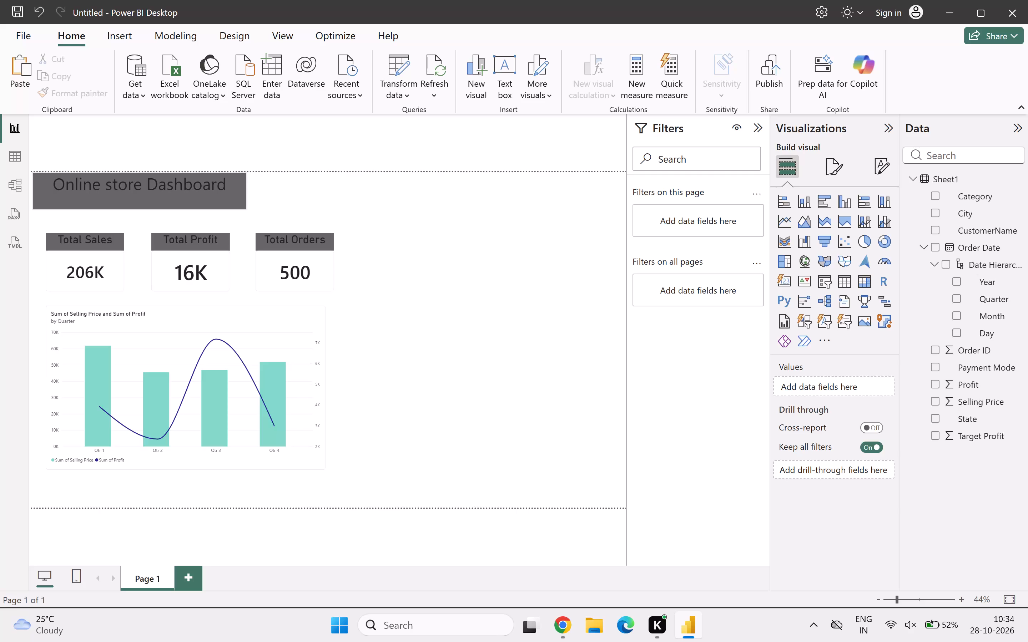
pyautogui.click(518, 360)
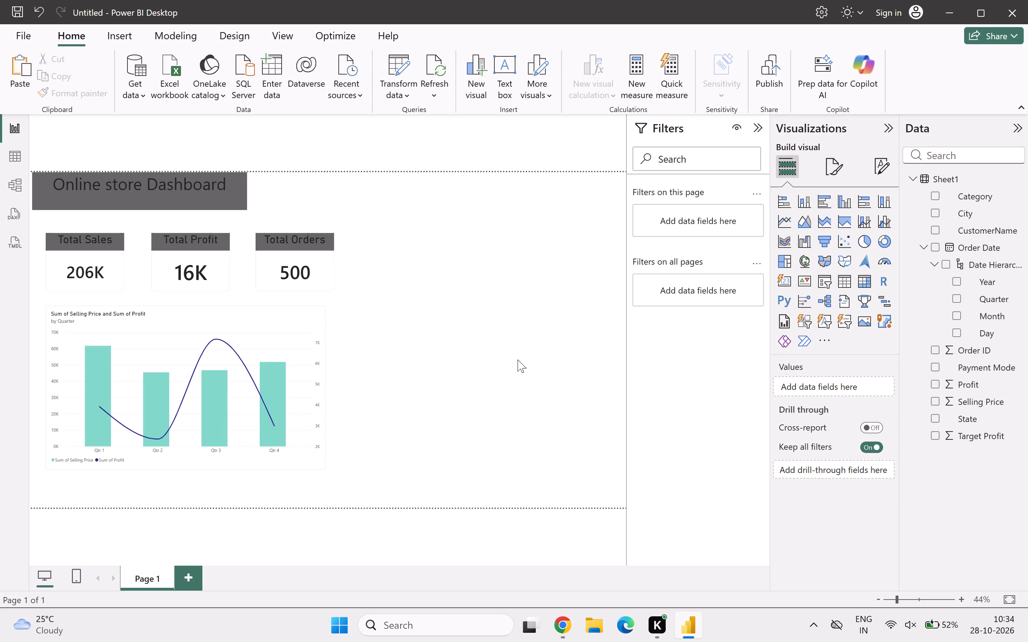
pyautogui.rightClick(518, 360)
# Close the report, saving its changes in the Documents folder under the file name "advance powerbi".
pyautogui.click(1012, 21)
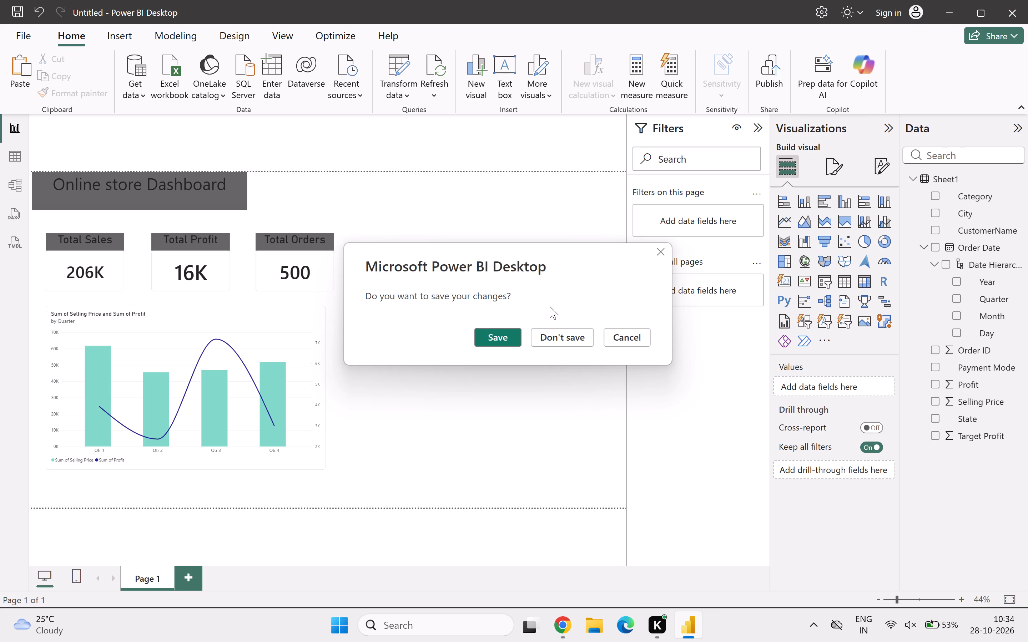
pyautogui.click(487, 336)
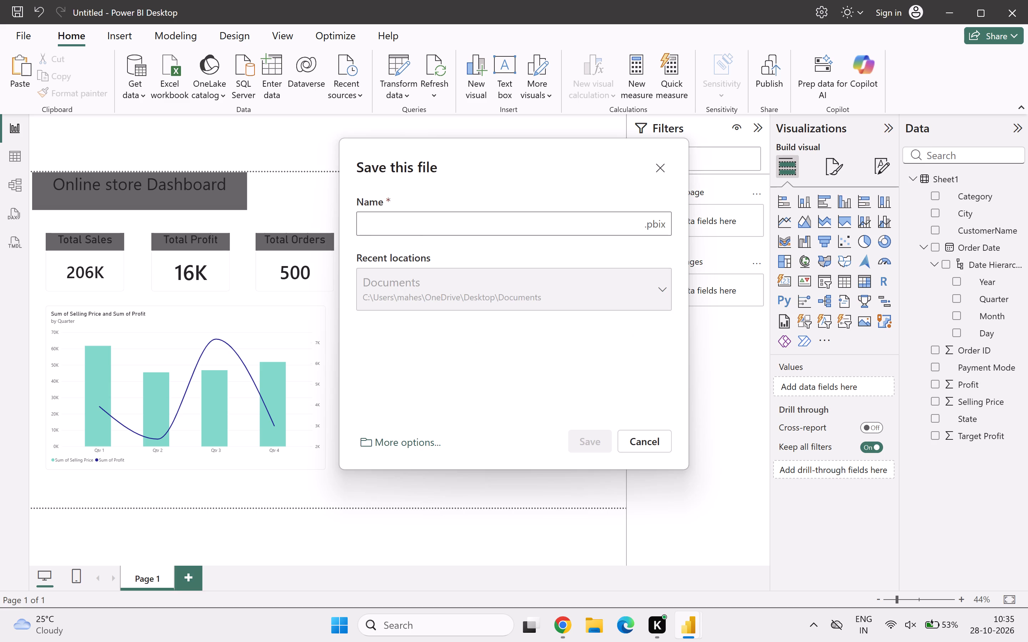
pyautogui.write('advance')
pyautogui.press('space')
pyautogui.write('visy')
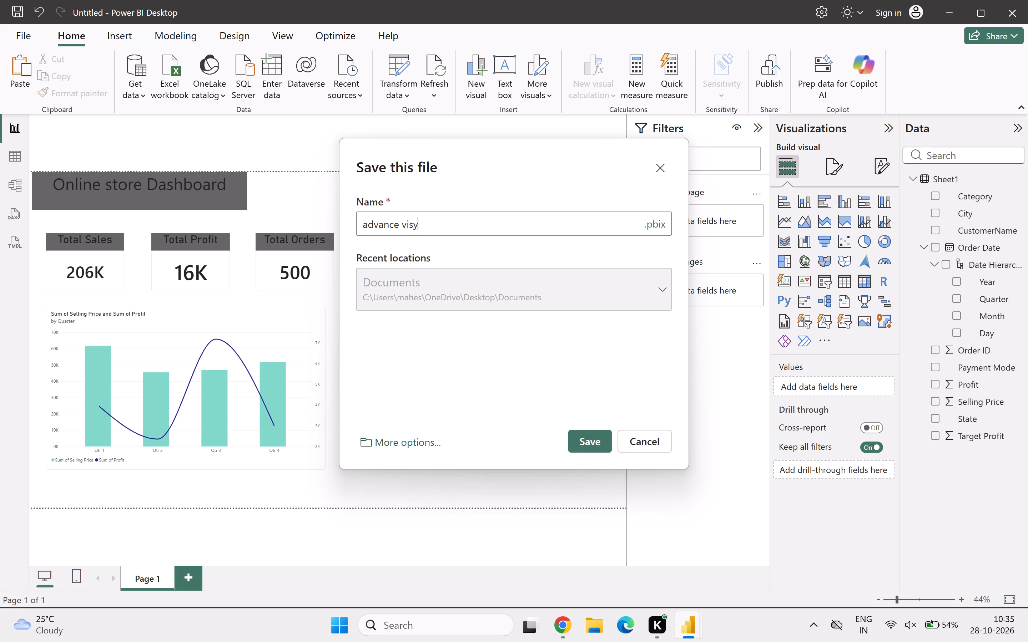
pyautogui.press('BackSpace')
pyautogui.write('ula')
pyautogui.press('BackSpace')
pyautogui.press('BackSpace')
pyautogui.press('BackSpace')
pyautogui.press('BackSpace')
pyautogui.press('BackSpace')
pyautogui.press('BackSpace')
pyautogui.write('powerbi')
pyautogui.press('Return')
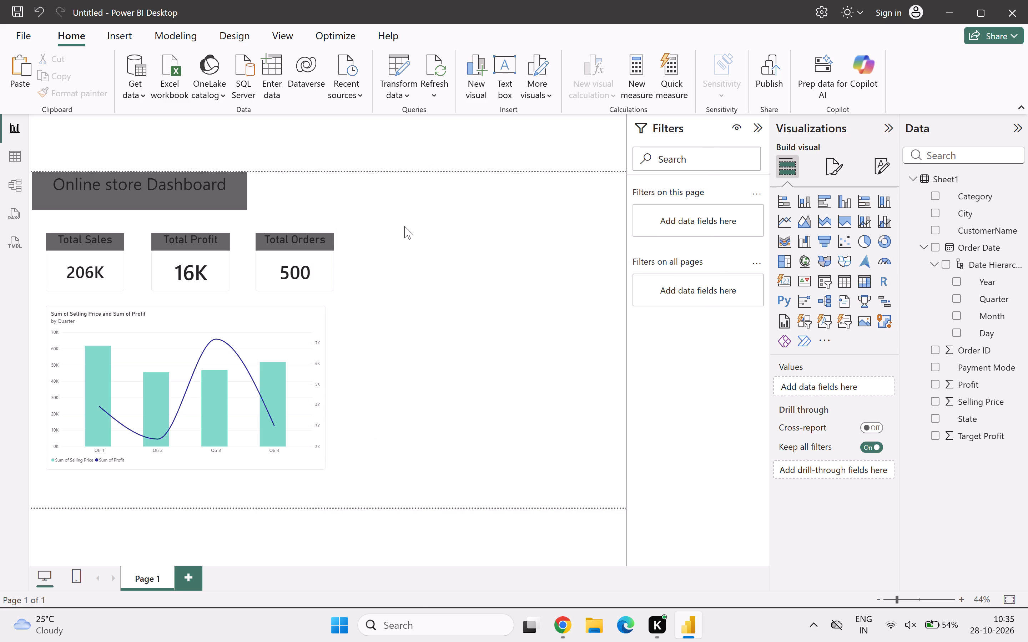